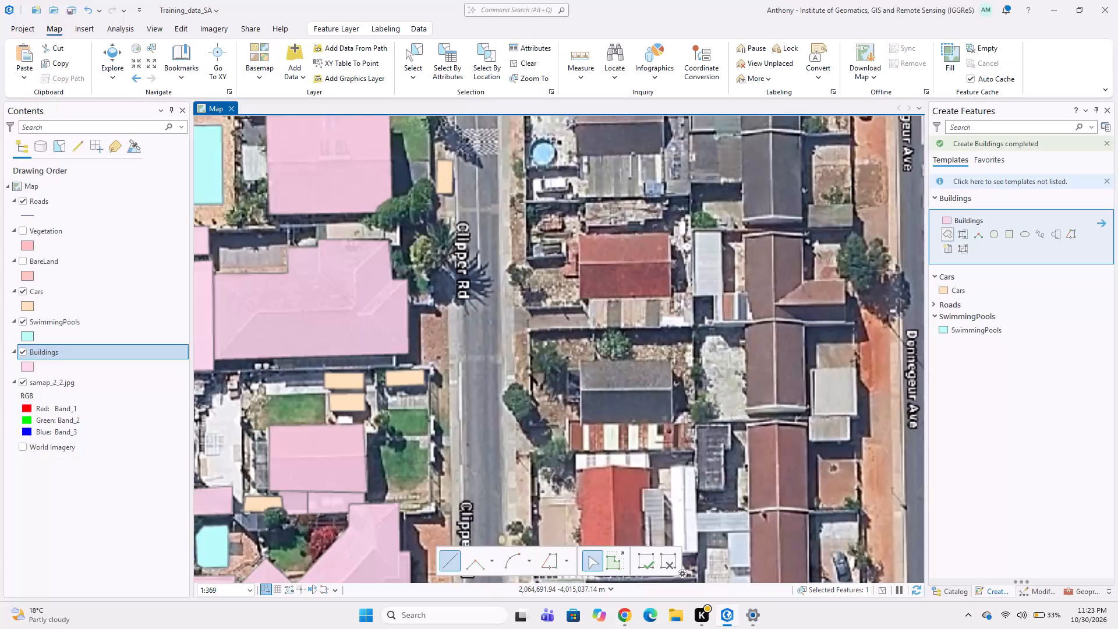
Digitize a Buildings polygon over the dark rectangular roof just south of the red-roofed house at Clipper Rd and Frigate Rd.
{"action": "middle_click", "coordinate": [673, 324]}
{"action": "scroll", "coordinate": [671, 326], "scroll_direction": "down", "scroll_amount": 2}
{"action": "middle_click_drag", "start_coordinate": [622, 416], "coordinate": [480, 320]}
{"action": "middle_click_drag", "start_coordinate": [452, 413], "coordinate": [450, 246]}
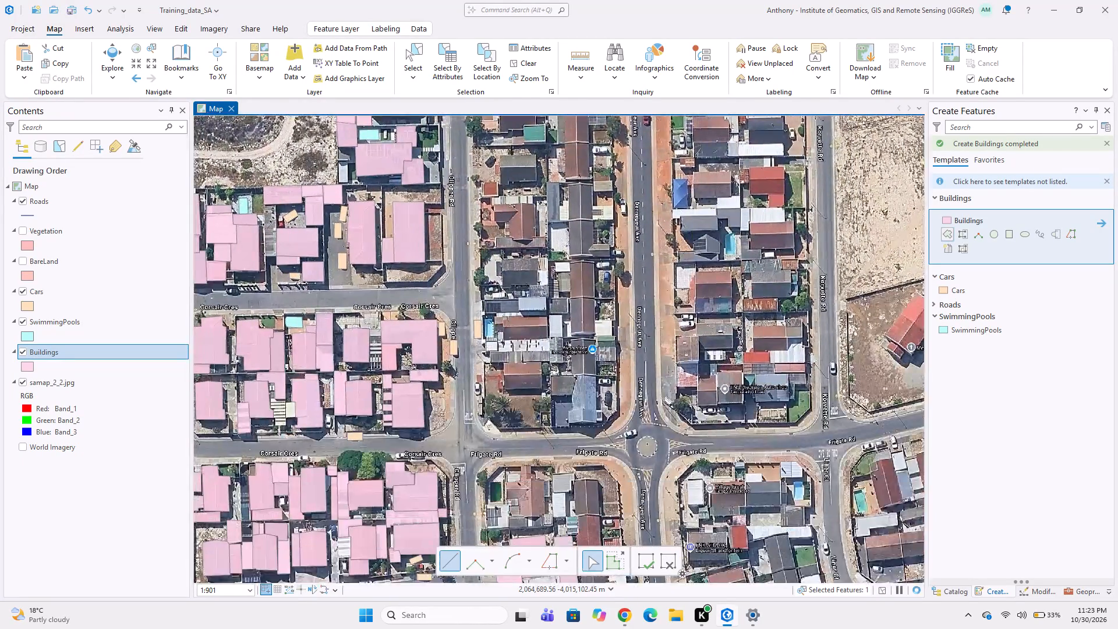
{"action": "middle_click_drag", "start_coordinate": [468, 347], "coordinate": [448, 260]}
{"action": "scroll", "coordinate": [586, 279], "scroll_direction": "up", "scroll_amount": 1}
{"action": "scroll", "coordinate": [497, 365], "scroll_direction": "up", "scroll_amount": 1}
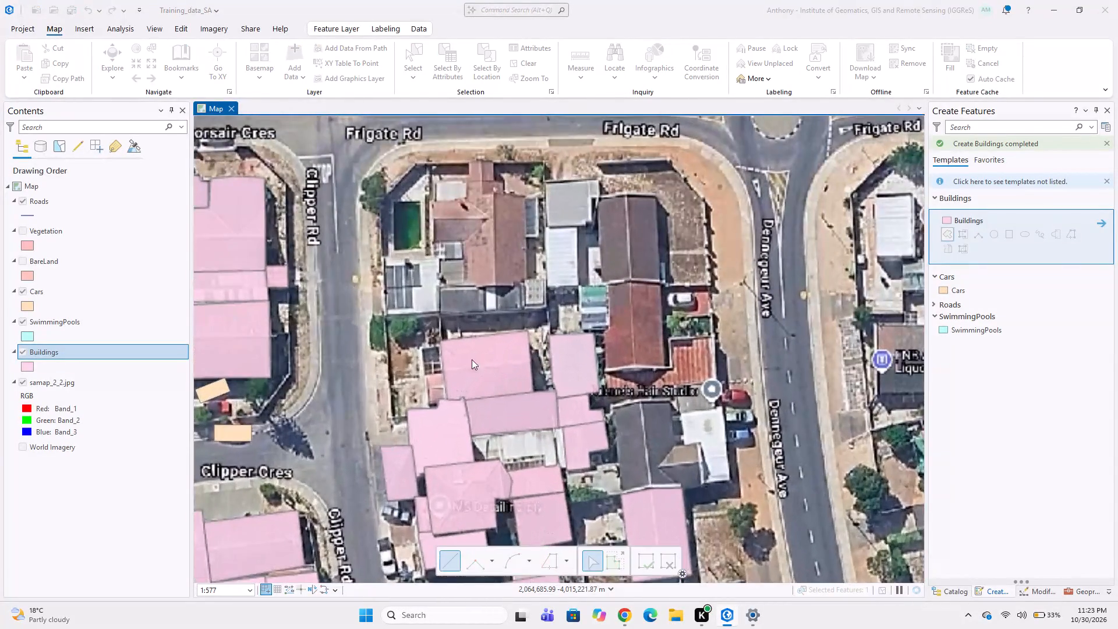
{"action": "middle_click", "coordinate": [365, 263]}
{"action": "scroll", "coordinate": [365, 263], "scroll_direction": "up", "scroll_amount": 1}
{"action": "middle_click", "coordinate": [468, 328]}
{"action": "scroll", "coordinate": [468, 328], "scroll_direction": "up", "scroll_amount": 1}
{"action": "middle_click_drag", "start_coordinate": [526, 355], "coordinate": [488, 404]}
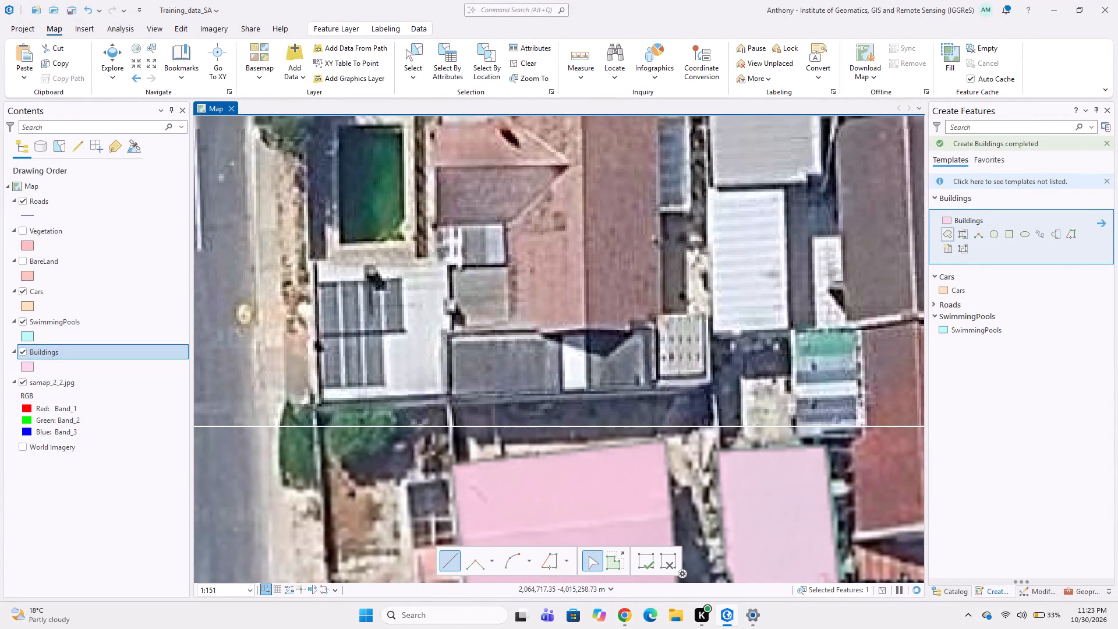
{"action": "left_click", "coordinate": [450, 335]}
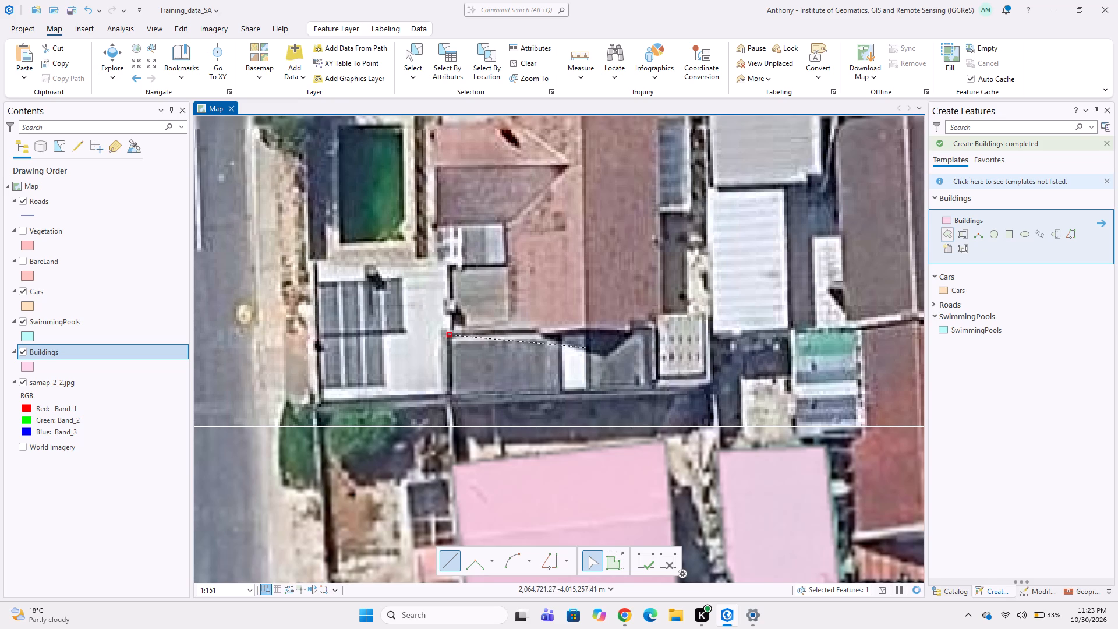
{"action": "left_click", "coordinate": [562, 334]}
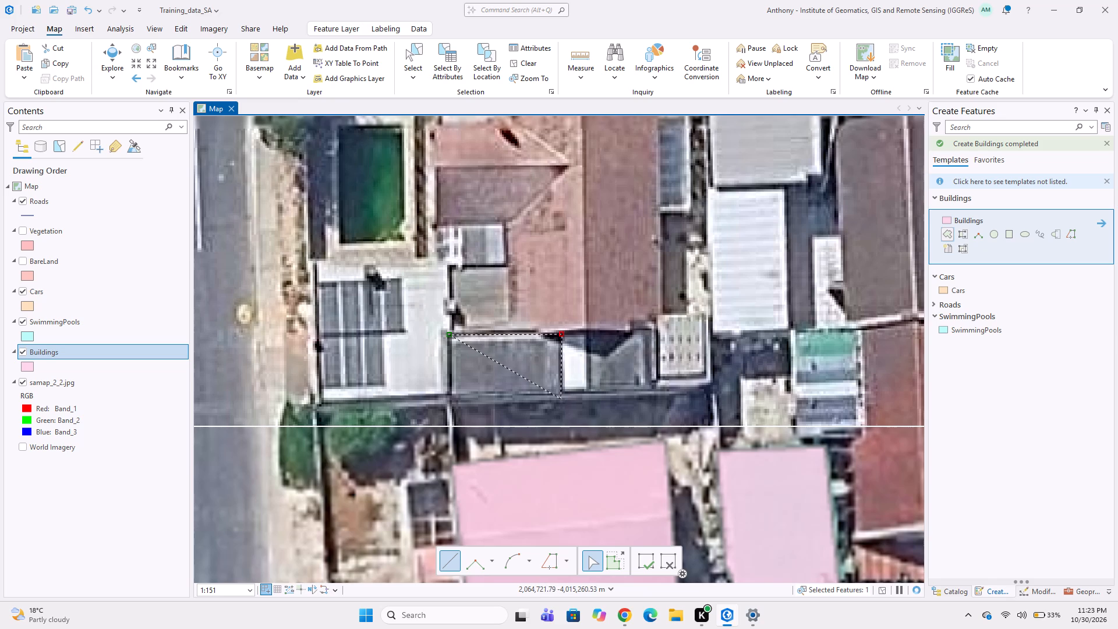
{"action": "left_click", "coordinate": [561, 396]}
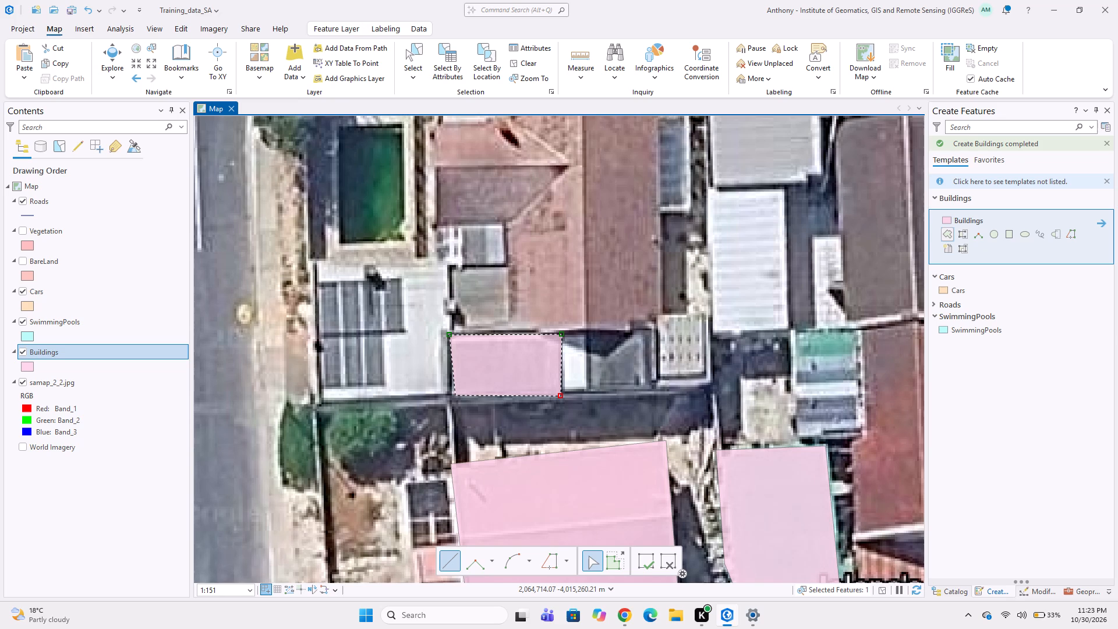
{"action": "double_click", "coordinate": [450, 398]}
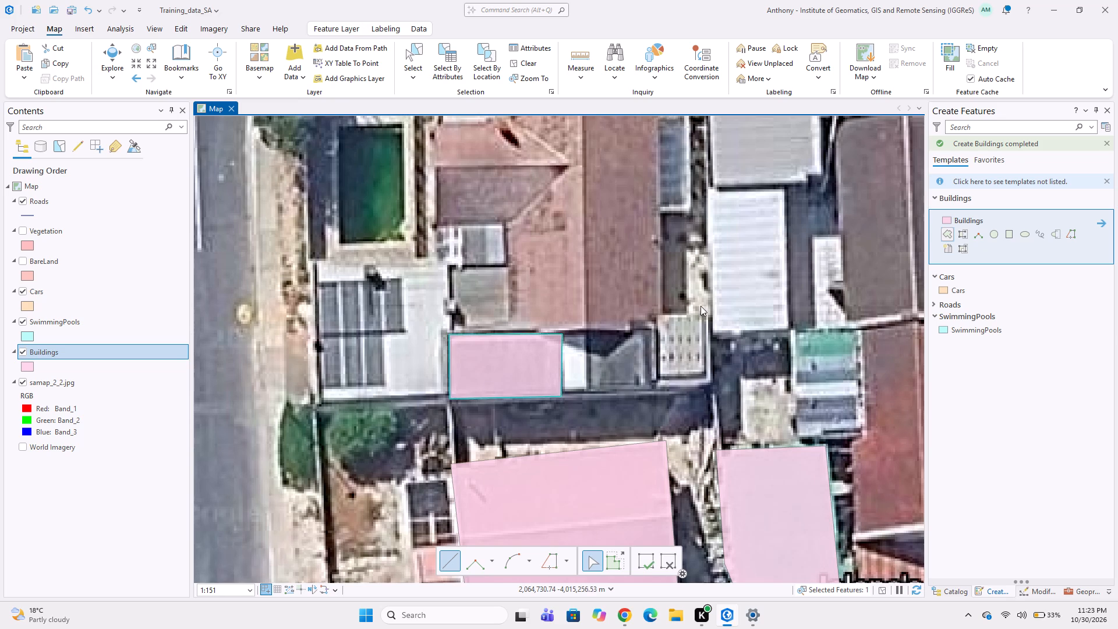
Digitize a Buildings polygon over the white roof with dark panels south of the green swimming pool, meeting the previous polygon's edge.
{"action": "middle_click_drag", "start_coordinate": [610, 347], "coordinate": [610, 486]}
{"action": "middle_click_drag", "start_coordinate": [392, 358], "coordinate": [486, 359]}
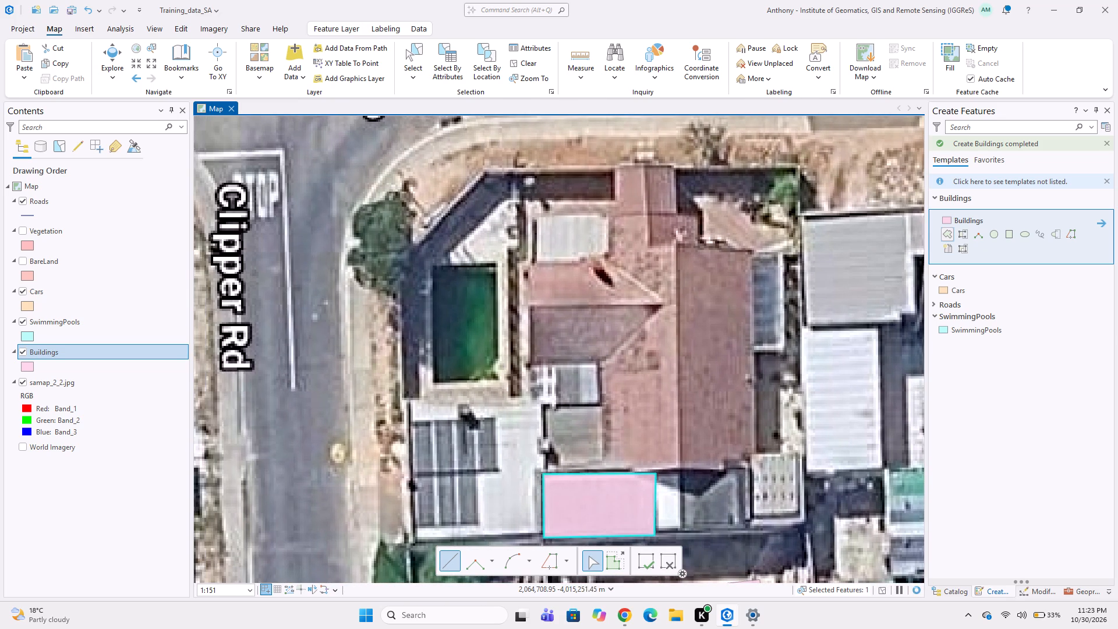
{"action": "left_click", "coordinate": [416, 395]}
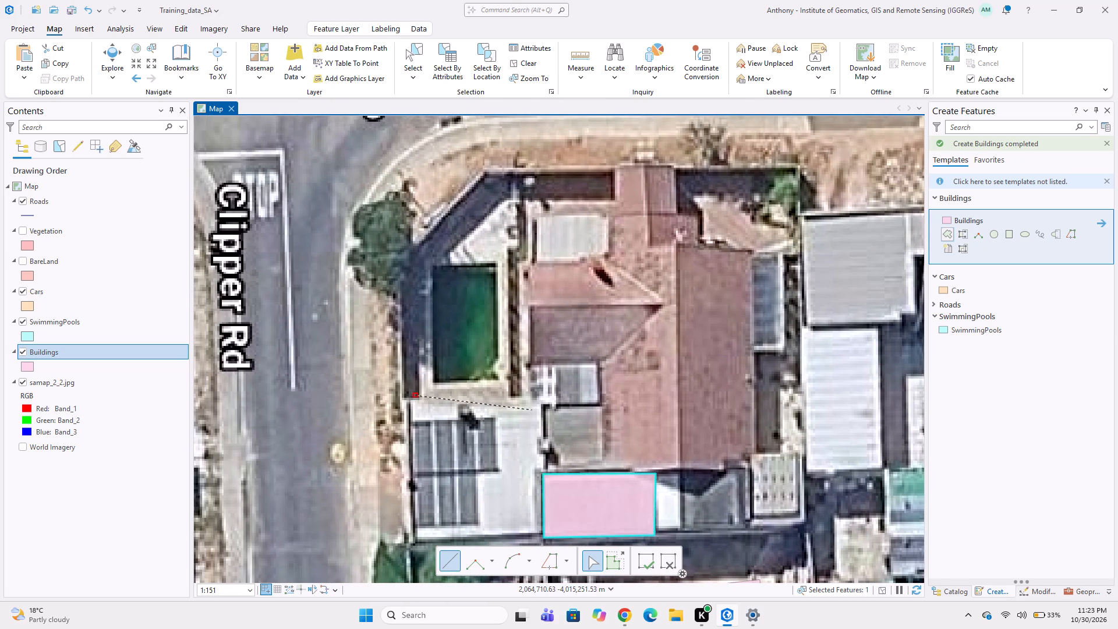
{"action": "left_click", "coordinate": [542, 405]}
{"action": "left_click", "coordinate": [544, 471]}
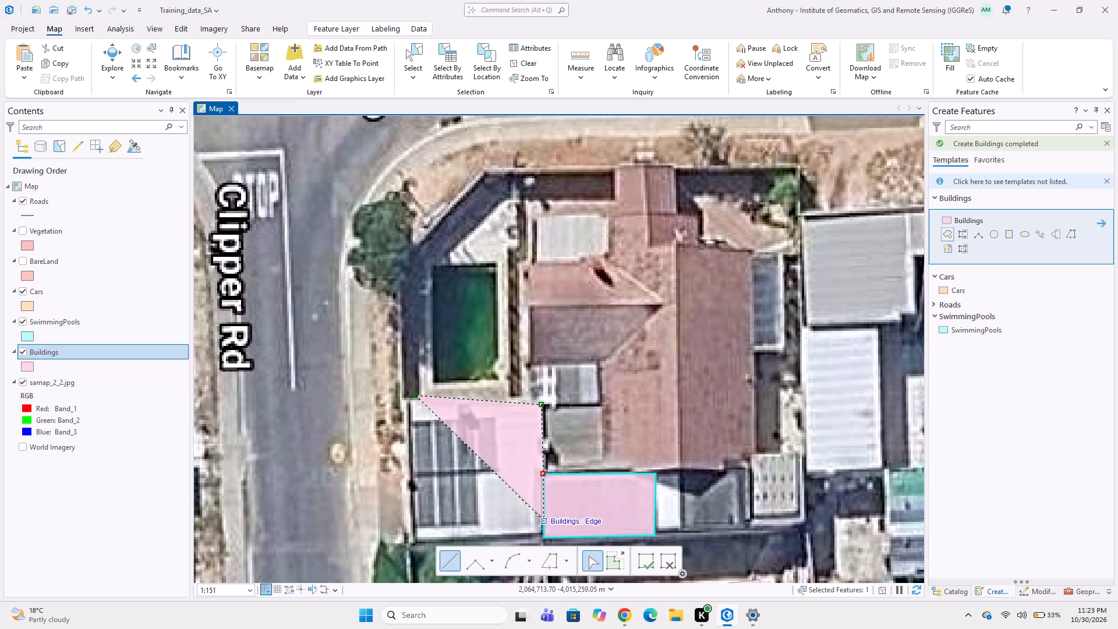
{"action": "left_click", "coordinate": [546, 536]}
{"action": "double_click", "coordinate": [419, 538]}
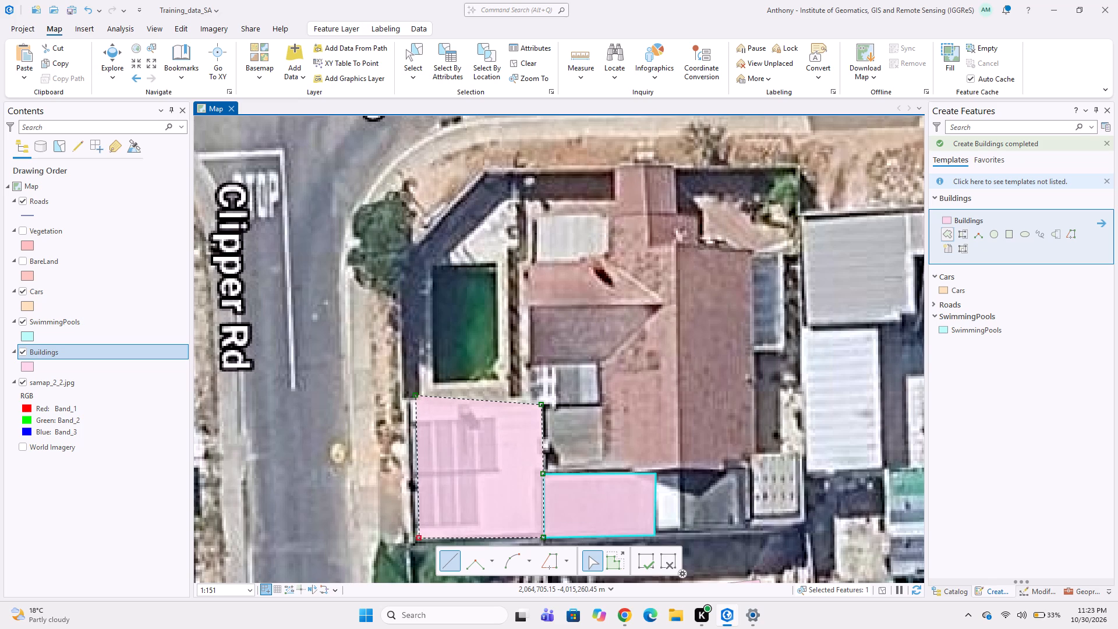
Digitize a Buildings polygon around the main red-tiled house east of the pool, including its northern projection and stepped corners.
{"action": "left_click", "coordinate": [517, 265]}
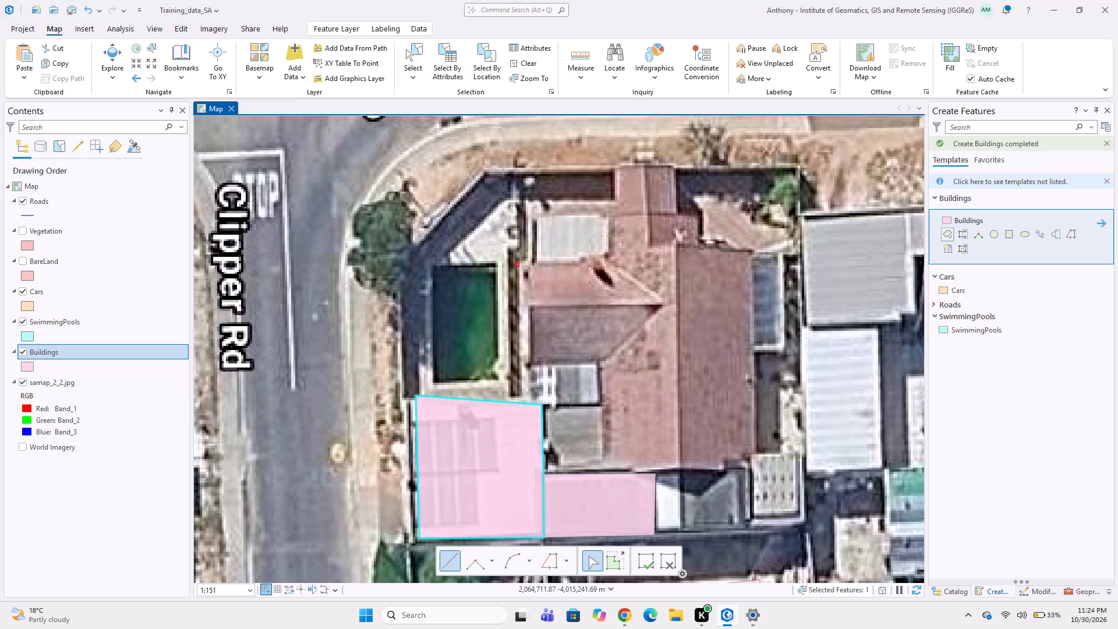
{"action": "left_click", "coordinate": [608, 259]}
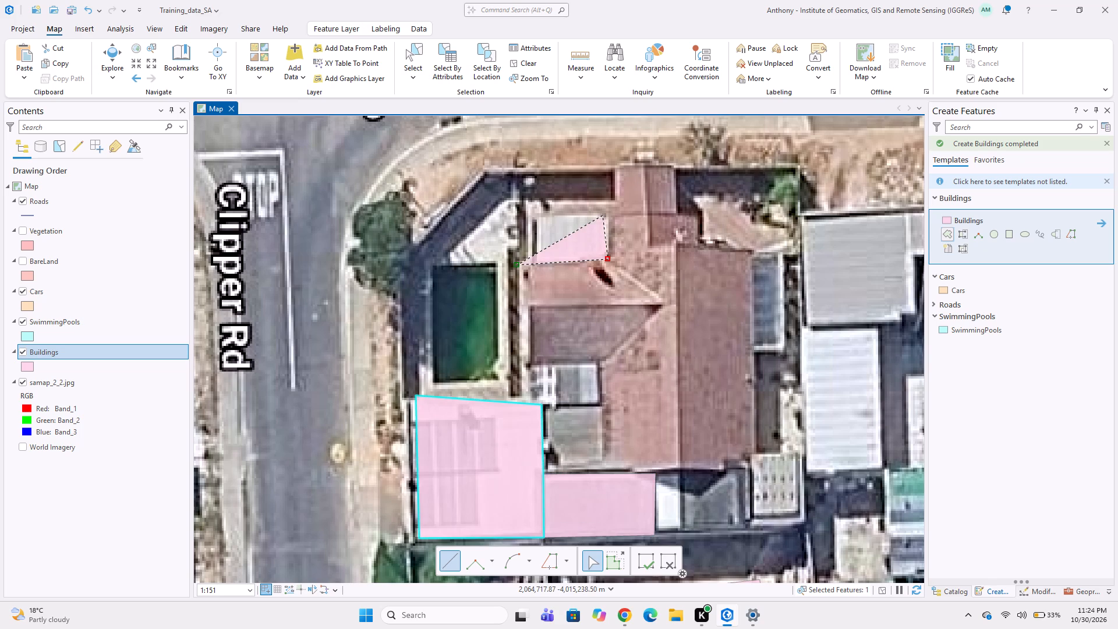
{"action": "left_click", "coordinate": [607, 214]}
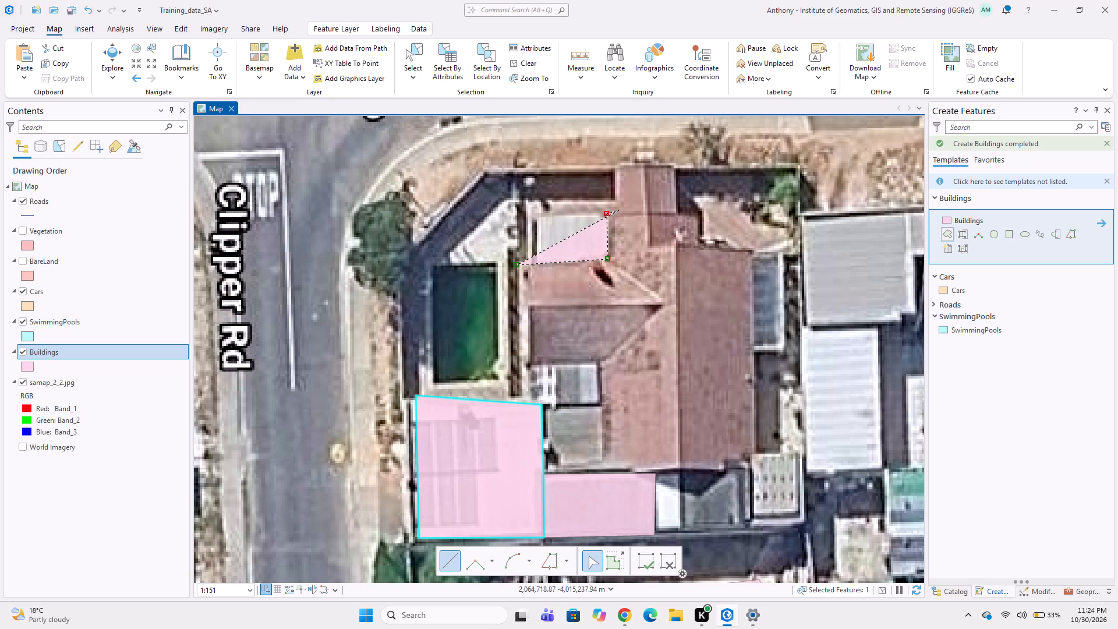
{"action": "left_click", "coordinate": [619, 210]}
{"action": "left_click", "coordinate": [614, 166]}
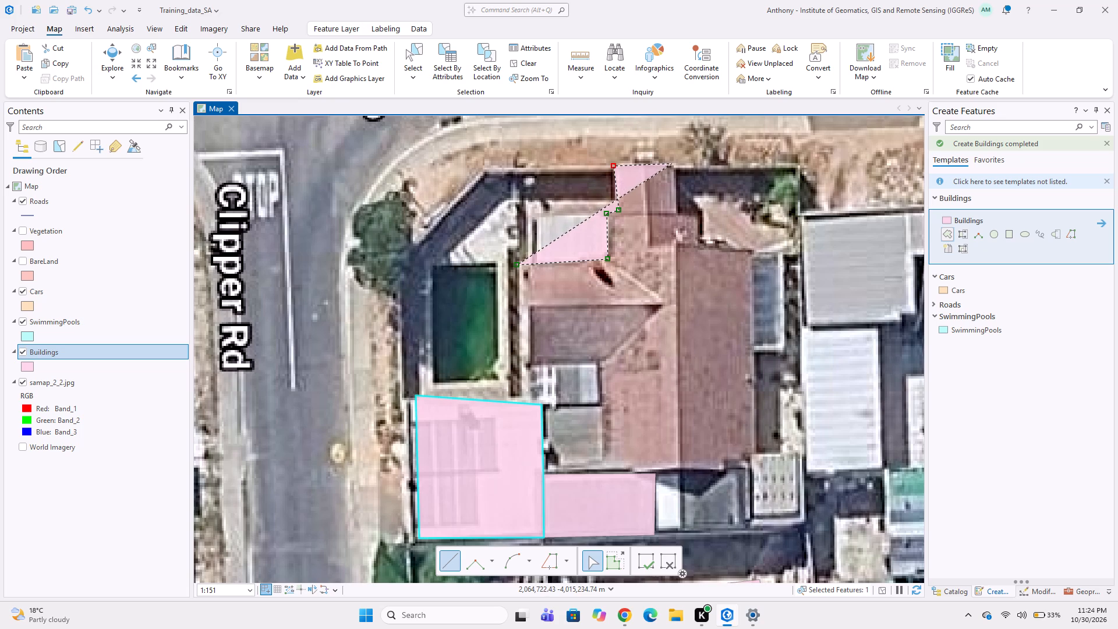
{"action": "left_click", "coordinate": [672, 164]}
{"action": "left_click", "coordinate": [681, 214]}
{"action": "left_click", "coordinate": [694, 214]}
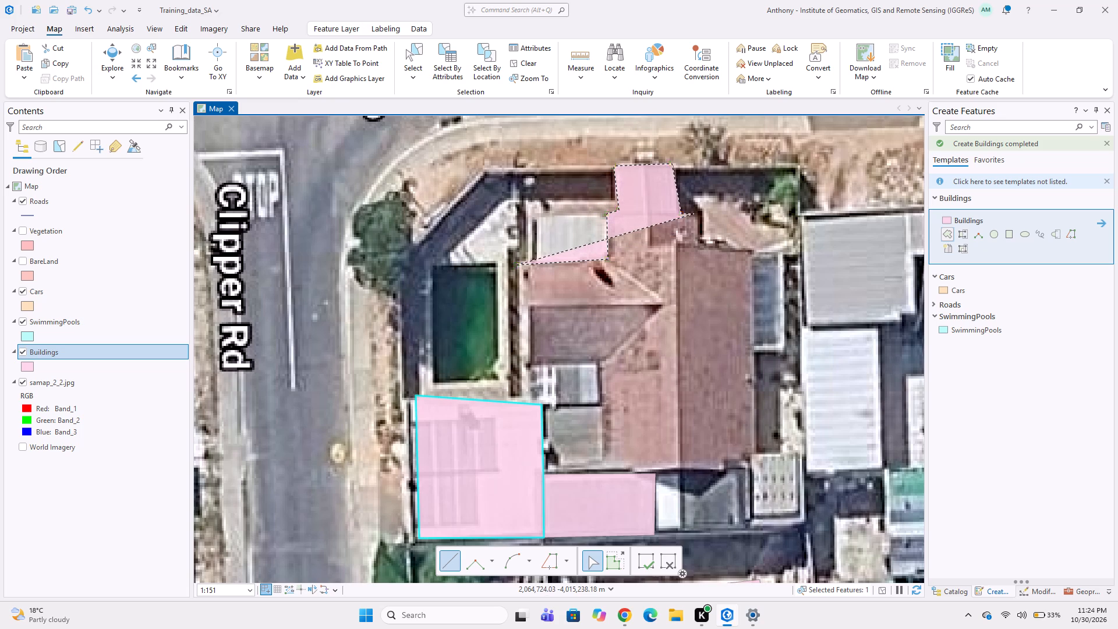
{"action": "left_click", "coordinate": [698, 243]}
{"action": "left_click", "coordinate": [753, 251]}
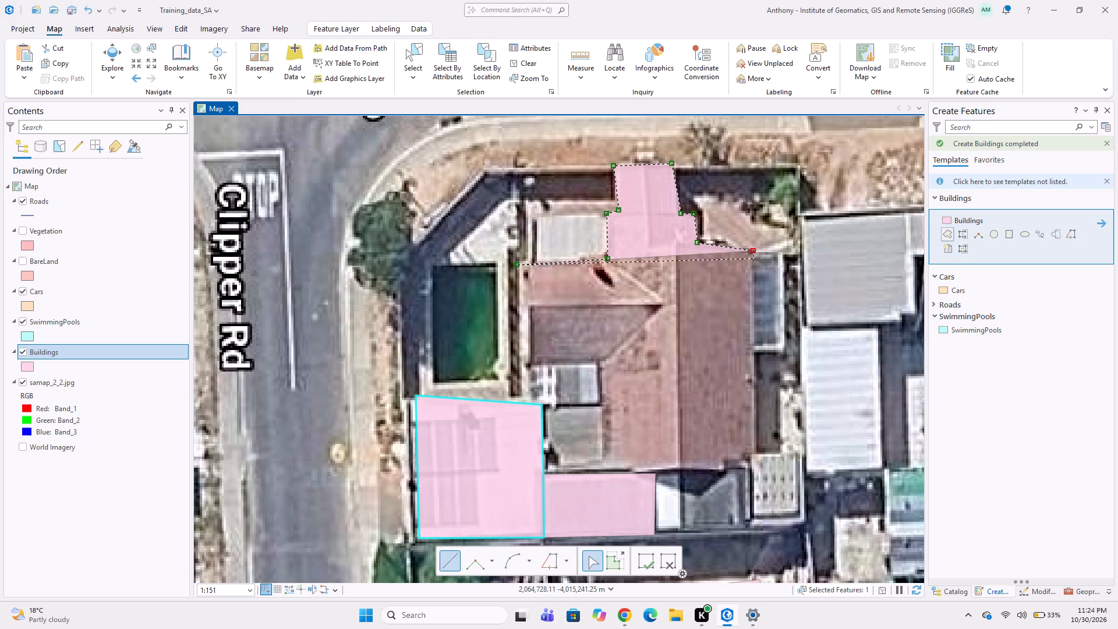
{"action": "left_click", "coordinate": [756, 454]}
{"action": "left_click_drag", "start_coordinate": [733, 457], "coordinate": [731, 462]}
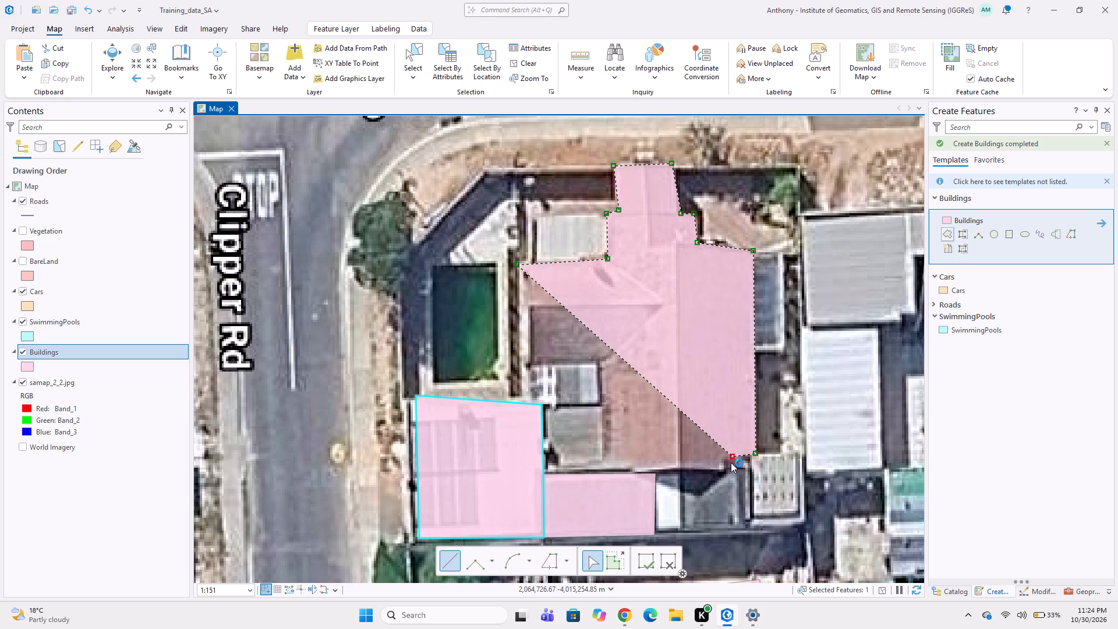
{"action": "left_click_drag", "start_coordinate": [731, 462], "coordinate": [731, 464]}
{"action": "left_click", "coordinate": [730, 465]}
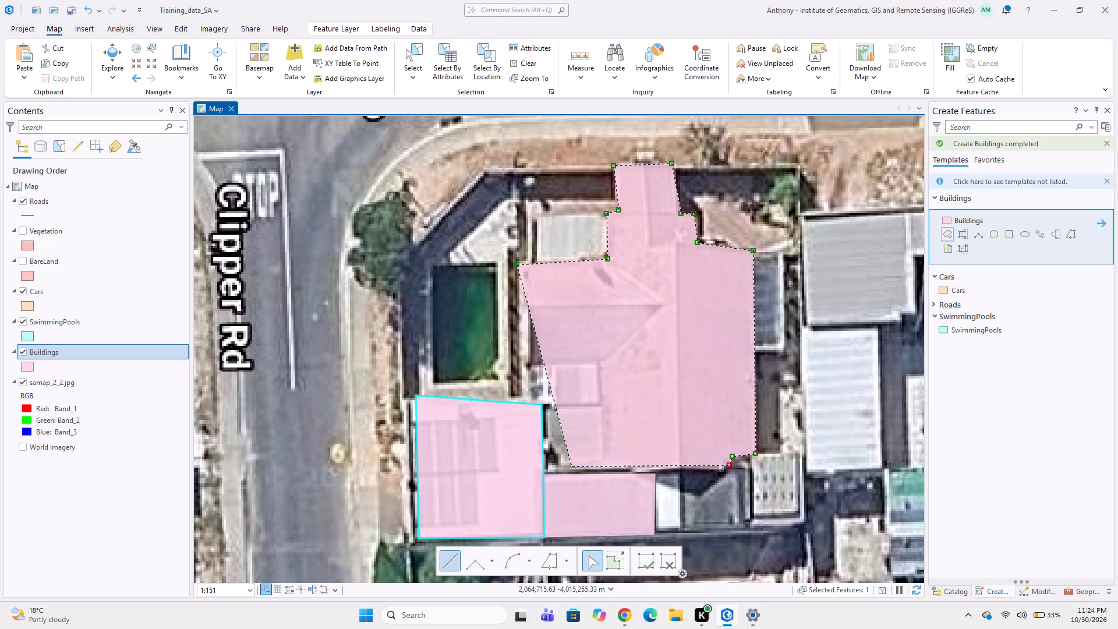
{"action": "left_click", "coordinate": [610, 468]}
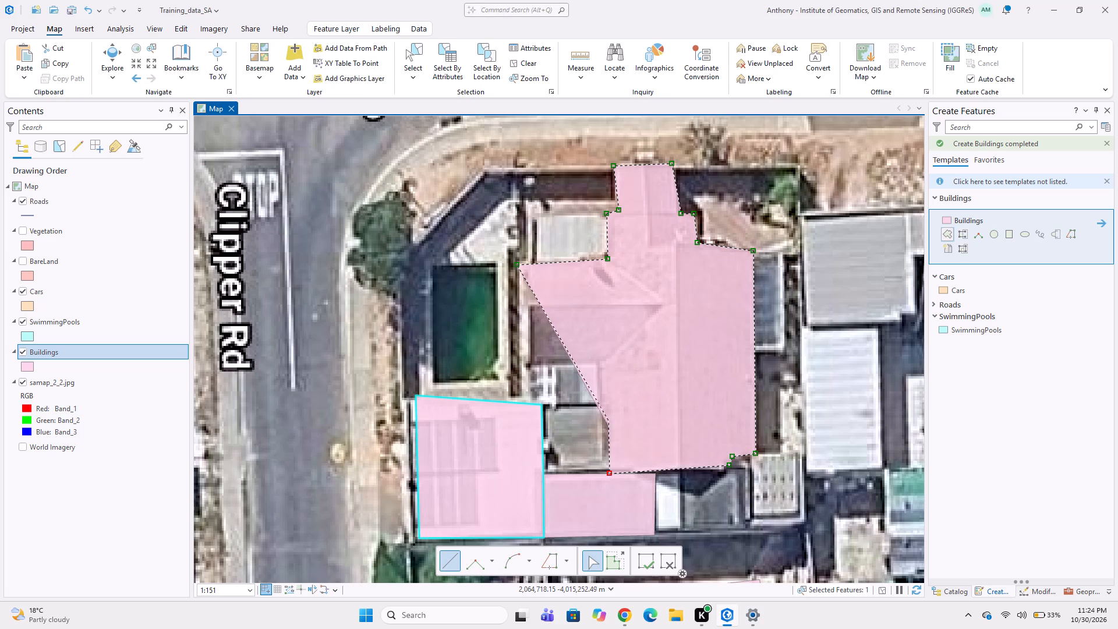
{"action": "left_click", "coordinate": [593, 362]}
{"action": "double_click", "coordinate": [524, 370]}
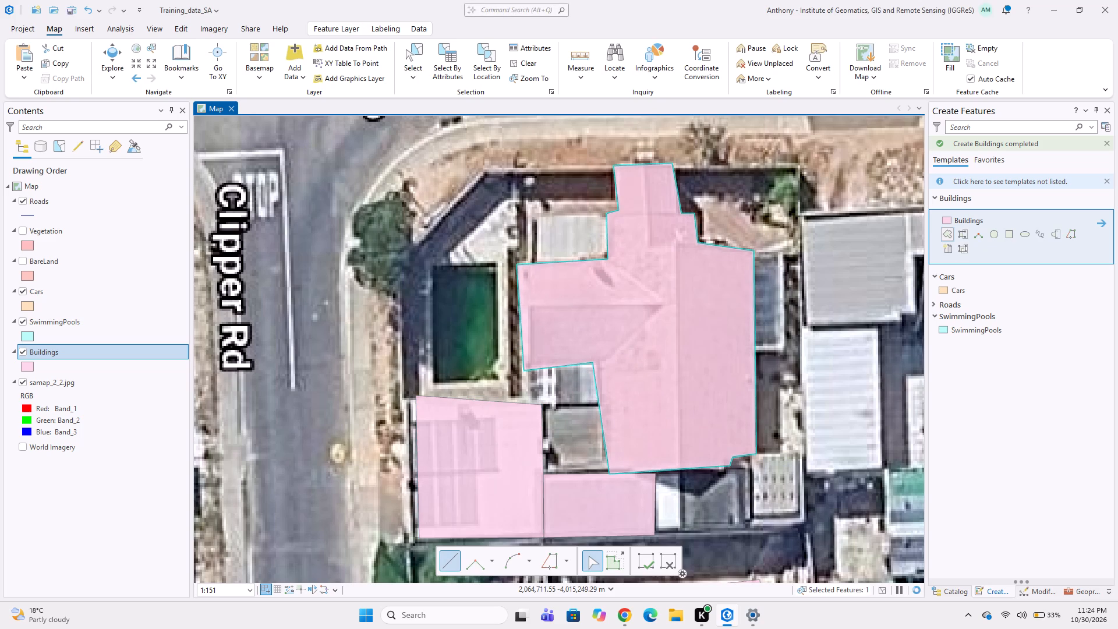
Digitize a Buildings polygon over the small grey roofs at the house's southwest corner, snapping to the surrounding building vertices.
{"action": "left_click", "coordinate": [525, 370]}
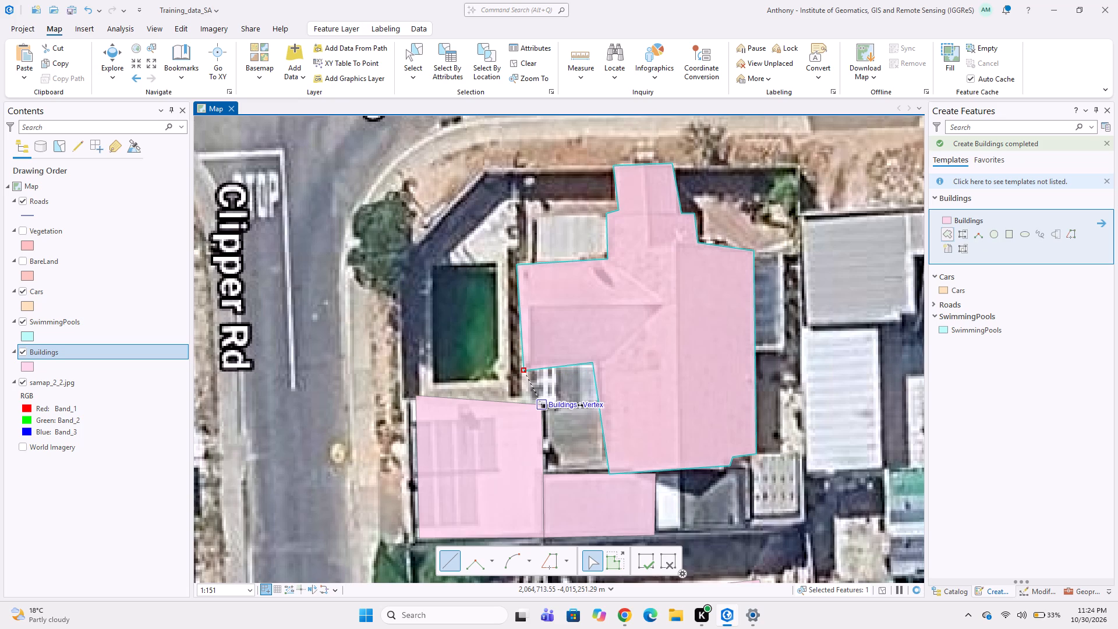
{"action": "left_click", "coordinate": [540, 406]}
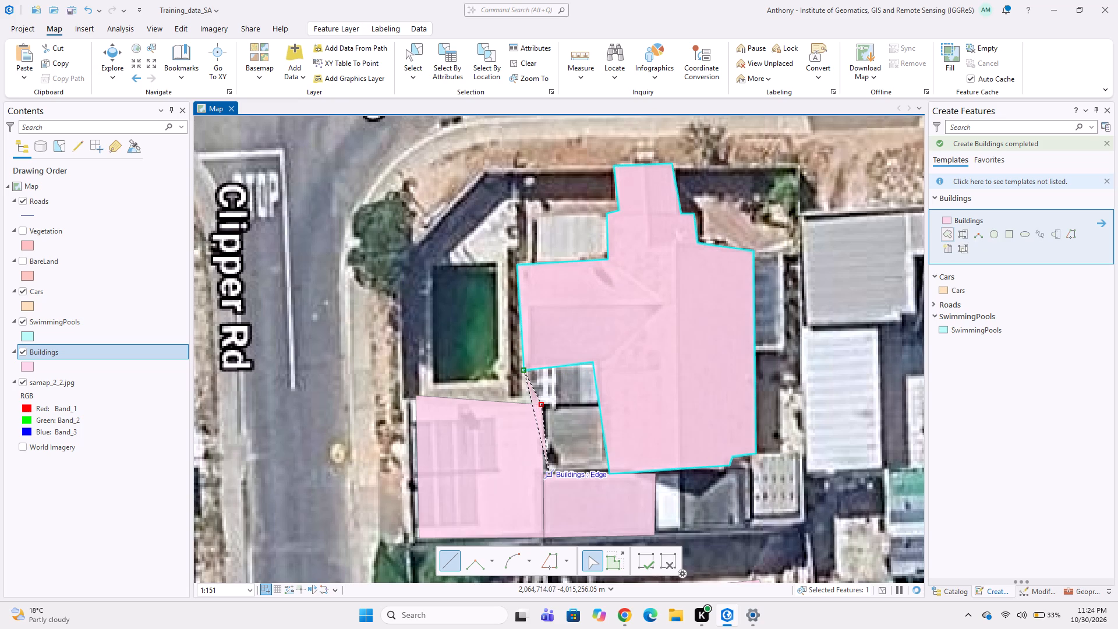
{"action": "left_click", "coordinate": [539, 475]}
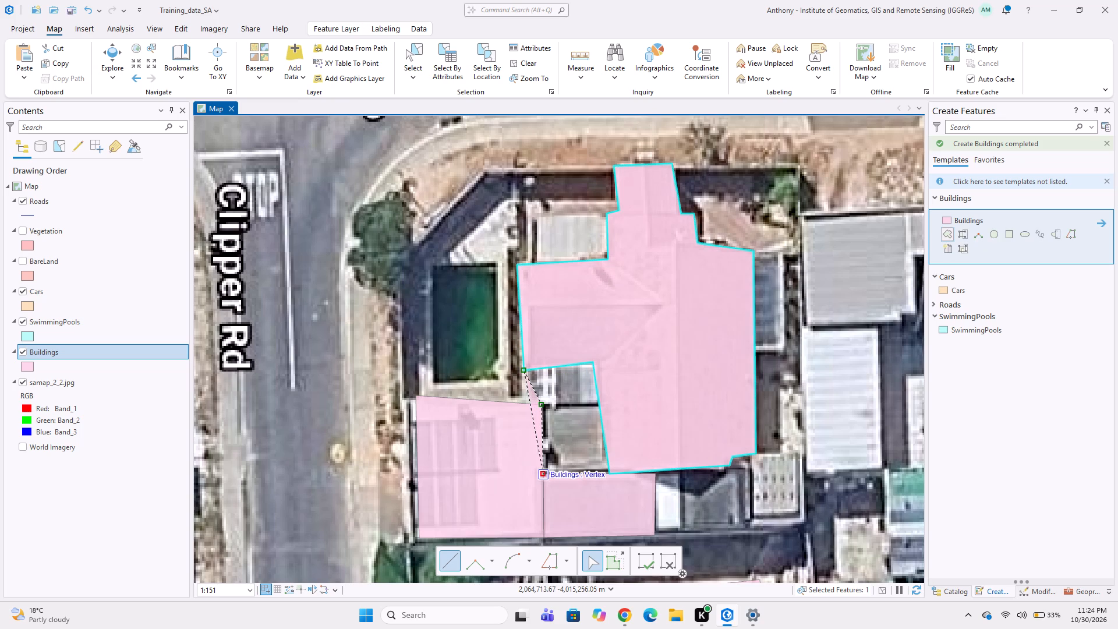
{"action": "left_click", "coordinate": [608, 469]}
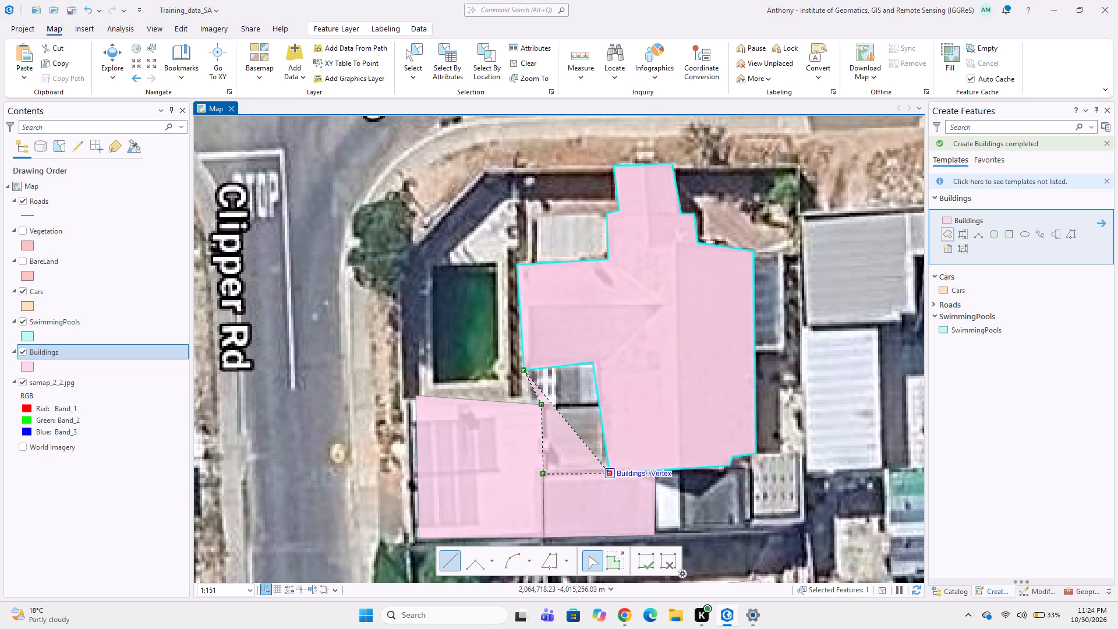
{"action": "double_click", "coordinate": [590, 359]}
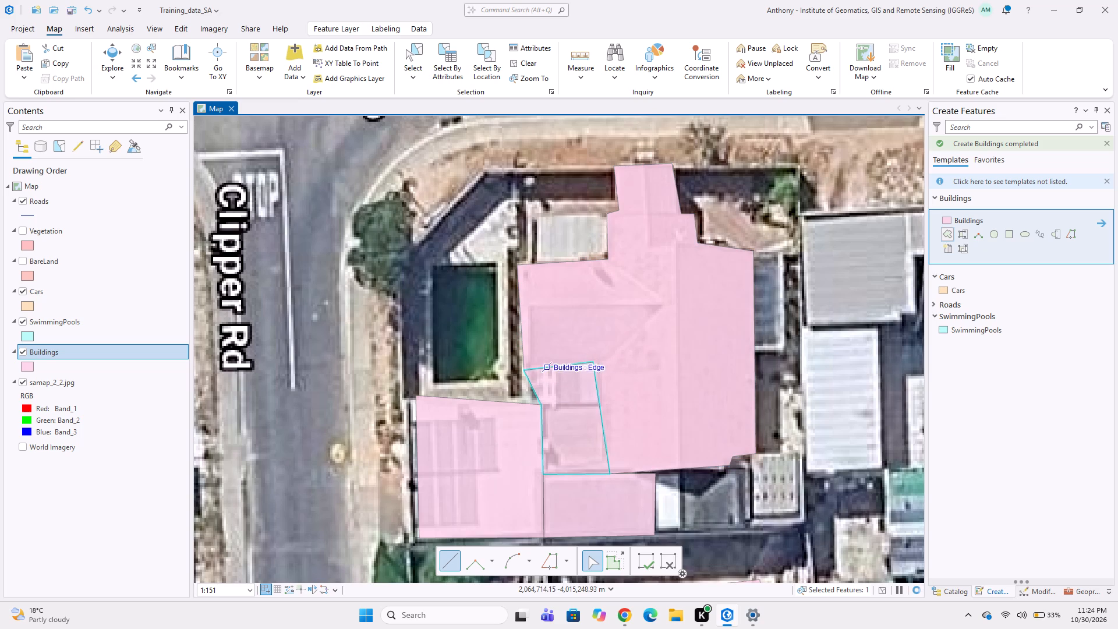
Digitize a four-corner Buildings polygon over the small light-grey roof at the main house's northwest corner, snapping to the house polygon's edges.
{"action": "middle_click", "coordinate": [572, 256]}
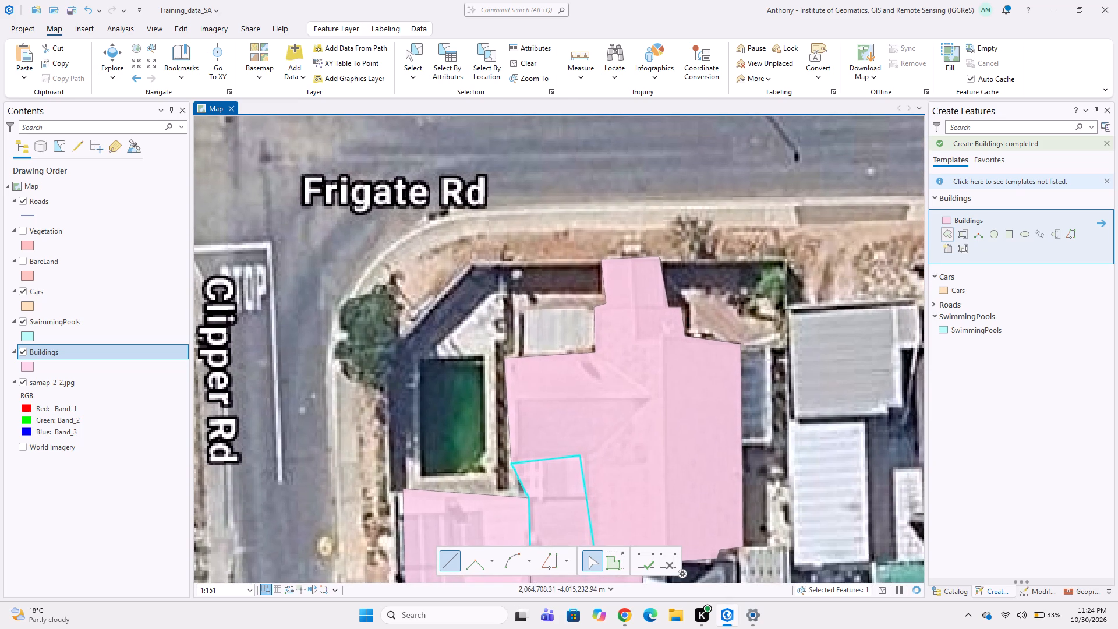
{"action": "middle_click_drag", "start_coordinate": [490, 299], "coordinate": [503, 280]}
{"action": "middle_click_drag", "start_coordinate": [503, 283], "coordinate": [390, 237]}
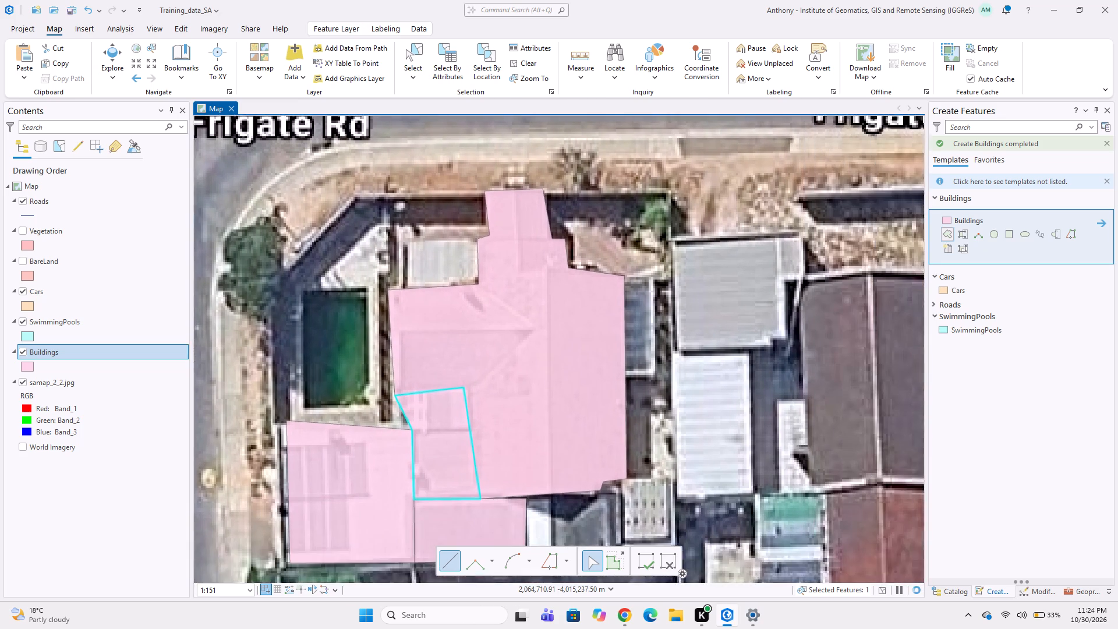
{"action": "scroll", "coordinate": [392, 236], "scroll_direction": "down", "scroll_amount": 2}
{"action": "scroll", "coordinate": [395, 234], "scroll_direction": "up", "scroll_amount": 2}
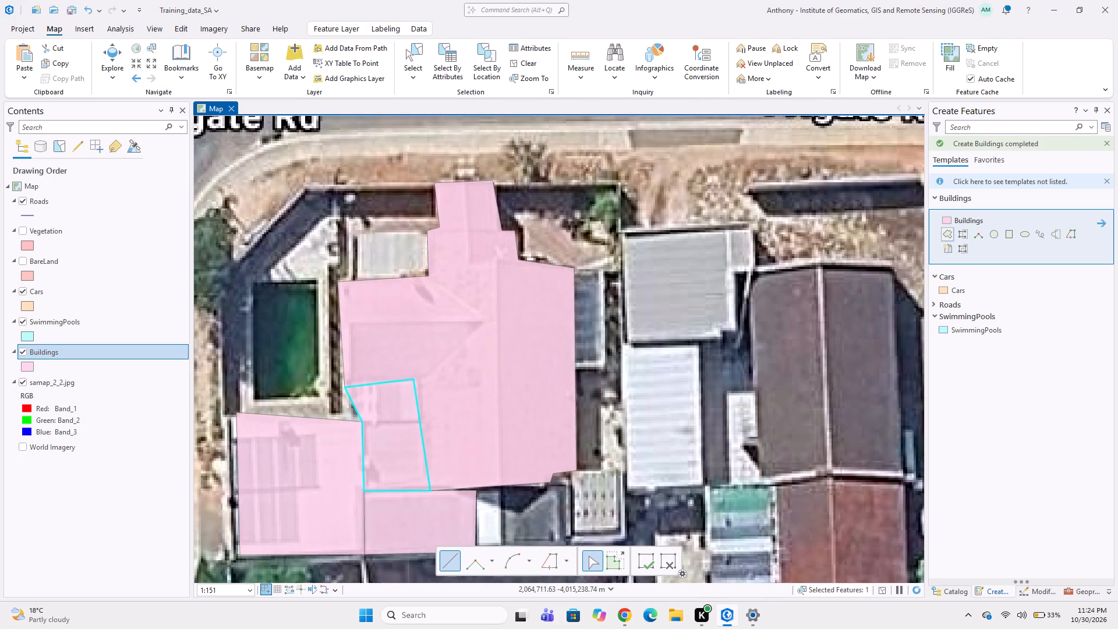
{"action": "middle_click", "coordinate": [352, 233]}
{"action": "middle_click_drag", "start_coordinate": [483, 308], "coordinate": [373, 265]}
{"action": "scroll", "coordinate": [376, 265], "scroll_direction": "up", "scroll_amount": 1}
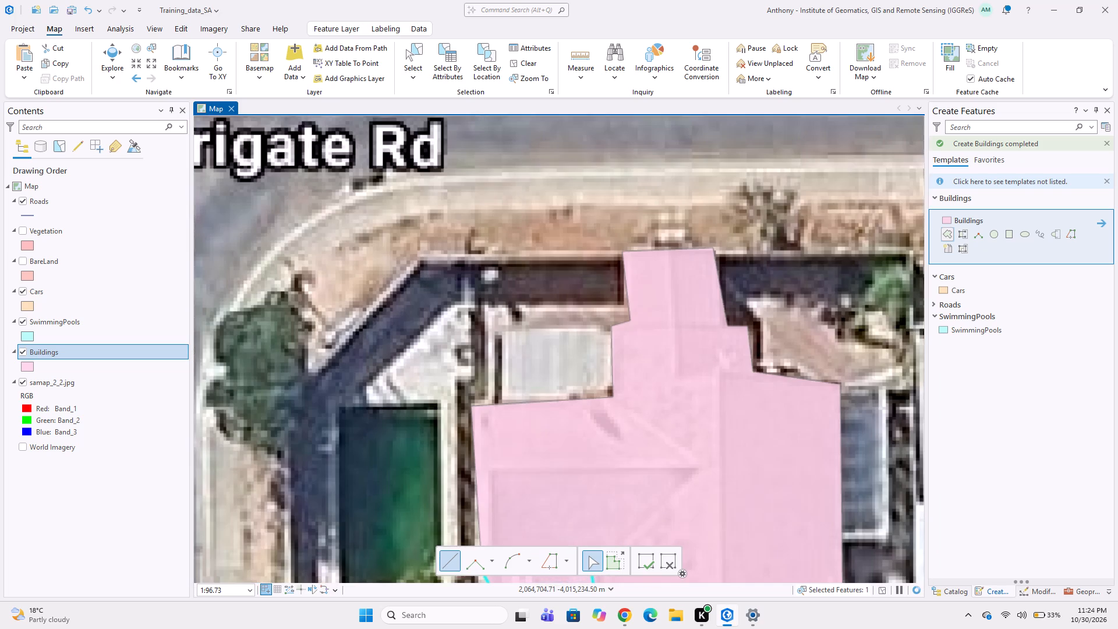
{"action": "middle_click_drag", "start_coordinate": [518, 331], "coordinate": [428, 271]}
{"action": "scroll", "coordinate": [419, 262], "scroll_direction": "down", "scroll_amount": 1}
{"action": "middle_click", "coordinate": [398, 243]}
{"action": "scroll", "coordinate": [398, 243], "scroll_direction": "up", "scroll_amount": 1}
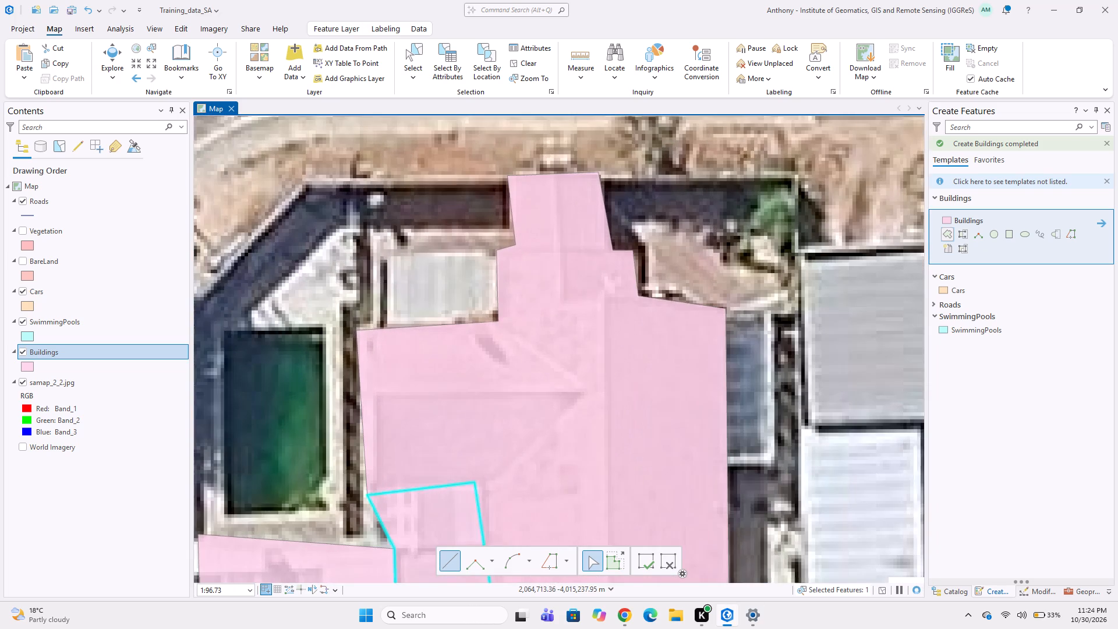
{"action": "middle_click", "coordinate": [380, 296]}
{"action": "scroll", "coordinate": [380, 296], "scroll_direction": "up", "scroll_amount": 2}
{"action": "left_click", "coordinate": [395, 192]}
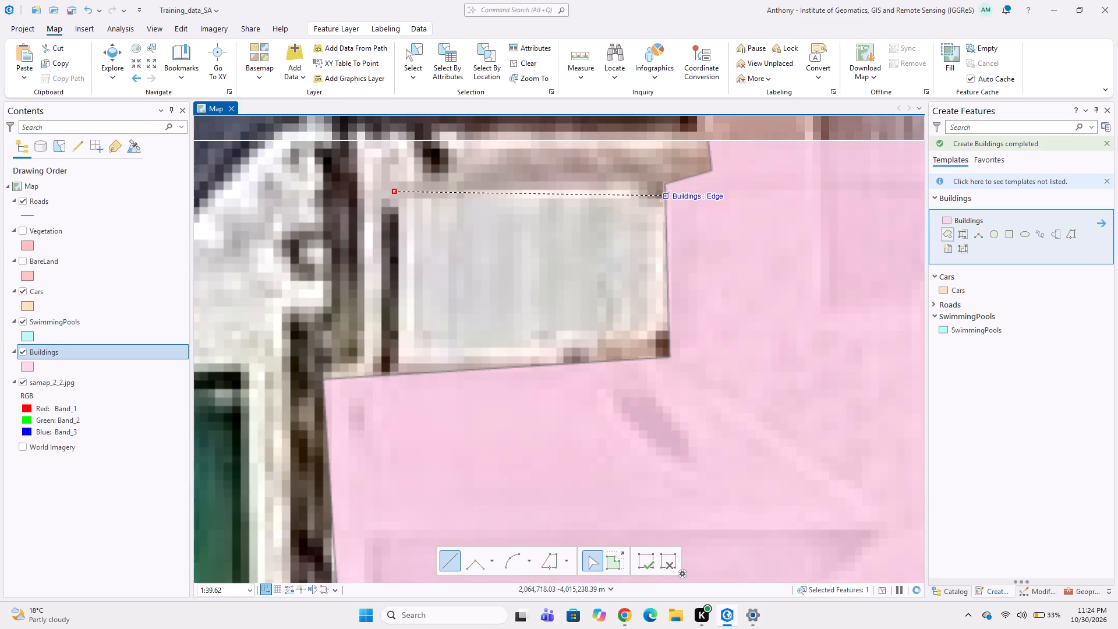
{"action": "scroll", "coordinate": [654, 213], "scroll_direction": "down", "scroll_amount": 1}
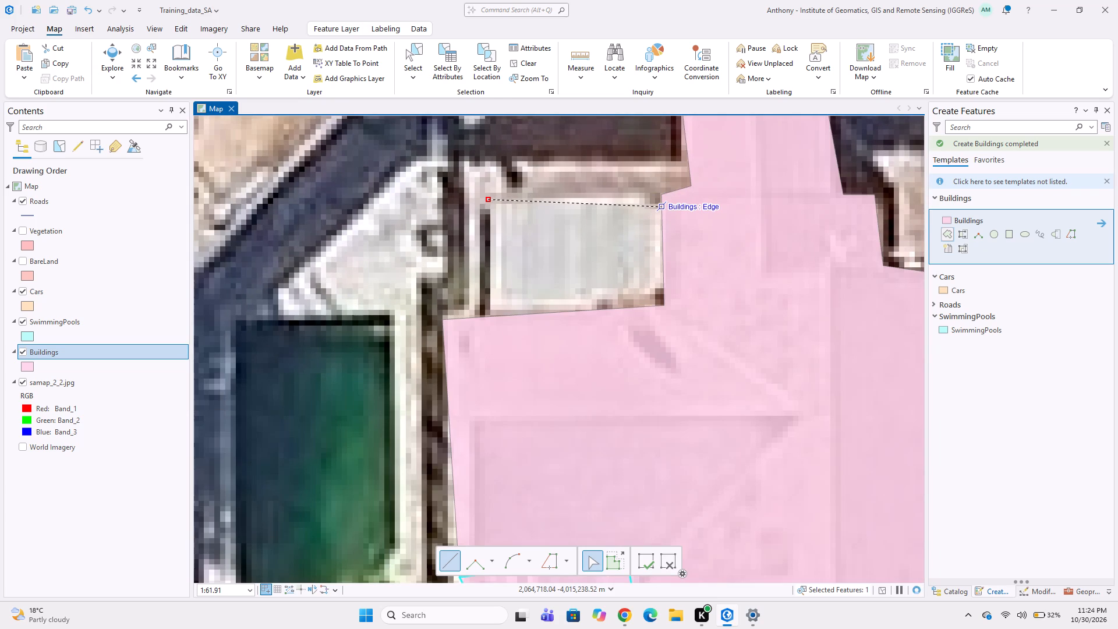
{"action": "left_click", "coordinate": [666, 201]}
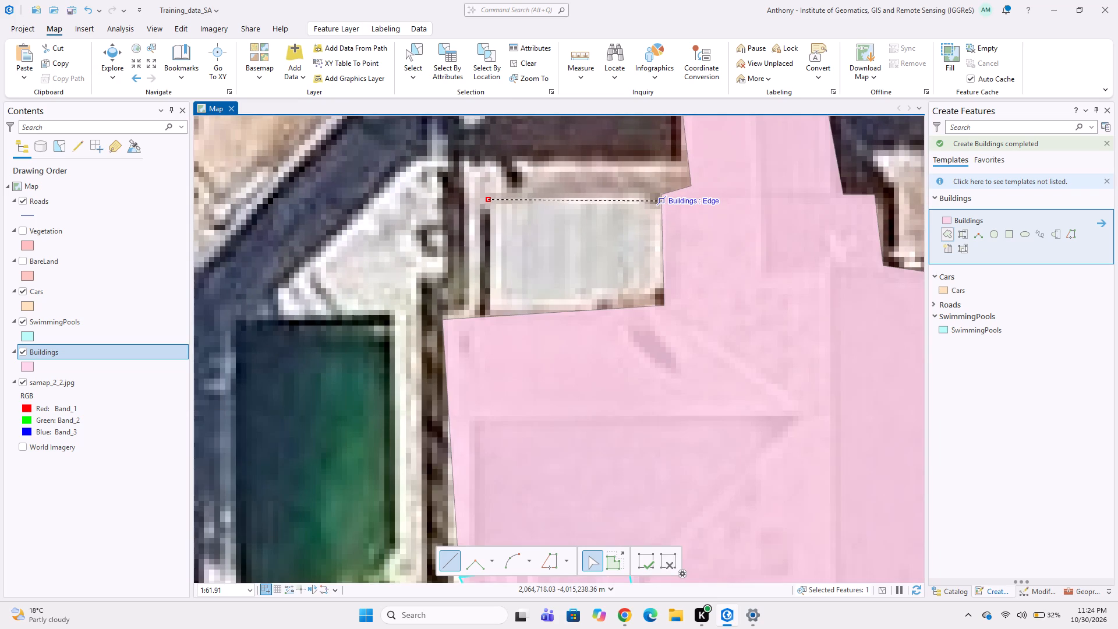
{"action": "left_click", "coordinate": [667, 308]}
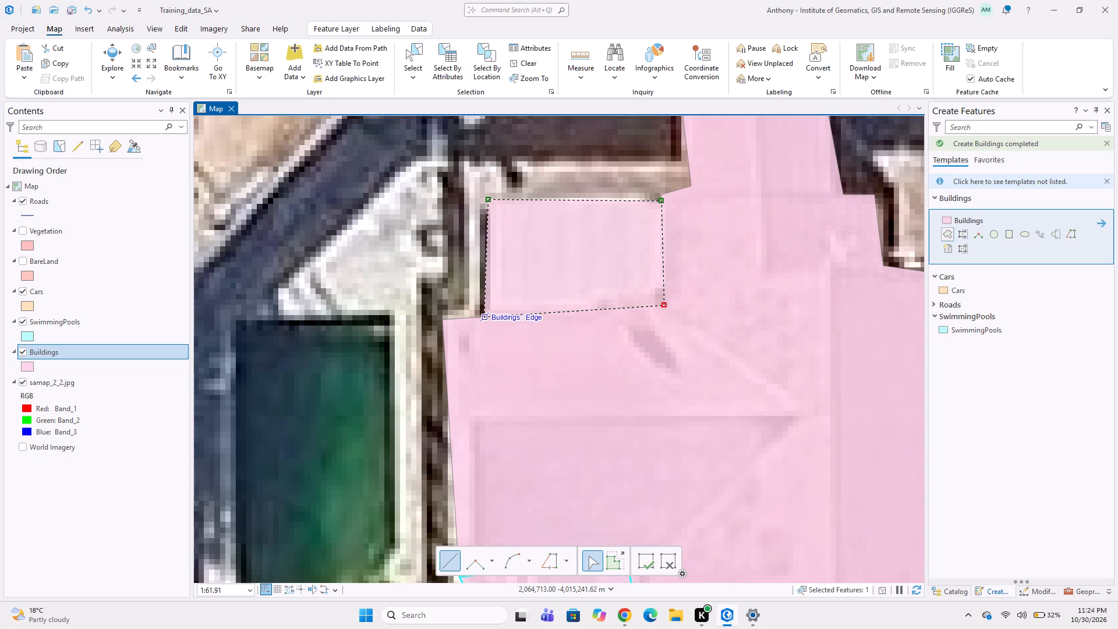
{"action": "double_click", "coordinate": [487, 320]}
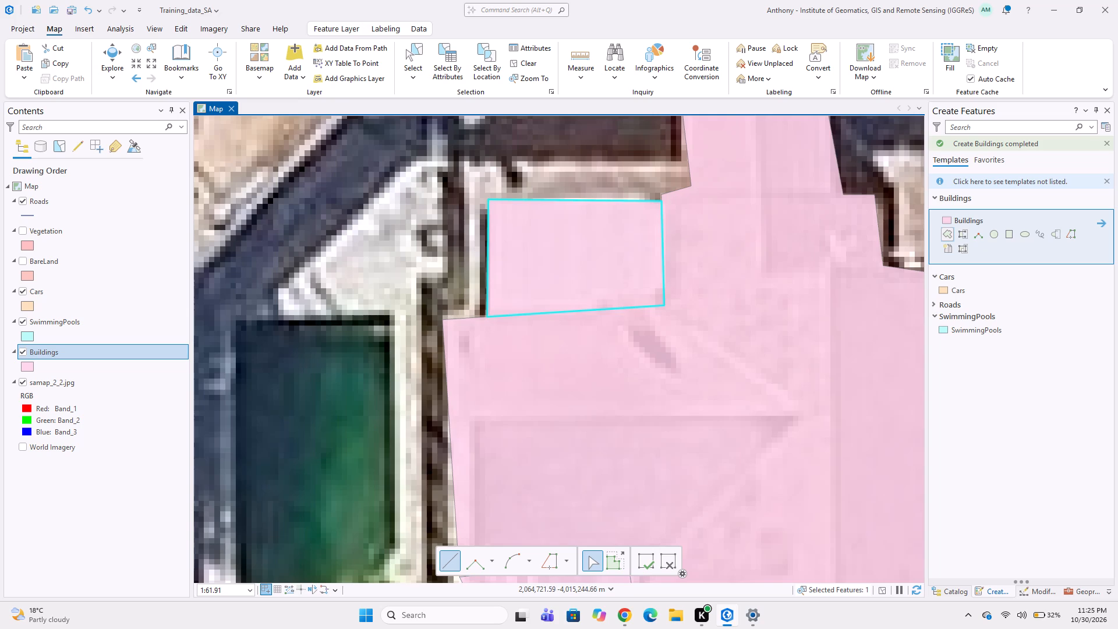
Save the project.
{"action": "key", "text": "ctrl+s"}
Examine the block between Clipper Rd and Dennegeur Ave, from Frigate Rd south toward Spine Rd, for roofs not yet digitized.
{"action": "scroll", "coordinate": [427, 269], "scroll_direction": "down", "scroll_amount": 4}
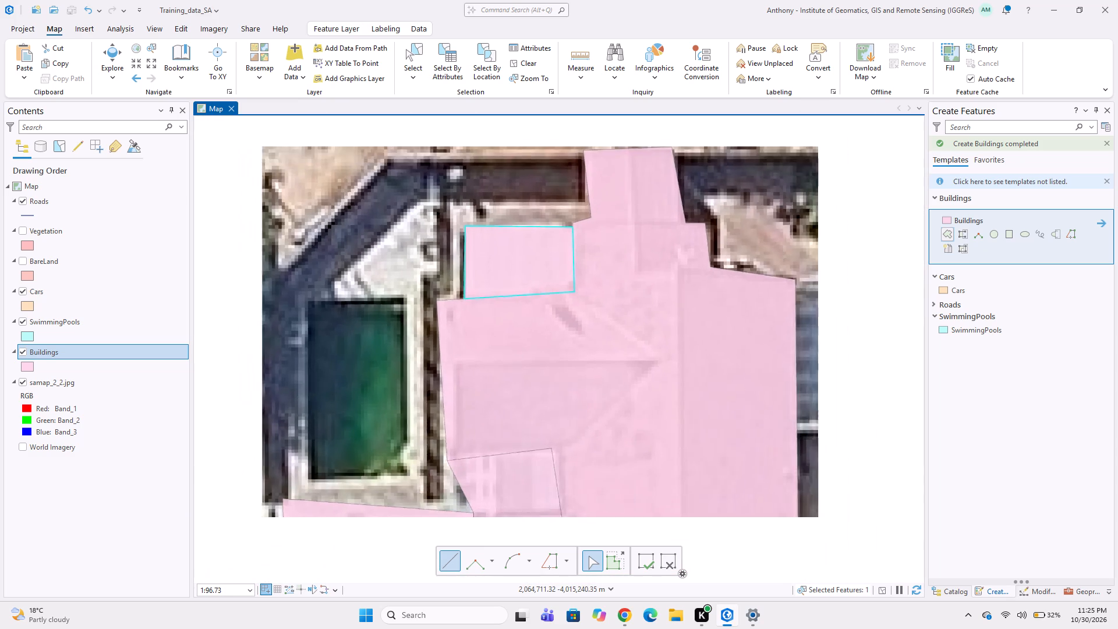
{"action": "middle_click_drag", "start_coordinate": [567, 295], "coordinate": [570, 414]}
{"action": "middle_click_drag", "start_coordinate": [492, 288], "coordinate": [484, 207]}
{"action": "middle_click_drag", "start_coordinate": [521, 267], "coordinate": [464, 208]}
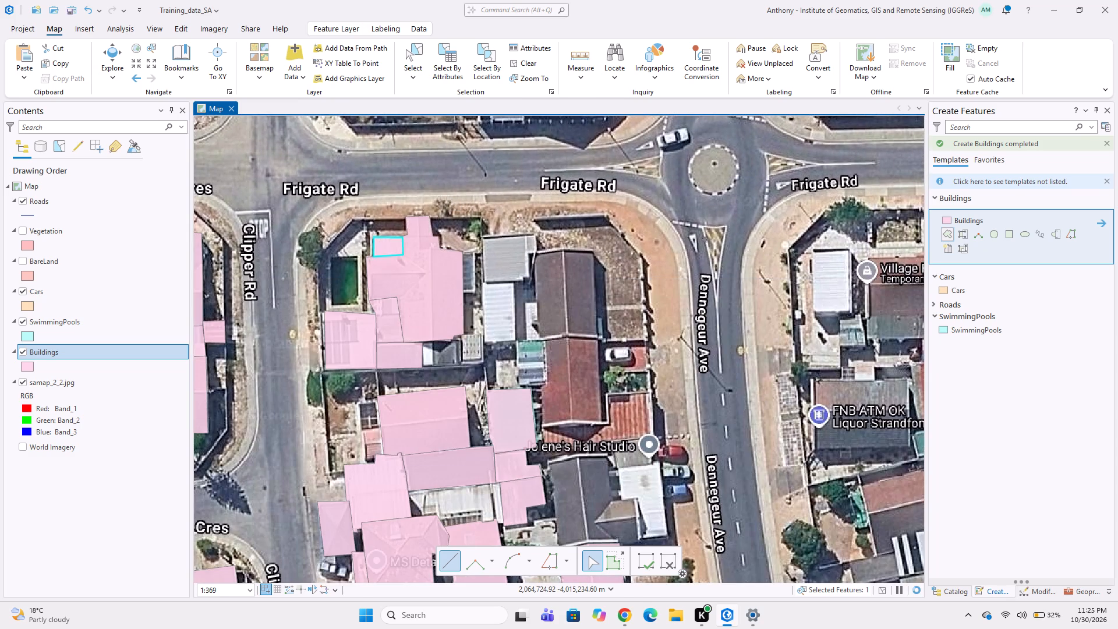
{"action": "middle_click_drag", "start_coordinate": [562, 343], "coordinate": [502, 234]}
{"action": "middle_click_drag", "start_coordinate": [443, 215], "coordinate": [448, 294]}
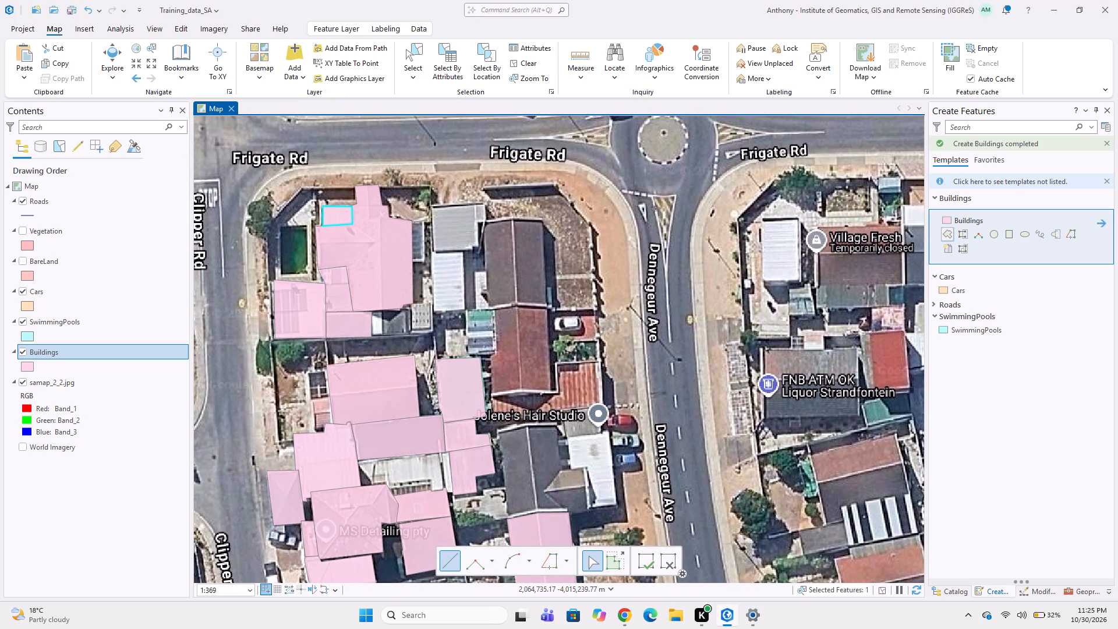
{"action": "scroll", "coordinate": [452, 219], "scroll_direction": "up", "scroll_amount": 1}
{"action": "middle_click", "coordinate": [400, 241]}
{"action": "scroll", "coordinate": [400, 241], "scroll_direction": "up", "scroll_amount": 1}
{"action": "scroll", "coordinate": [400, 241], "scroll_direction": "down", "scroll_amount": 3}
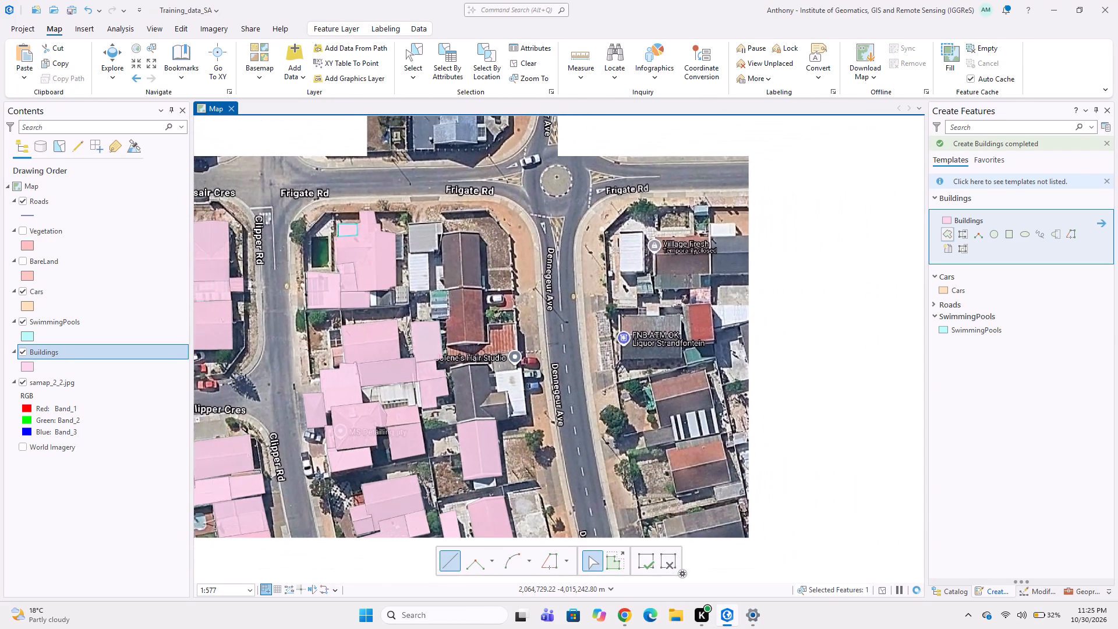
{"action": "middle_click_drag", "start_coordinate": [442, 306], "coordinate": [396, 156]}
{"action": "middle_click_drag", "start_coordinate": [397, 353], "coordinate": [374, 213]}
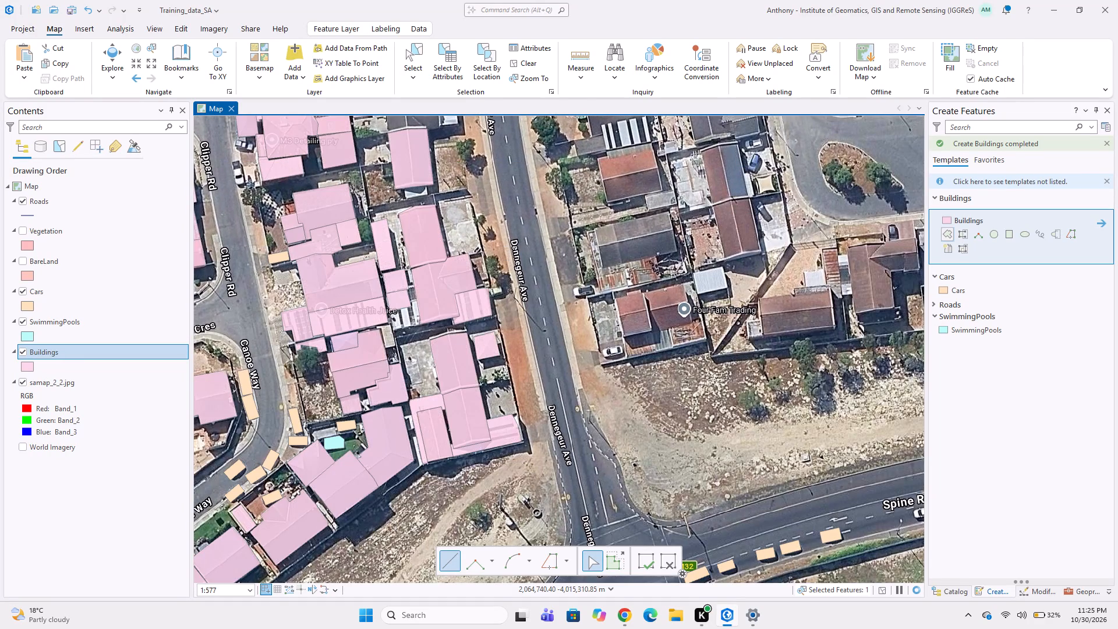
{"action": "middle_click_drag", "start_coordinate": [468, 263], "coordinate": [528, 410]}
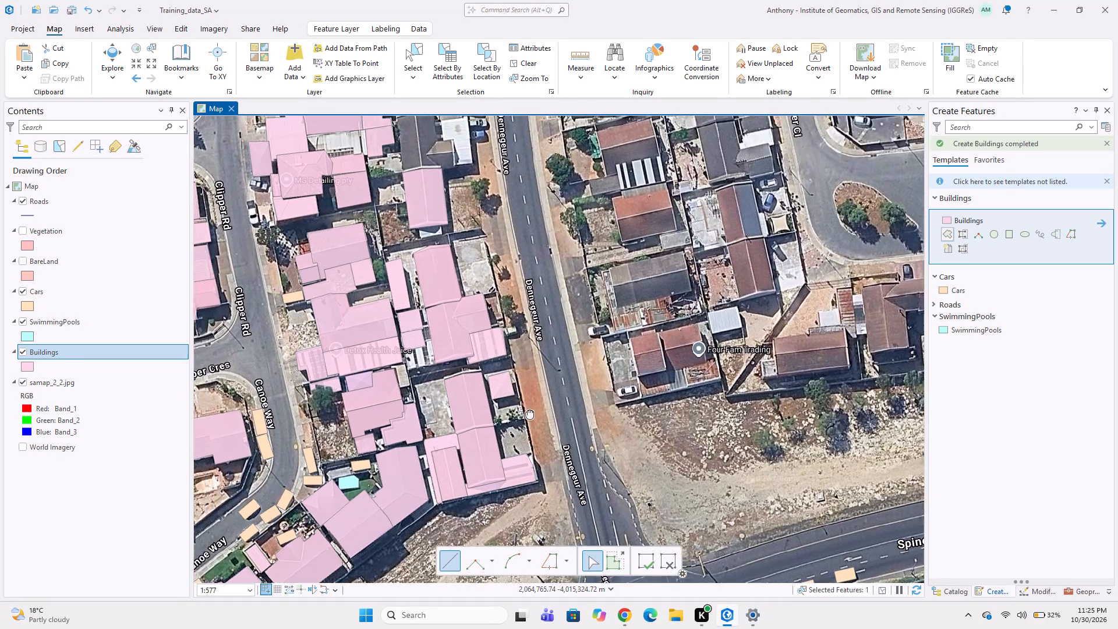
{"action": "middle_click_drag", "start_coordinate": [528, 410], "coordinate": [541, 442]}
{"action": "middle_click_drag", "start_coordinate": [524, 402], "coordinate": [521, 396]}
{"action": "middle_click", "coordinate": [475, 269]}
{"action": "scroll", "coordinate": [475, 269], "scroll_direction": "up", "scroll_amount": 1}
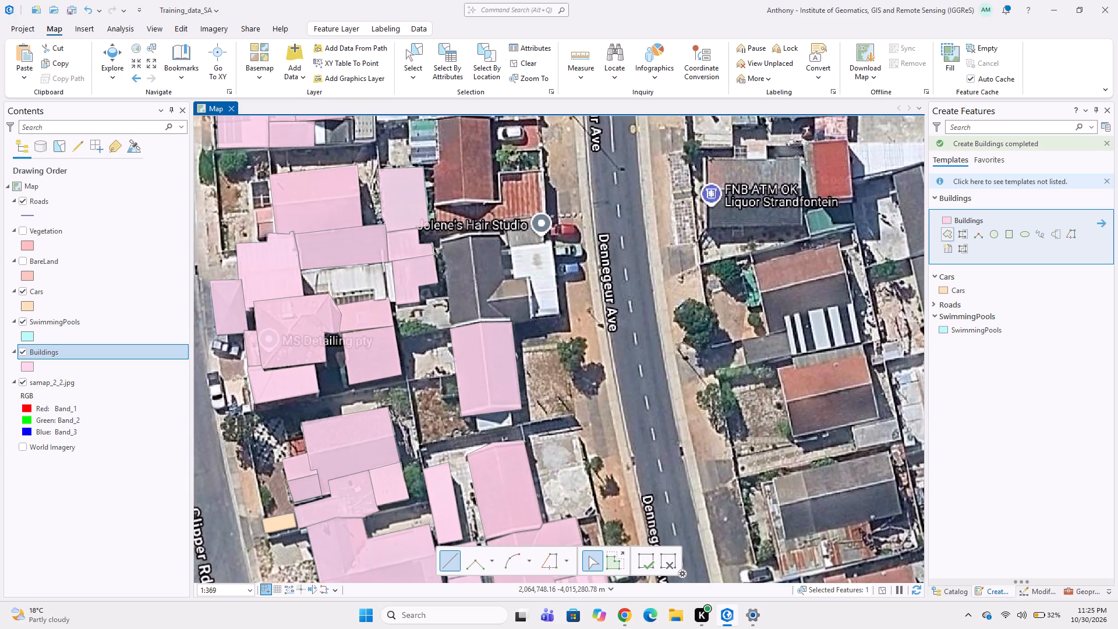
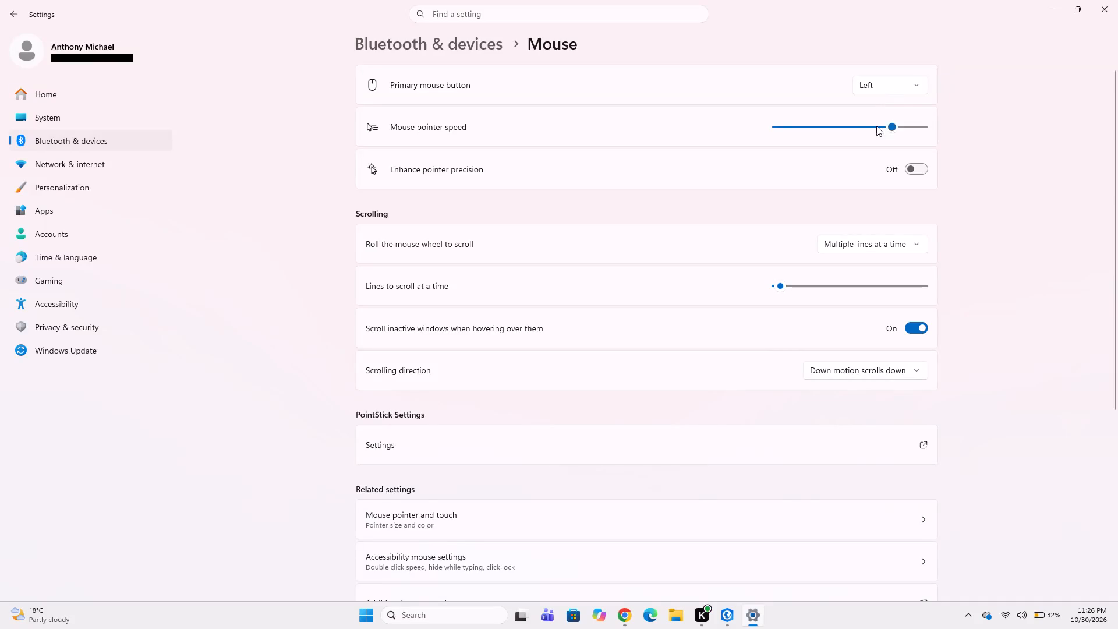
Adjust the mouse pointer speed in the Windows mouse settings.
{"action": "left_click", "coordinate": [883, 125]}
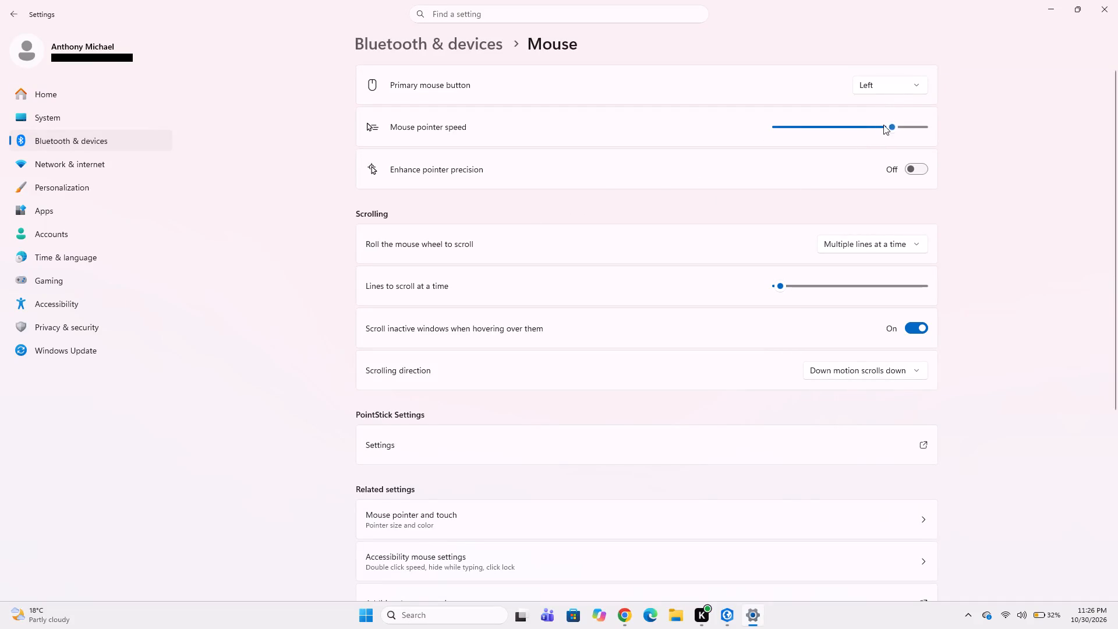
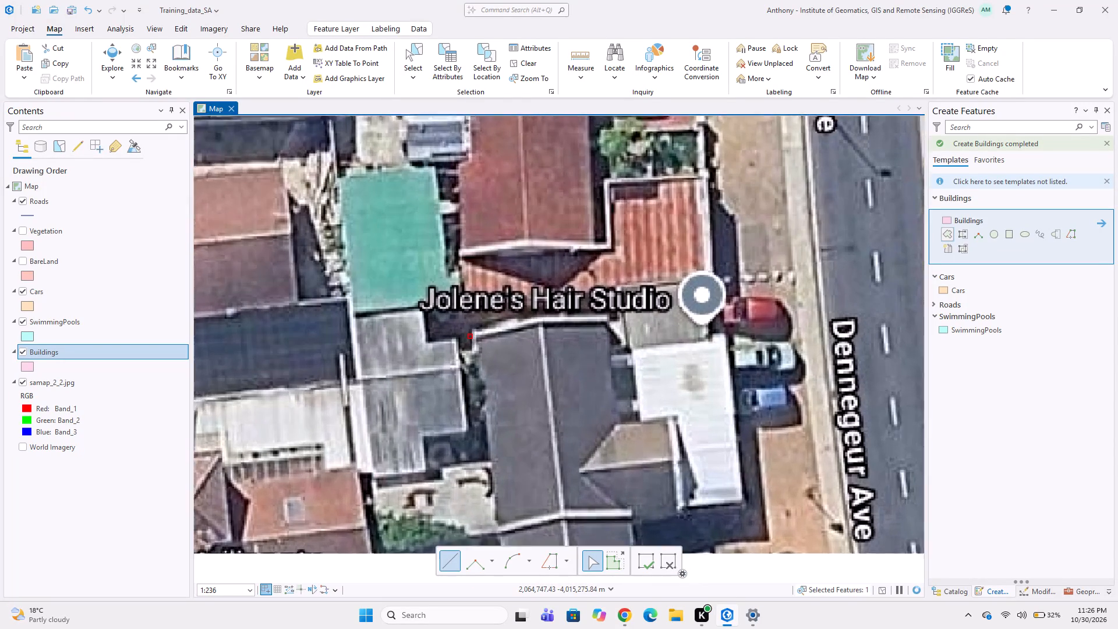
Finish tracing the dark-grey-roofed building with its side wing, just south of Jolene's Hair Studio, as a Buildings polygon.
{"action": "left_click", "coordinate": [536, 318]}
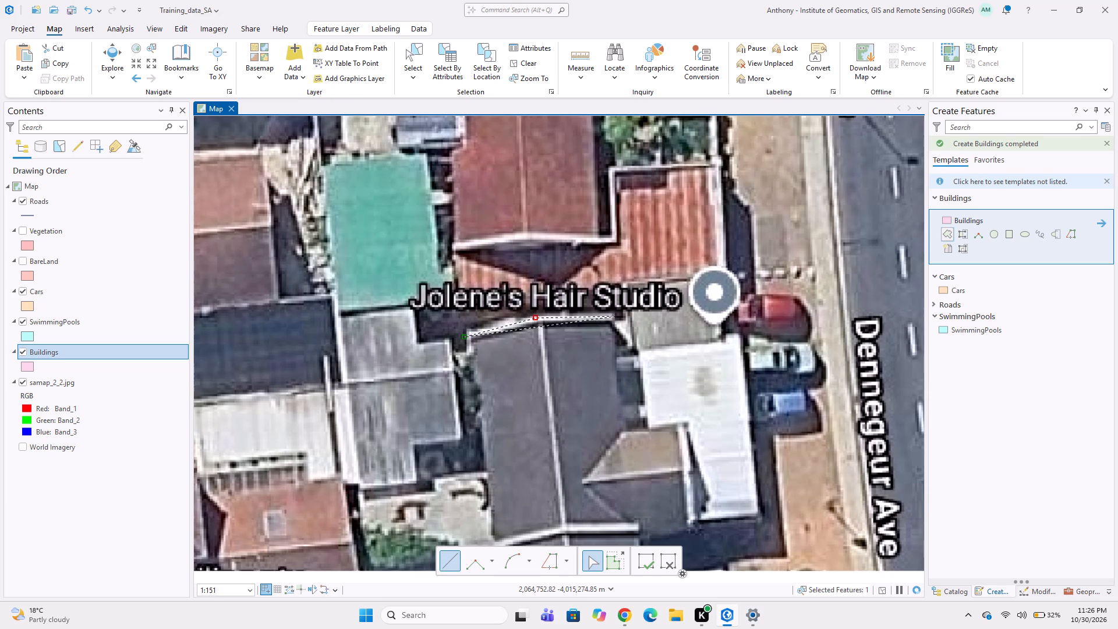
{"action": "left_click", "coordinate": [611, 315]}
{"action": "left_click", "coordinate": [621, 430]}
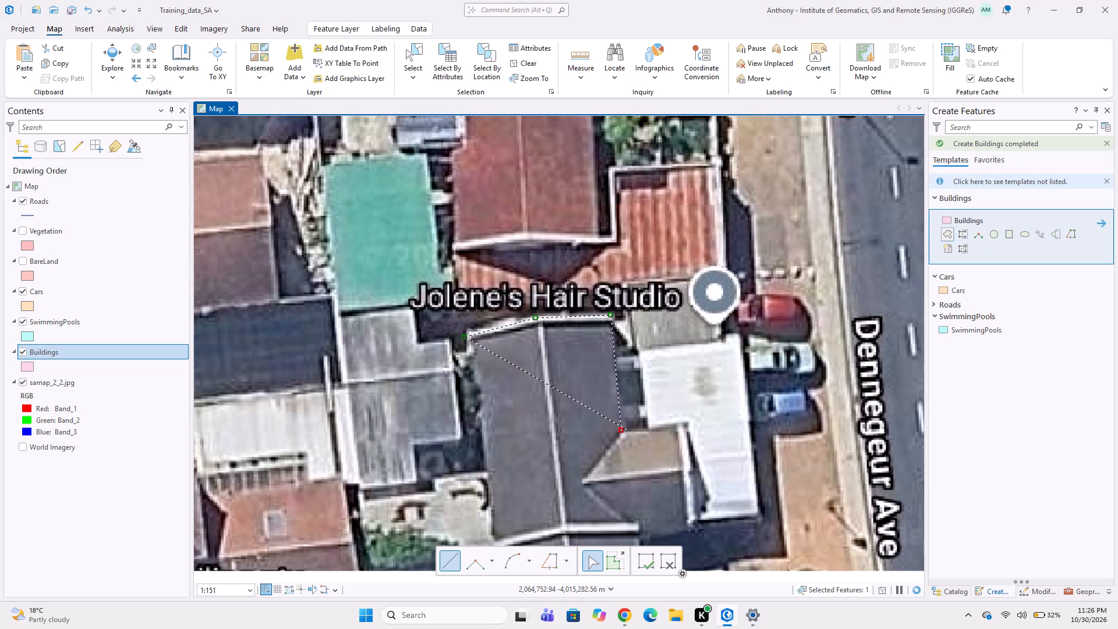
{"action": "left_click", "coordinate": [681, 421]}
{"action": "middle_click_drag", "start_coordinate": [691, 511], "coordinate": [707, 367]}
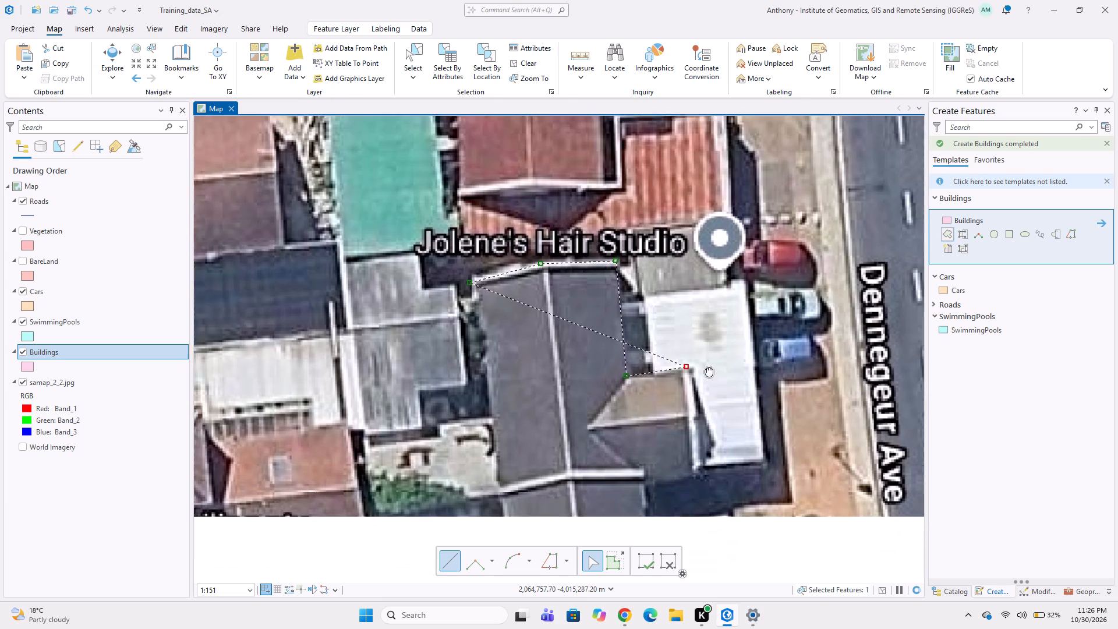
{"action": "middle_click_drag", "start_coordinate": [707, 367], "coordinate": [707, 365]}
{"action": "left_click", "coordinate": [717, 384]}
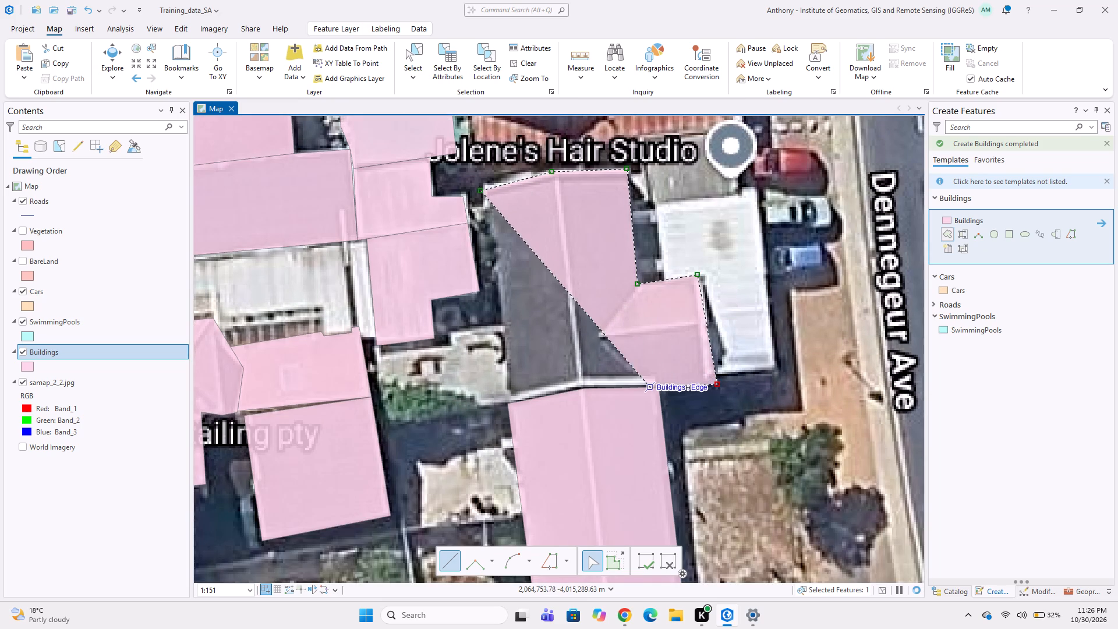
{"action": "left_click", "coordinate": [659, 386]}
{"action": "left_click", "coordinate": [578, 393]}
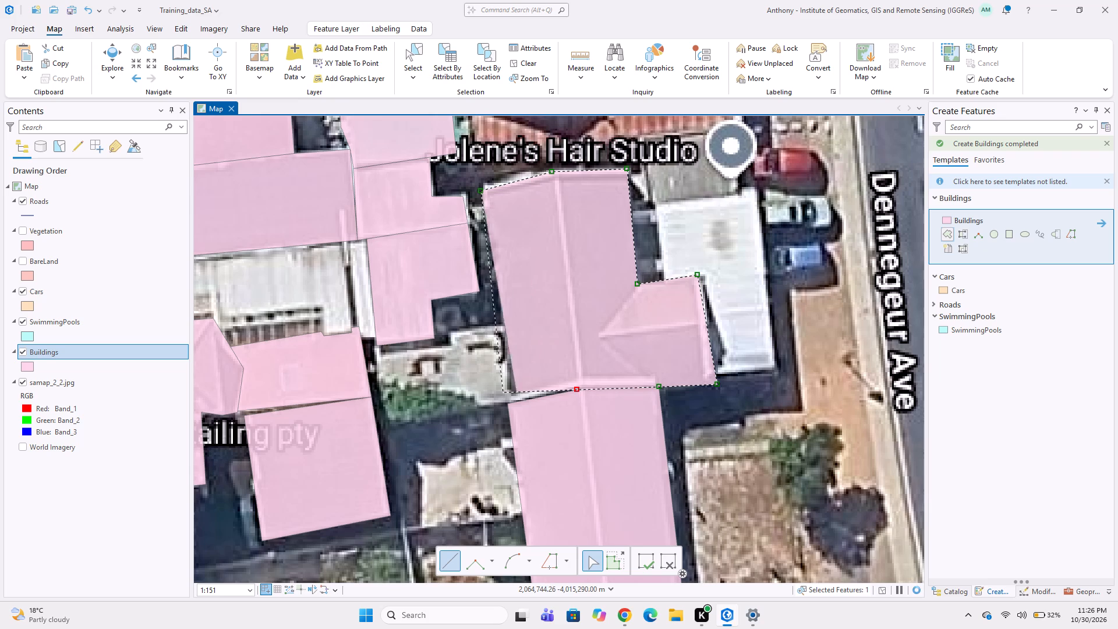
{"action": "left_click", "coordinate": [507, 407]}
{"action": "left_click", "coordinate": [507, 411]}
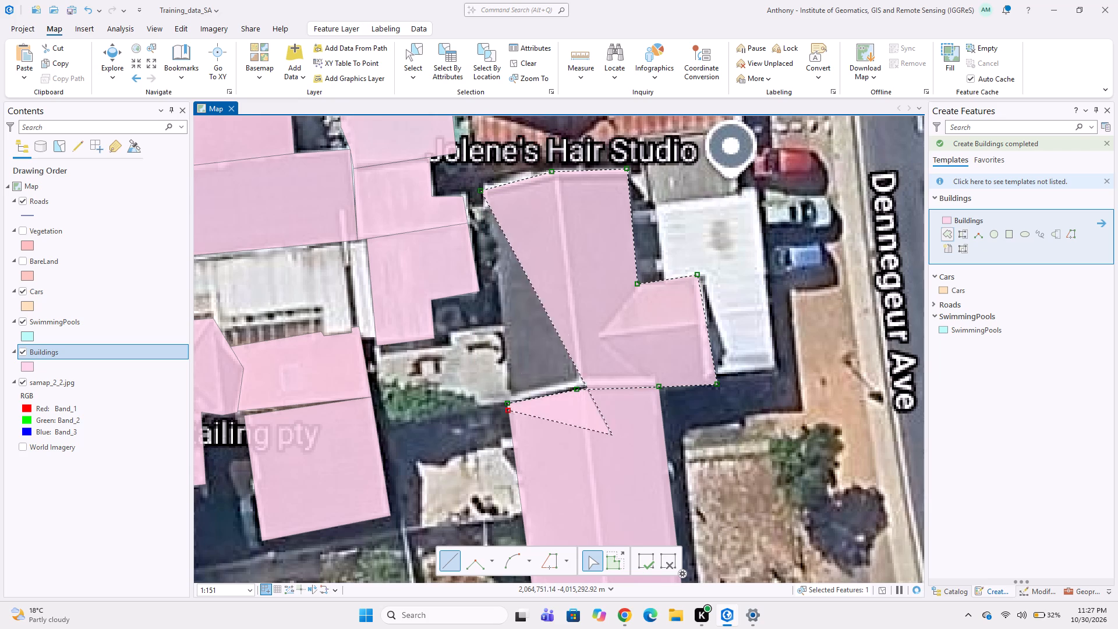
{"action": "middle_click_drag", "start_coordinate": [699, 409], "coordinate": [682, 404]}
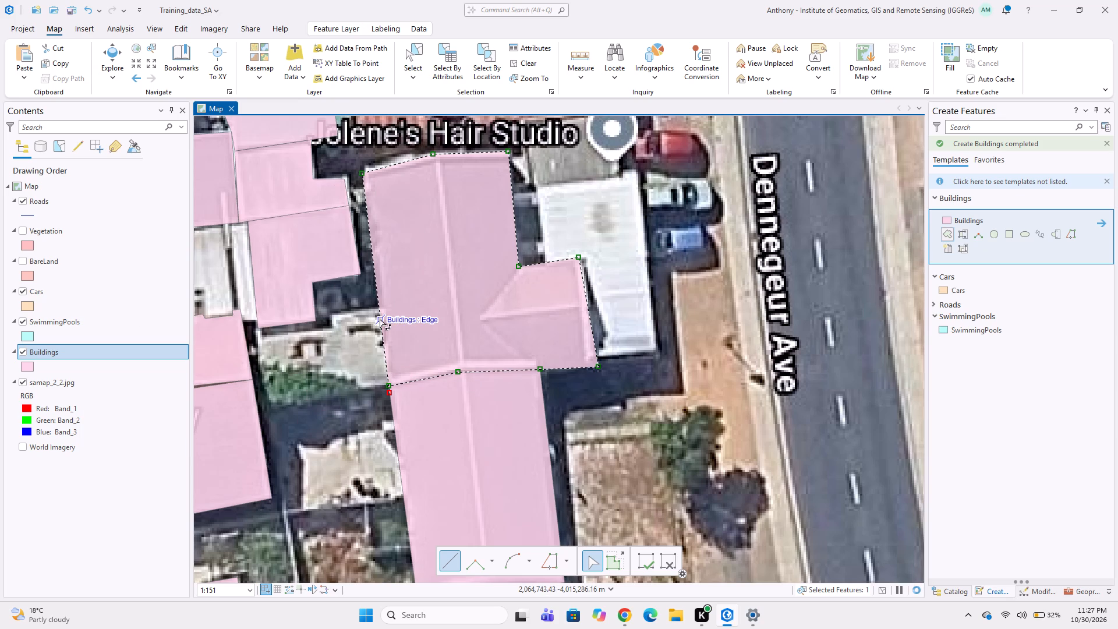
{"action": "left_click", "coordinate": [380, 319]}
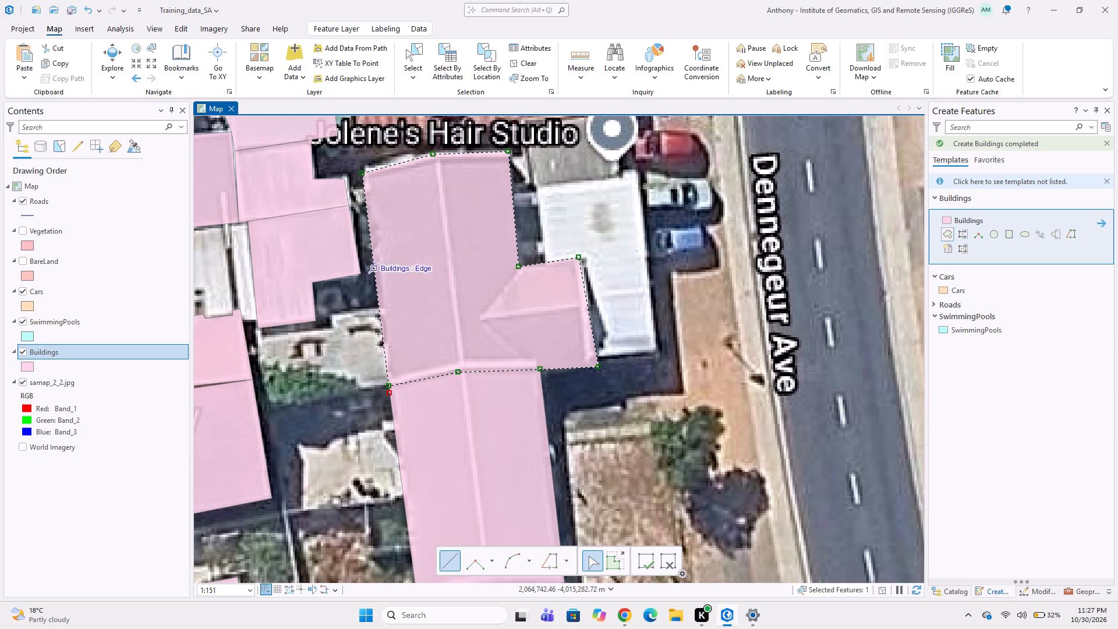
{"action": "double_click", "coordinate": [382, 281]}
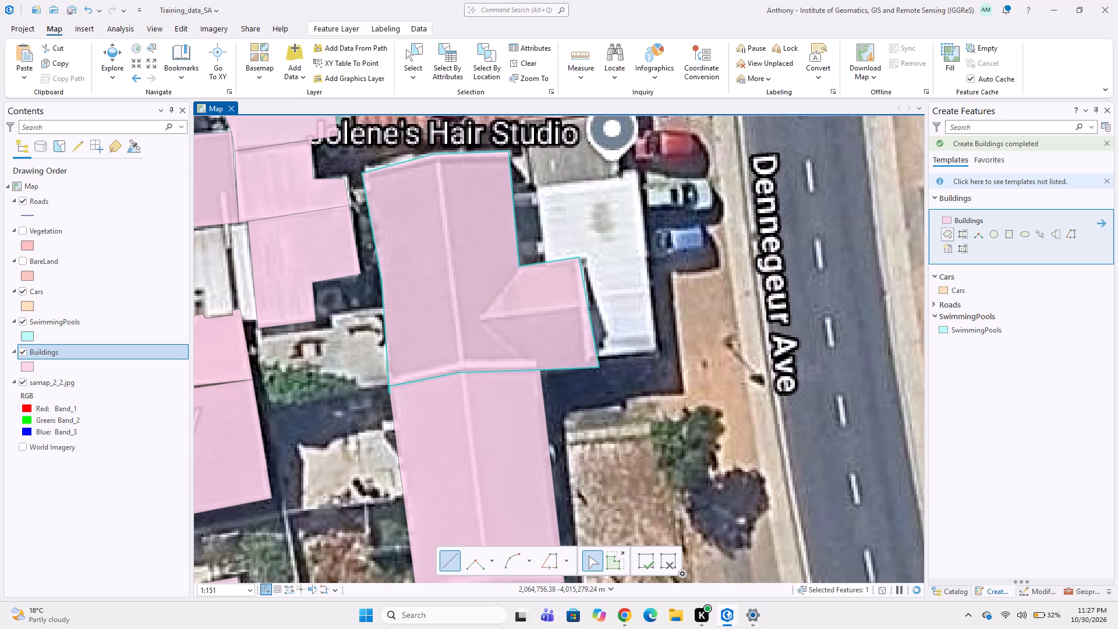
Digitize the white-roofed building between the dark-grey-roofed house and the cars along Dennegeur Ave as a Buildings polygon.
{"action": "left_click", "coordinate": [536, 192]}
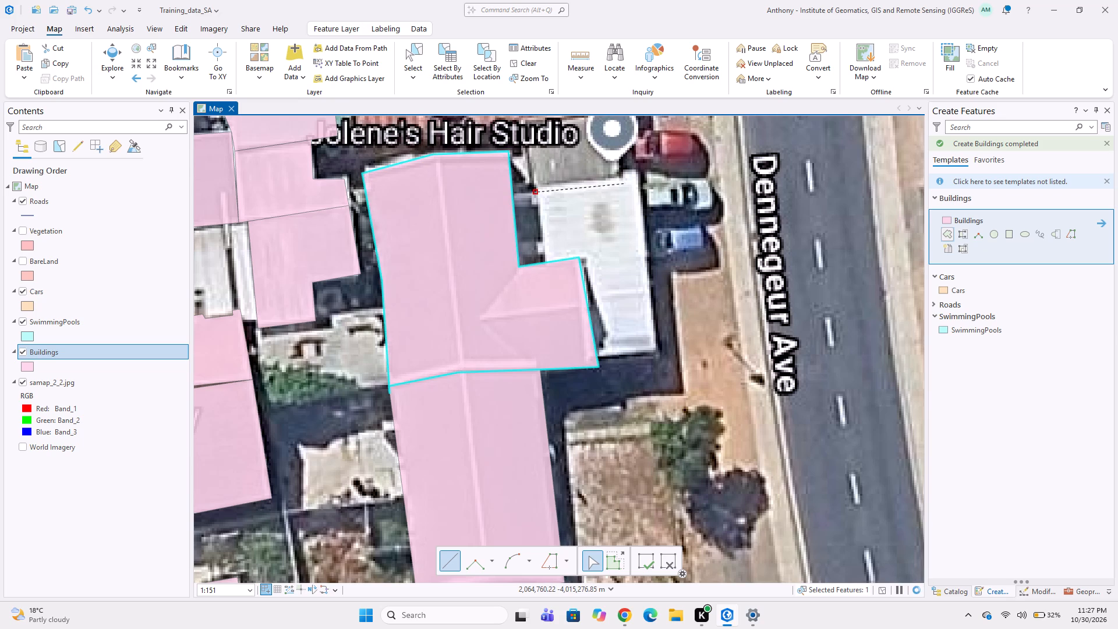
{"action": "left_click", "coordinate": [620, 179]}
{"action": "left_click", "coordinate": [621, 168]}
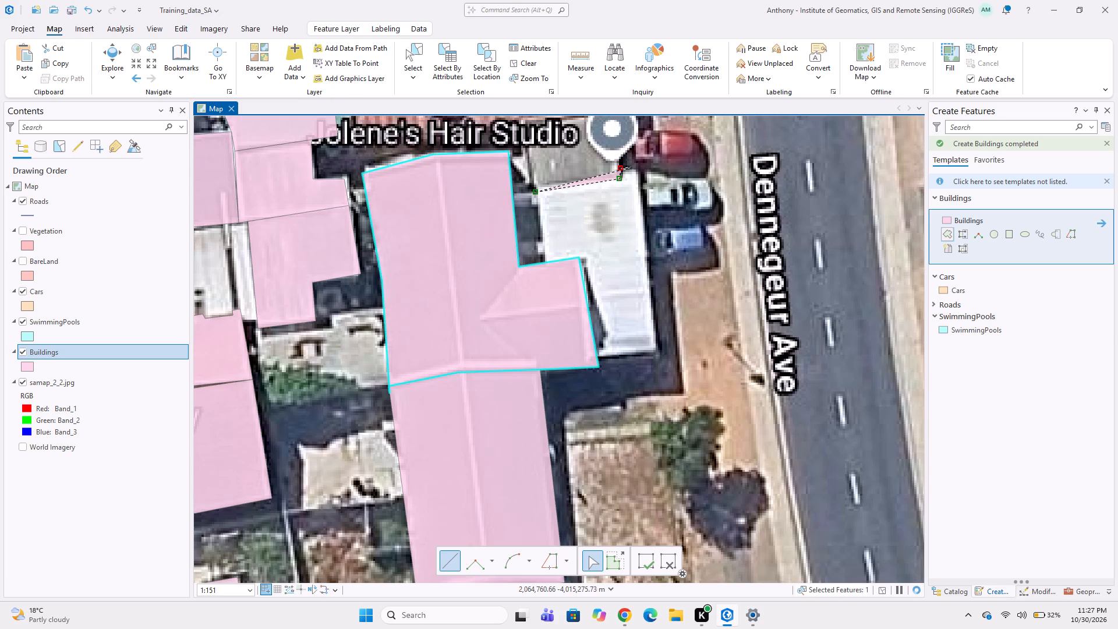
{"action": "left_click", "coordinate": [635, 167]}
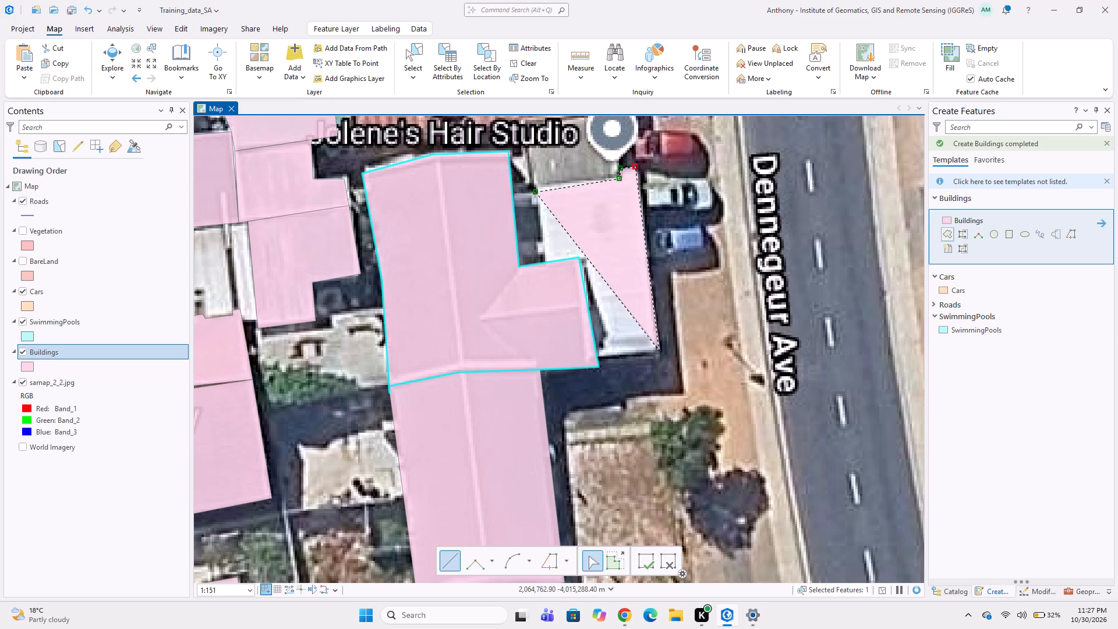
{"action": "left_click", "coordinate": [658, 351]}
{"action": "left_click", "coordinate": [596, 356]}
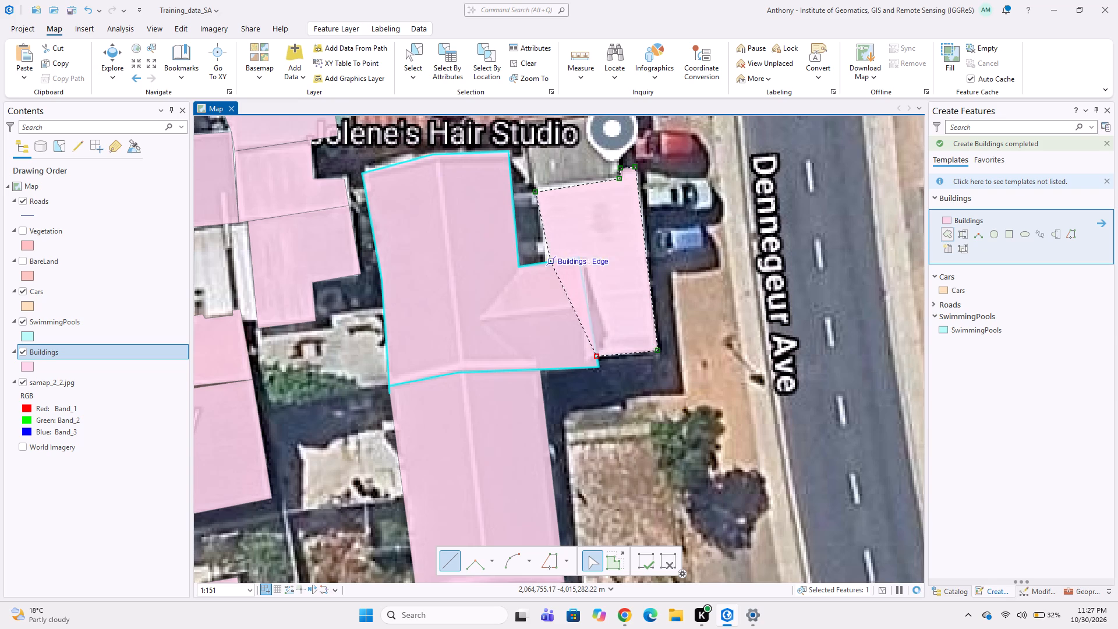
{"action": "left_click", "coordinate": [579, 261]}
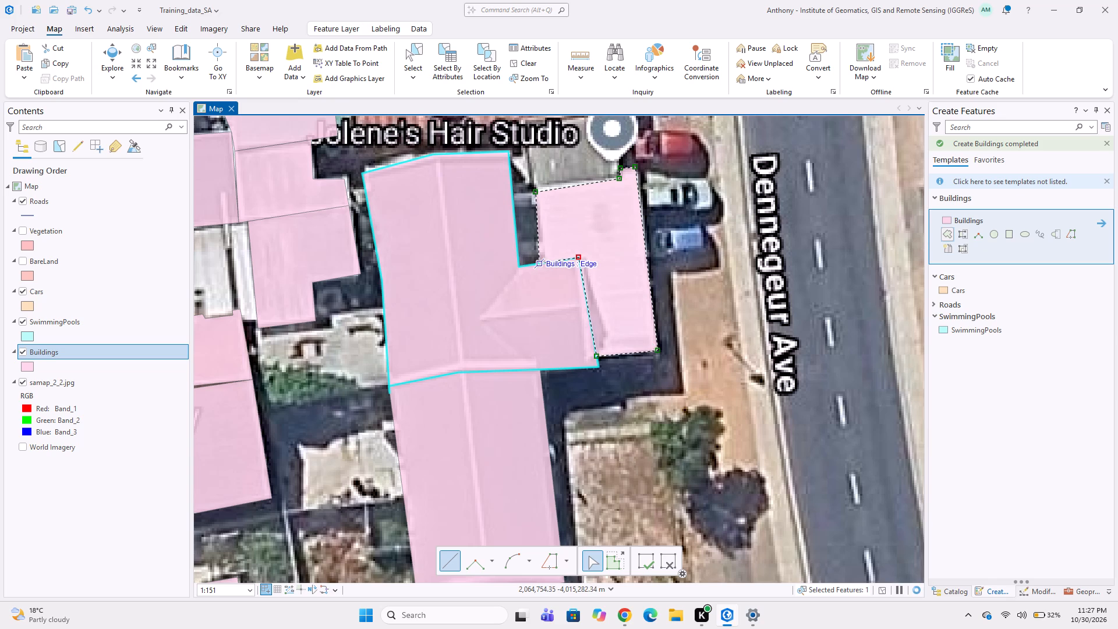
{"action": "double_click", "coordinate": [543, 266]}
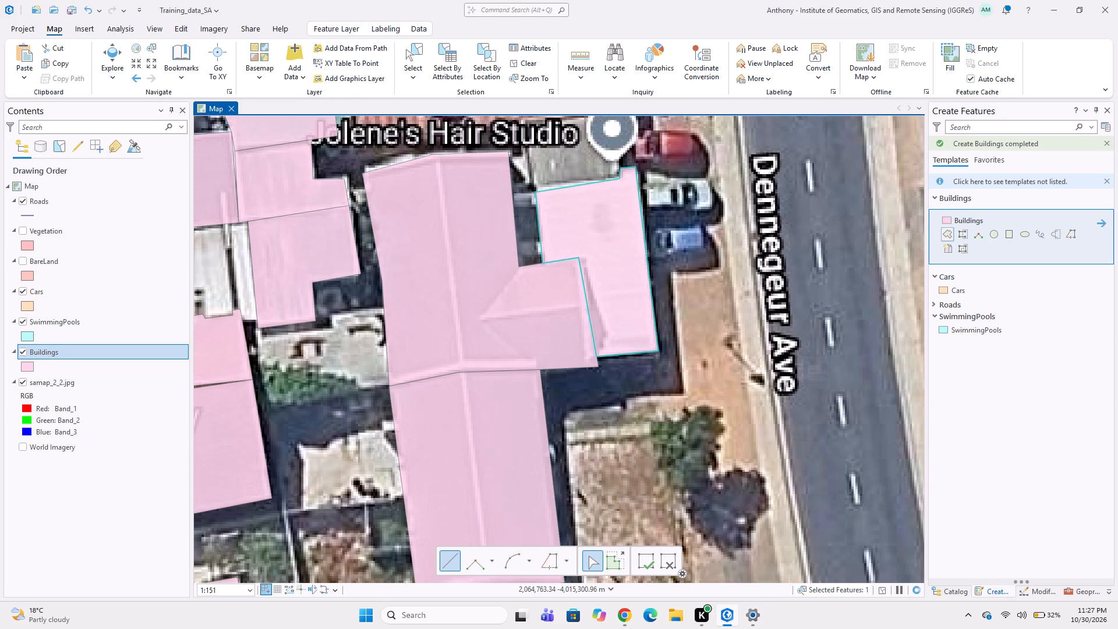
Lower the mouse pointer speed in the Windows mouse settings and return to ArcGIS Pro.
{"action": "left_click", "coordinate": [752, 628]}
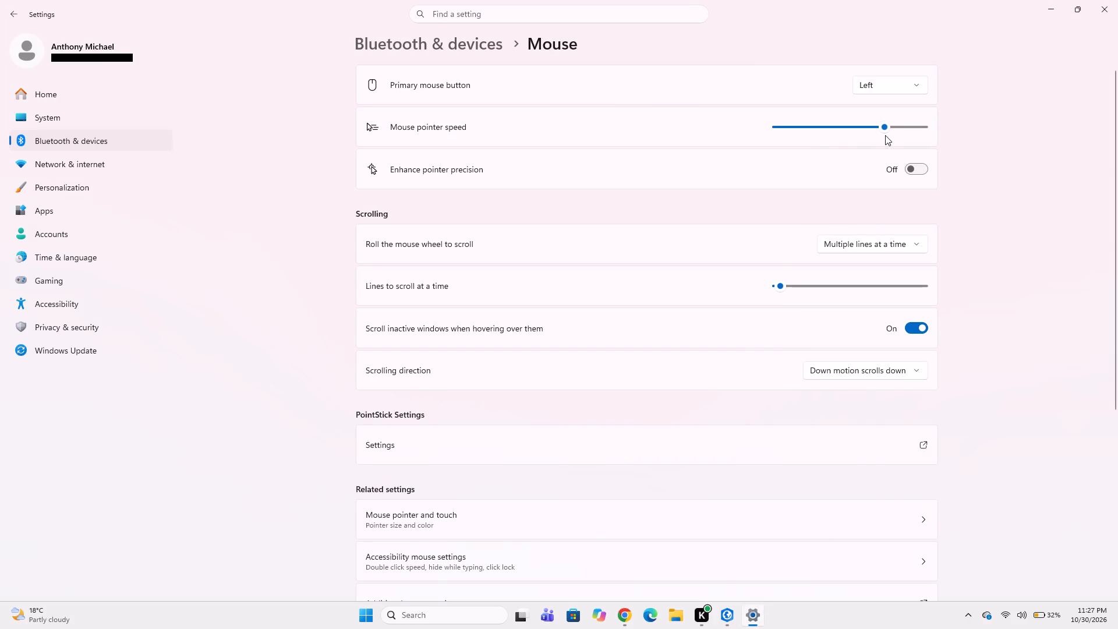
{"action": "left_click_drag", "start_coordinate": [887, 130], "coordinate": [862, 132]}
{"action": "left_click", "coordinate": [1055, 14]}
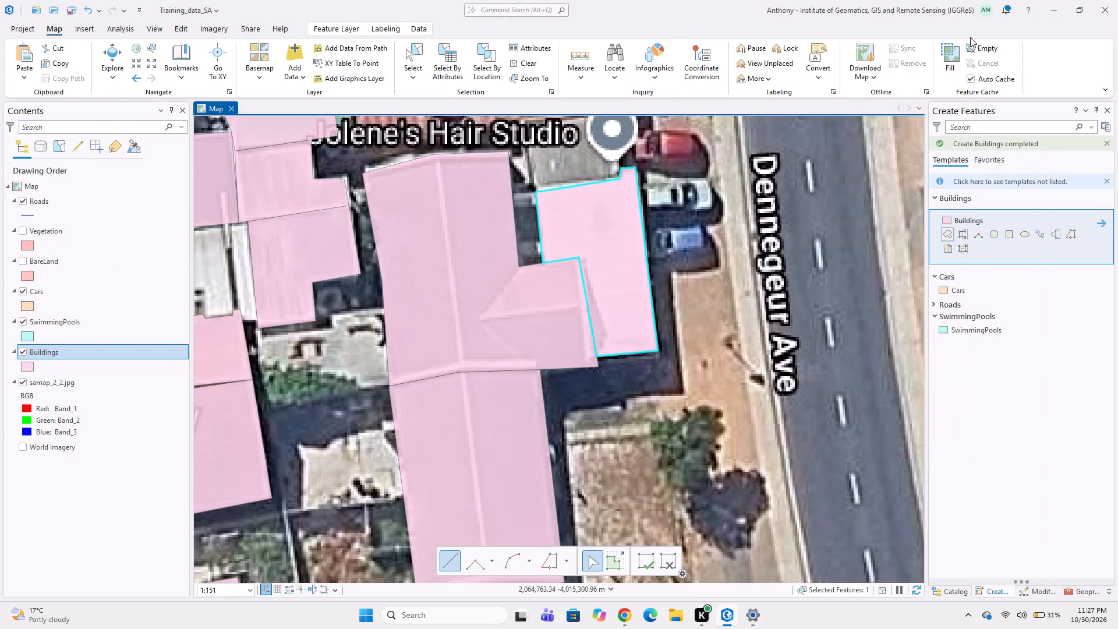
Digitize the blue car parked beside the white-roofed building as a four-cornered polygon in the Cars layer.
{"action": "left_click", "coordinate": [949, 287]}
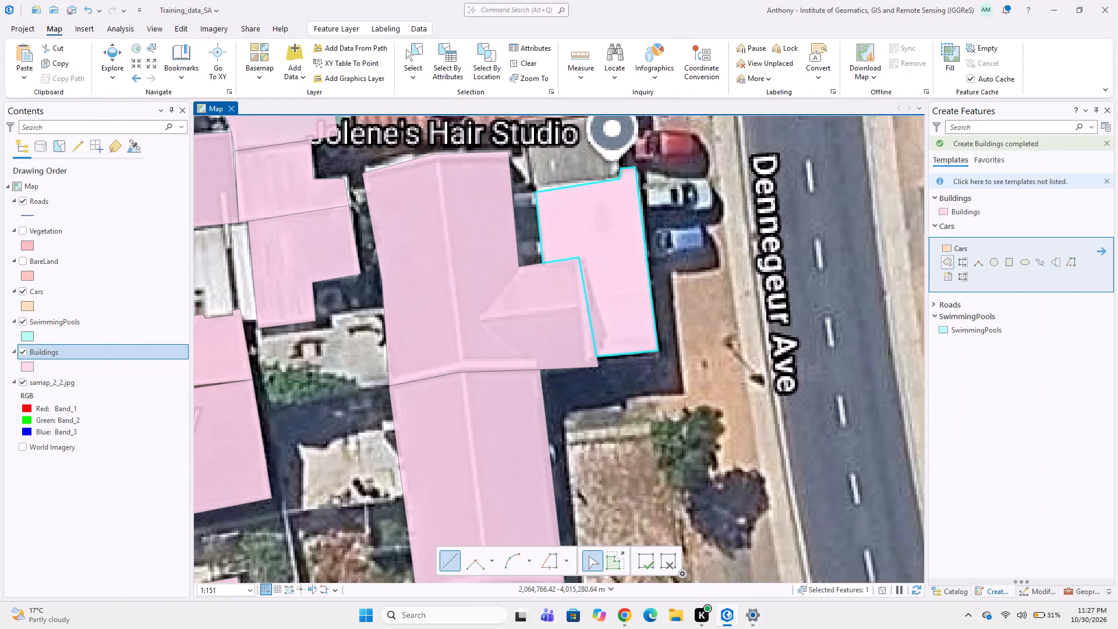
{"action": "middle_click", "coordinate": [681, 228]}
{"action": "scroll", "coordinate": [681, 228], "scroll_direction": "up", "scroll_amount": 1}
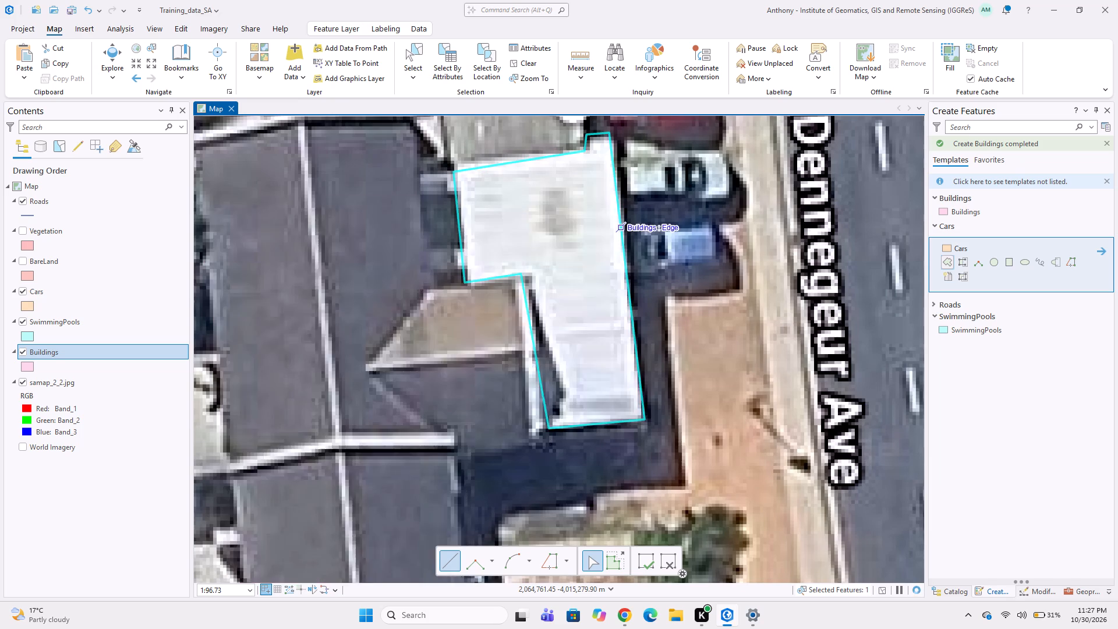
{"action": "left_click", "coordinate": [626, 227]}
{"action": "left_click", "coordinate": [716, 220]}
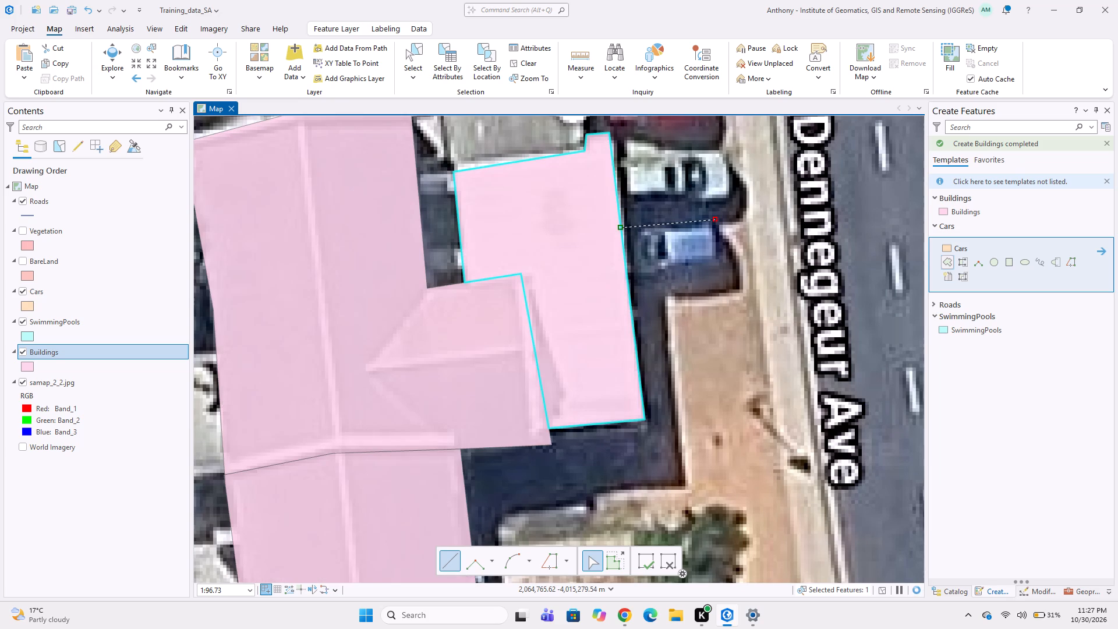
{"action": "left_click", "coordinate": [723, 264]}
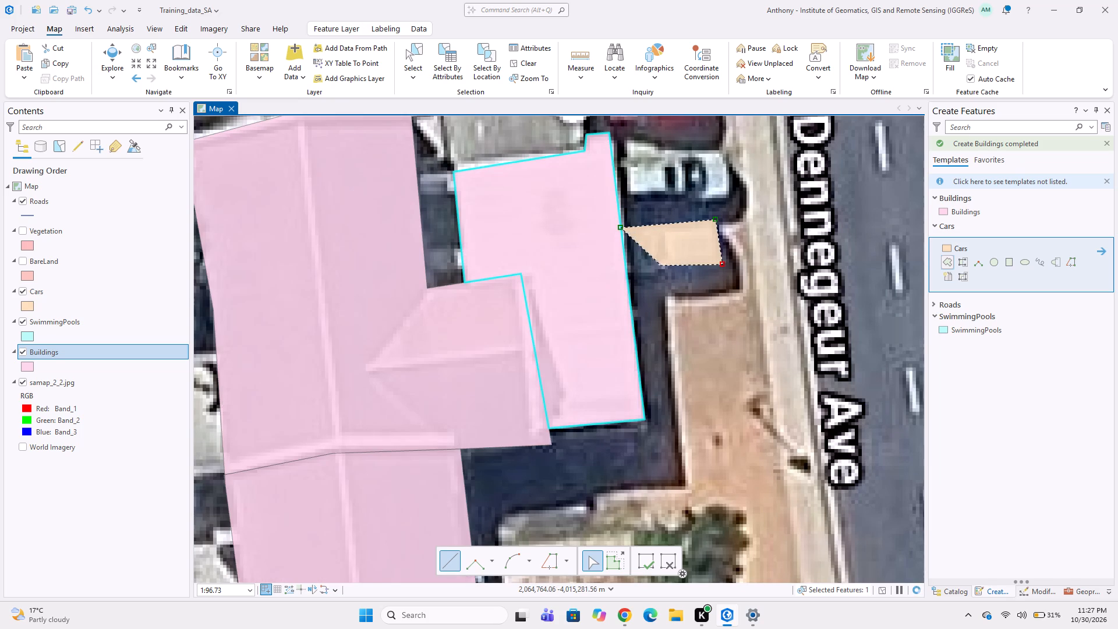
{"action": "left_click", "coordinate": [631, 282]}
{"action": "left_click", "coordinate": [631, 282]}
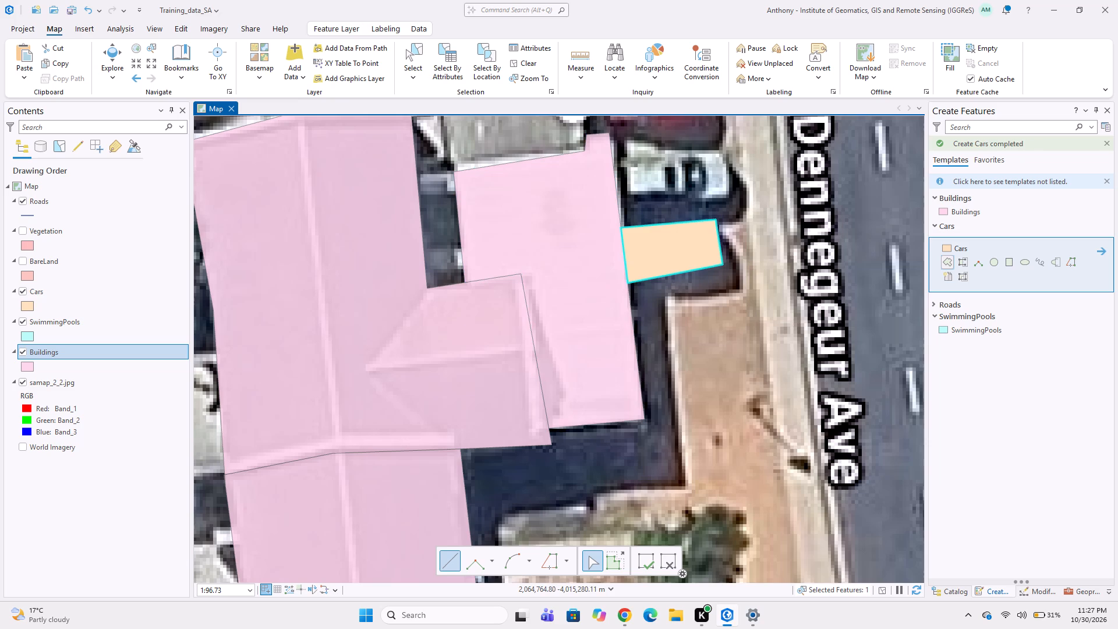
Digitize the white car parked just north of the blue car as a Cars polygon.
{"action": "middle_click_drag", "start_coordinate": [697, 232], "coordinate": [698, 305]}
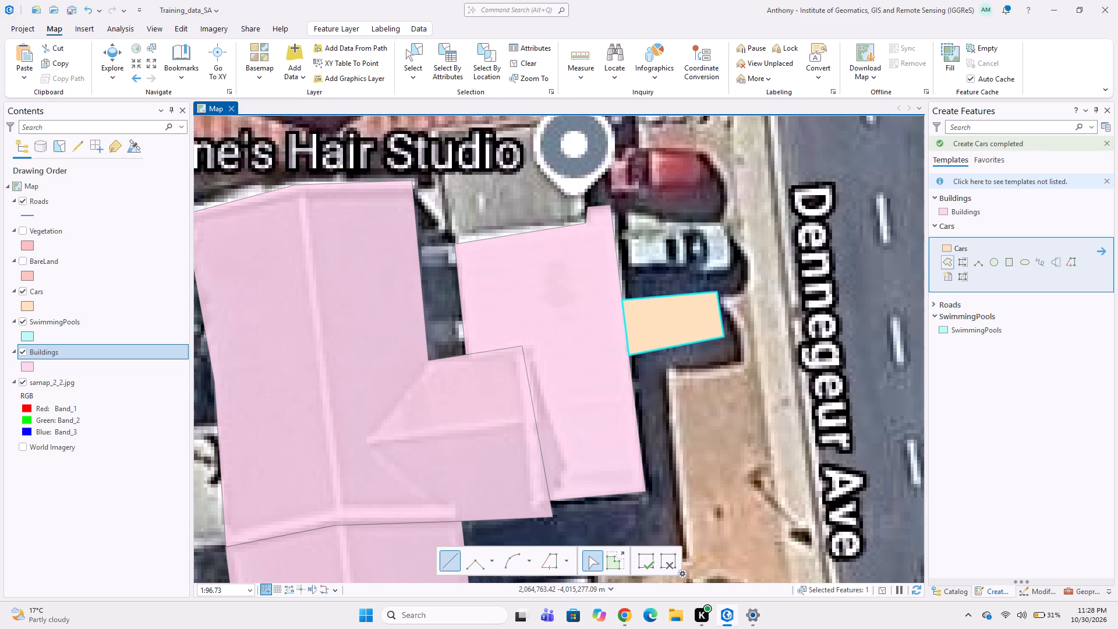
{"action": "left_click", "coordinate": [628, 217]}
{"action": "left_click", "coordinate": [728, 221]}
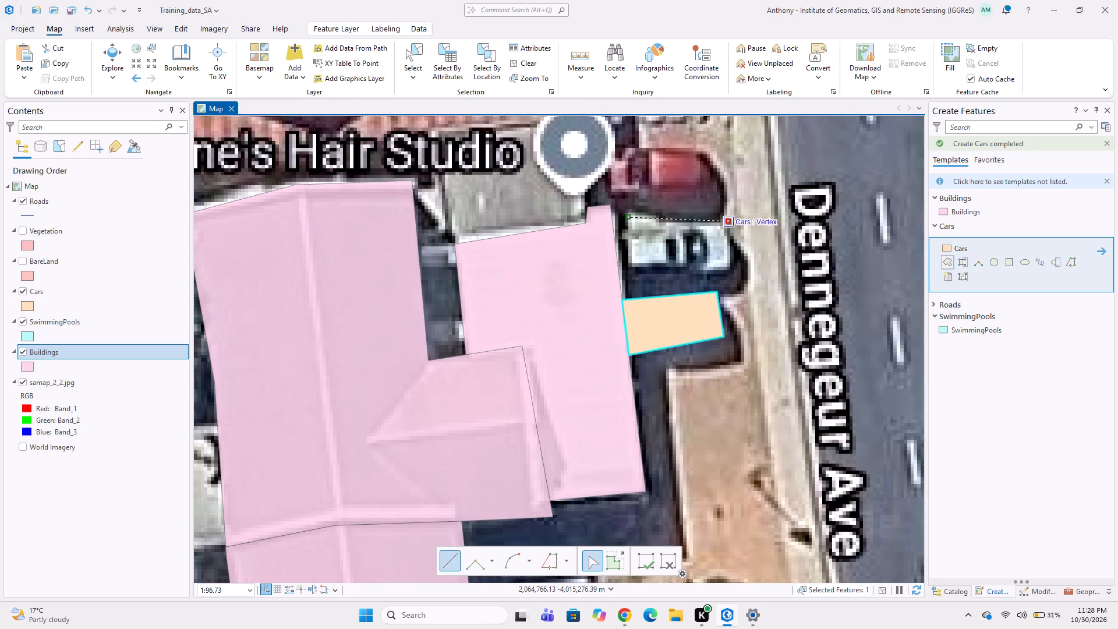
{"action": "left_click", "coordinate": [735, 271]}
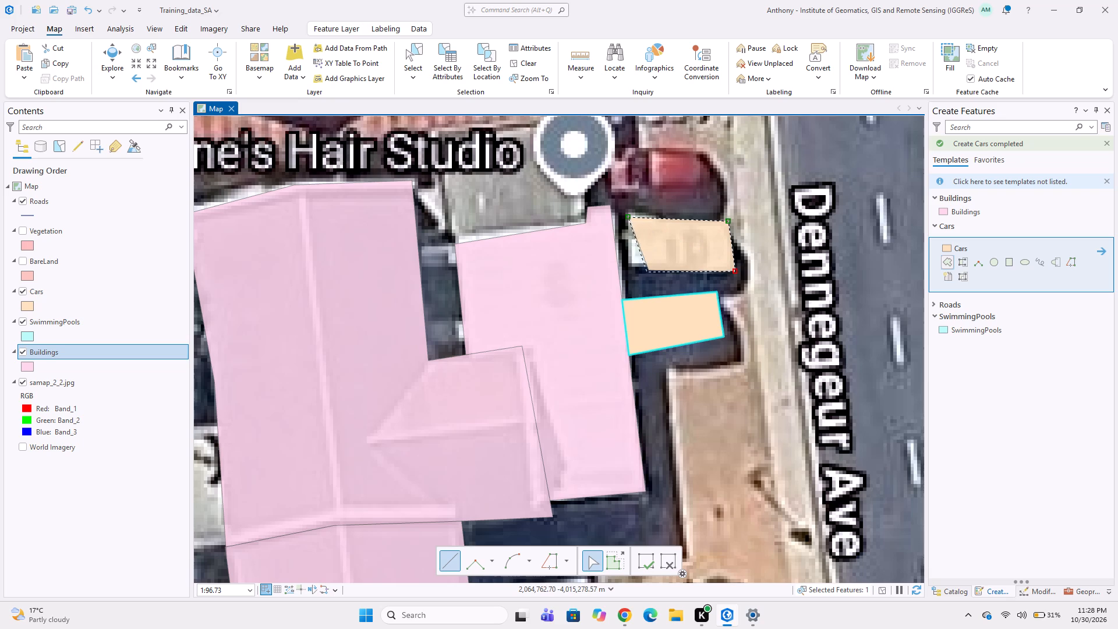
{"action": "double_click", "coordinate": [628, 271]}
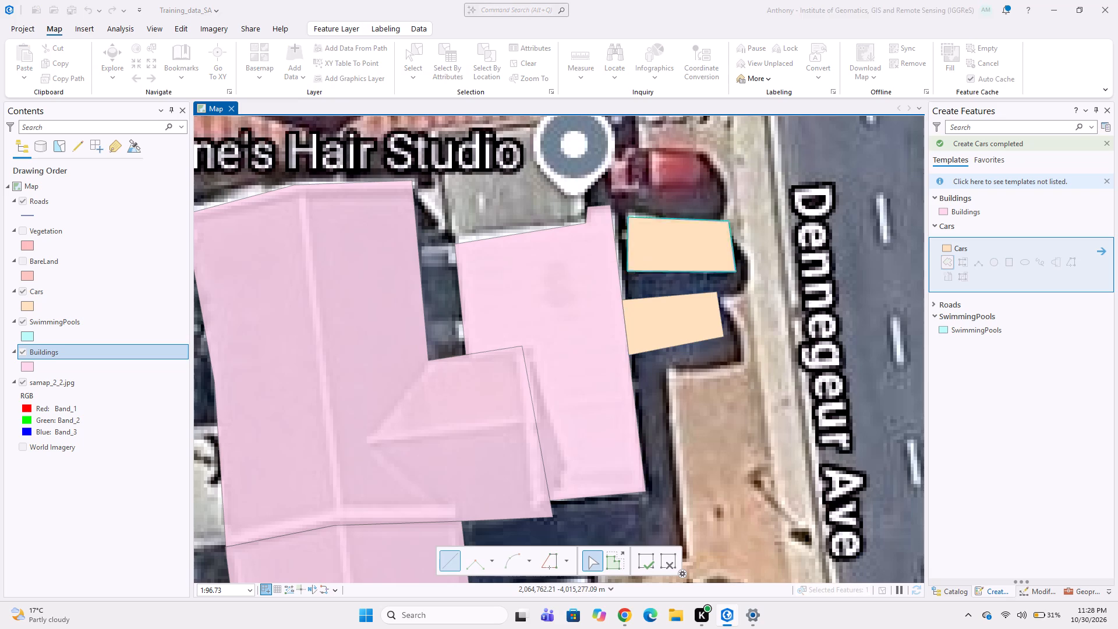
Digitize the red car beside the Jolene's Hair Studio marker as a five-cornered Cars polygon.
{"action": "left_click", "coordinate": [617, 143]}
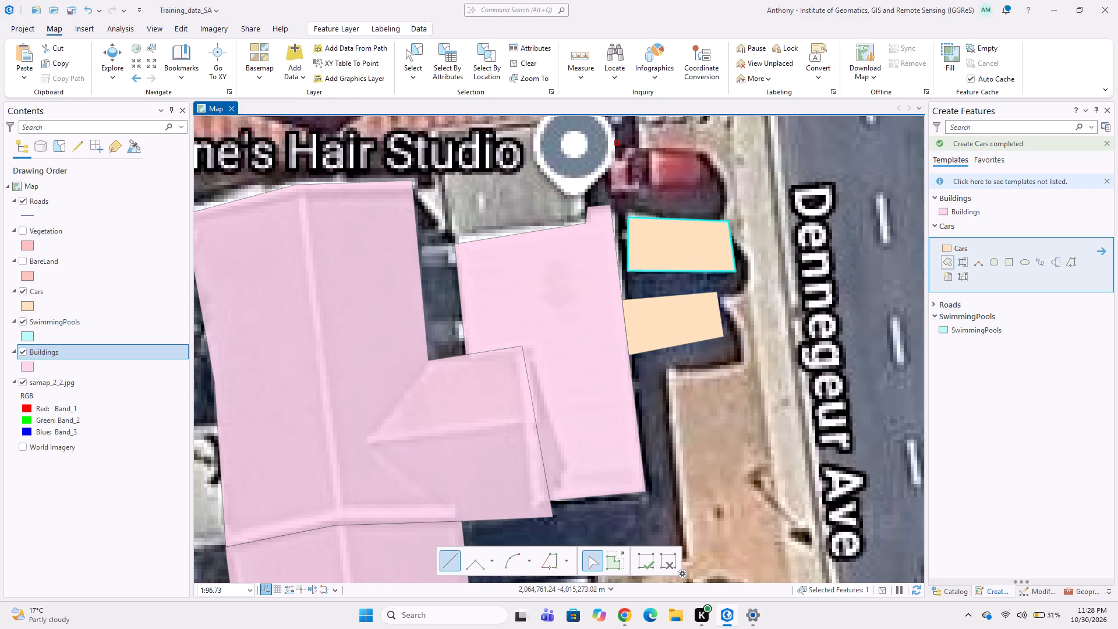
{"action": "left_click", "coordinate": [706, 145]}
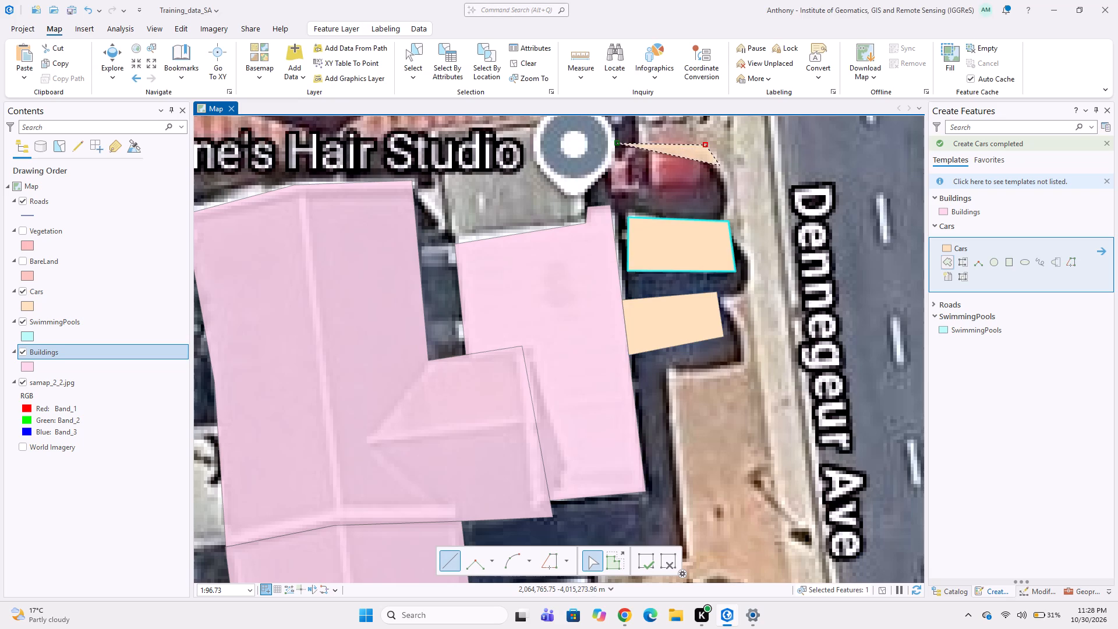
{"action": "left_click", "coordinate": [720, 165]}
{"action": "left_click", "coordinate": [724, 188]}
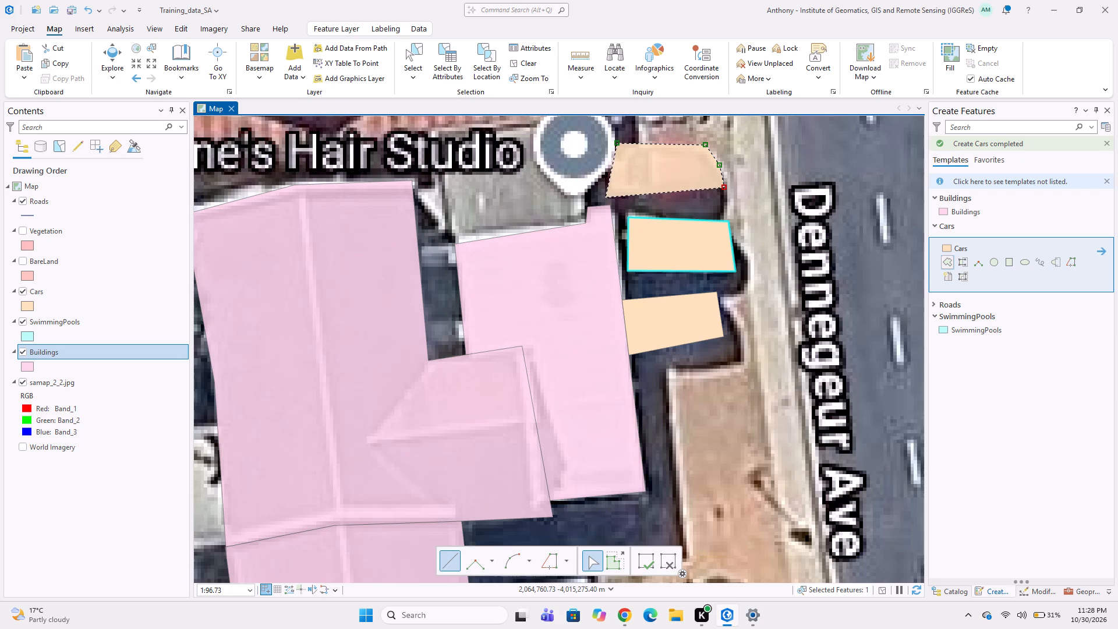
{"action": "double_click", "coordinate": [606, 197]}
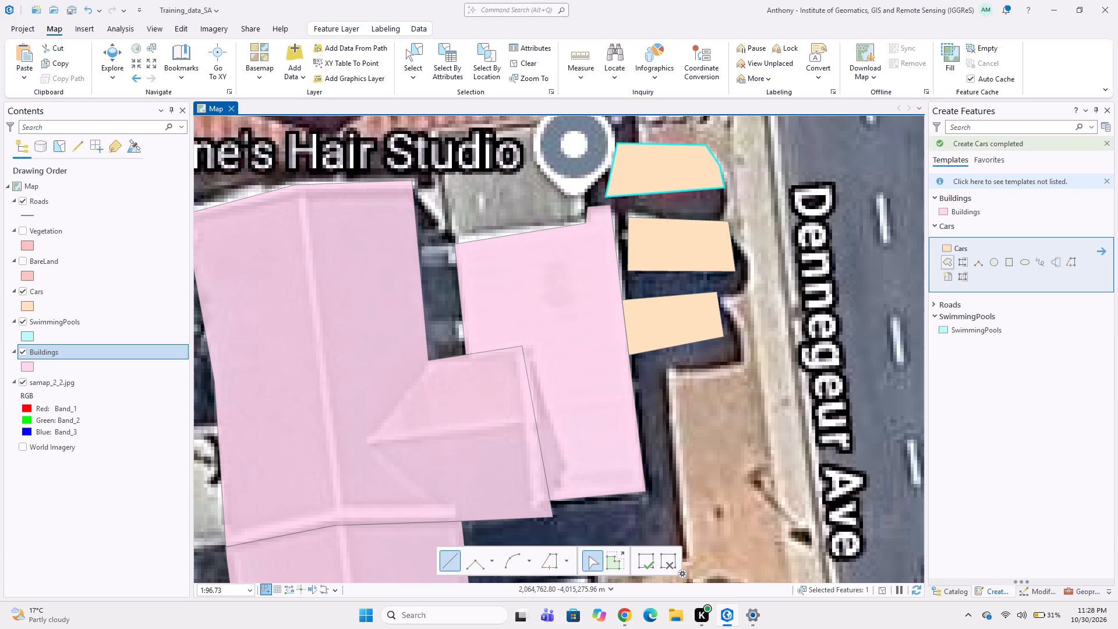
Digitize the red-brown roofed building just north of Jolene's Hair Studio as a Buildings polygon, following the notch on its west side.
{"action": "scroll", "coordinate": [631, 268], "scroll_direction": "up", "scroll_amount": 1}
{"action": "scroll", "coordinate": [634, 275], "scroll_direction": "down", "scroll_amount": 5}
{"action": "middle_click_drag", "start_coordinate": [648, 260], "coordinate": [728, 305]}
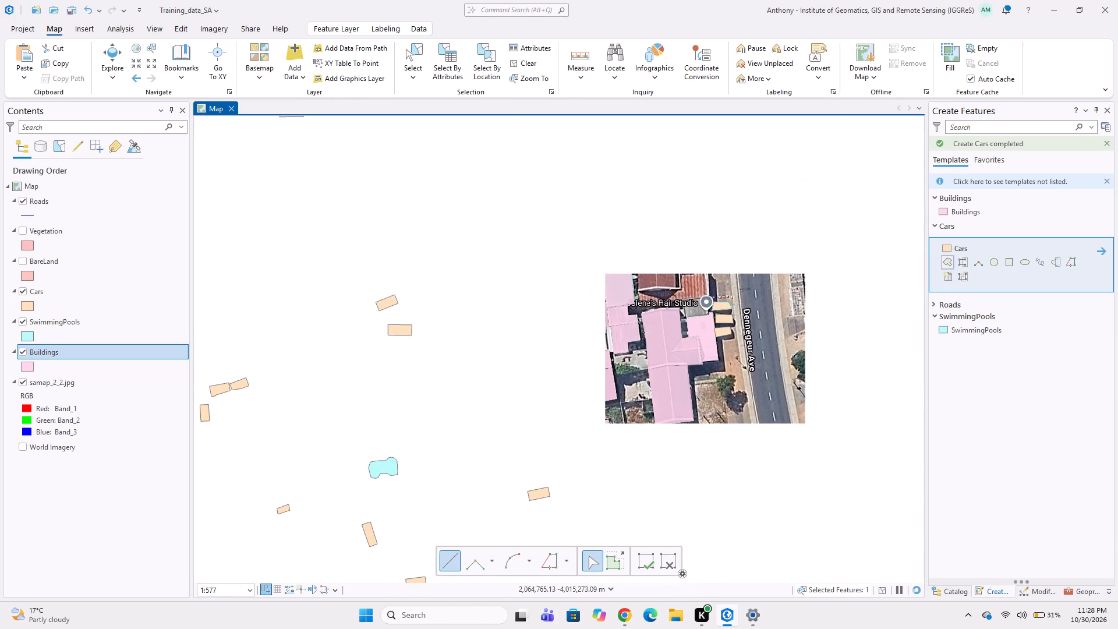
{"action": "middle_click_drag", "start_coordinate": [651, 296], "coordinate": [655, 237]}
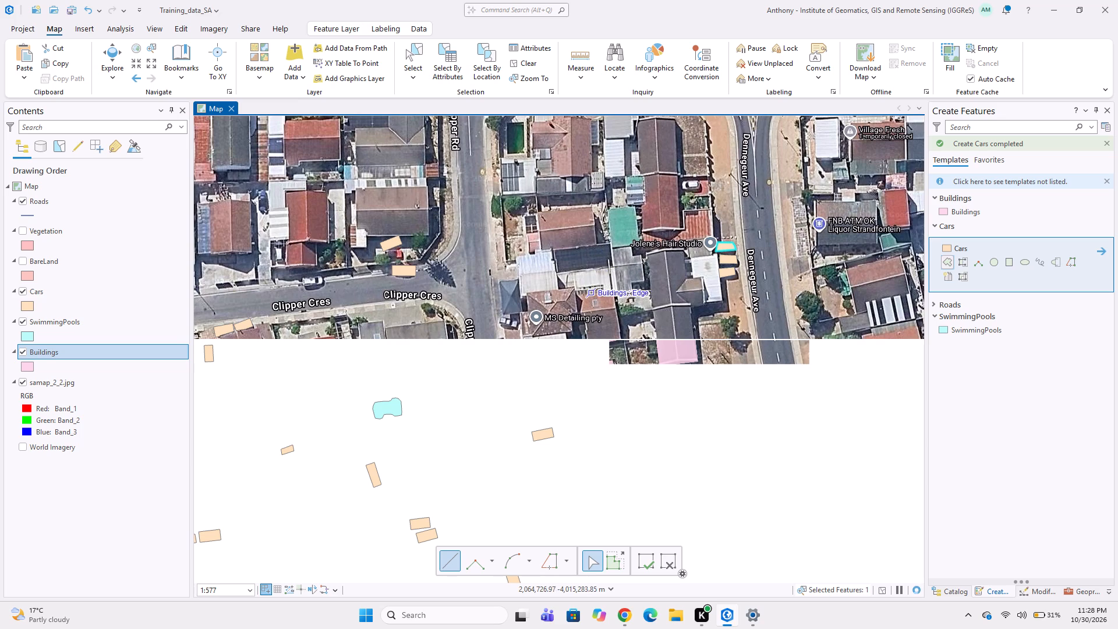
{"action": "middle_click_drag", "start_coordinate": [615, 284], "coordinate": [526, 259]}
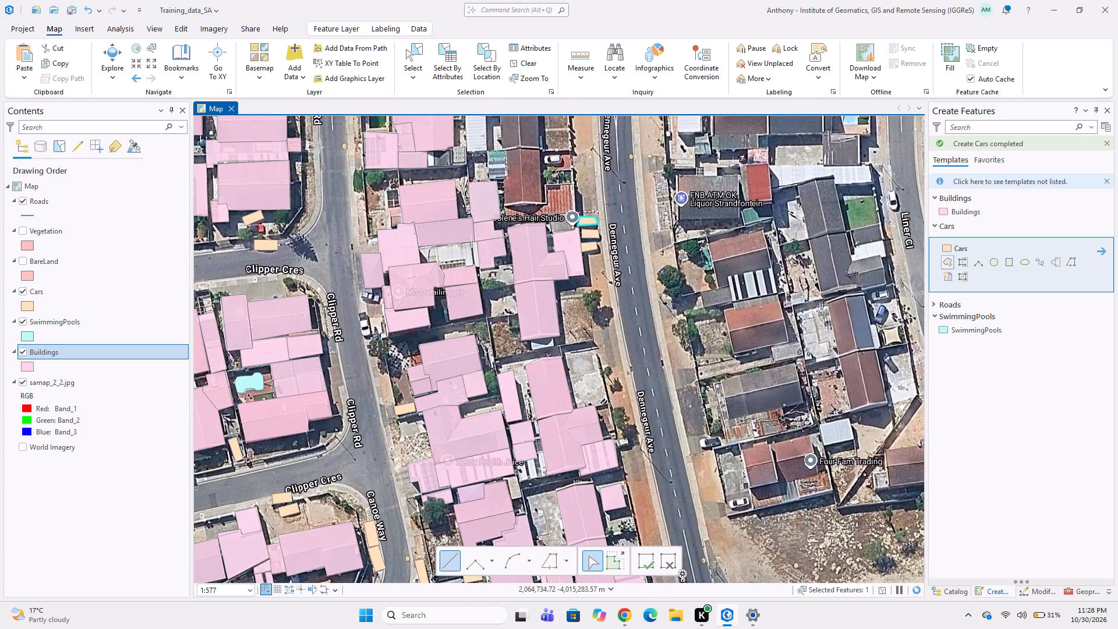
{"action": "middle_click_drag", "start_coordinate": [578, 279], "coordinate": [592, 376]}
{"action": "scroll", "coordinate": [574, 293], "scroll_direction": "up", "scroll_amount": 1}
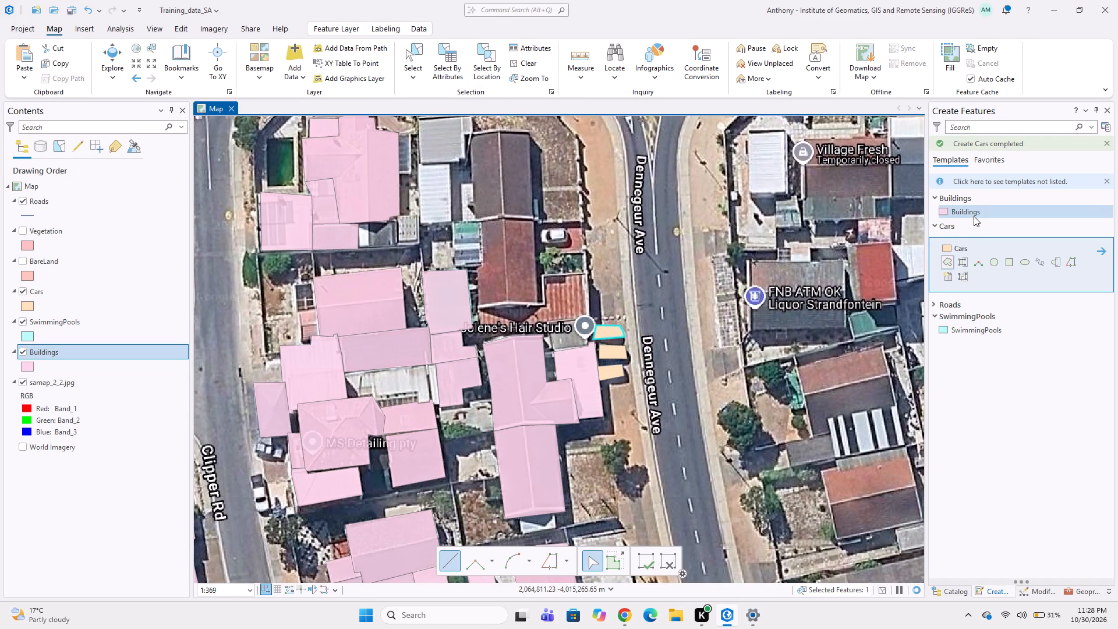
{"action": "left_click", "coordinate": [974, 216]}
{"action": "scroll", "coordinate": [479, 215], "scroll_direction": "up", "scroll_amount": 1}
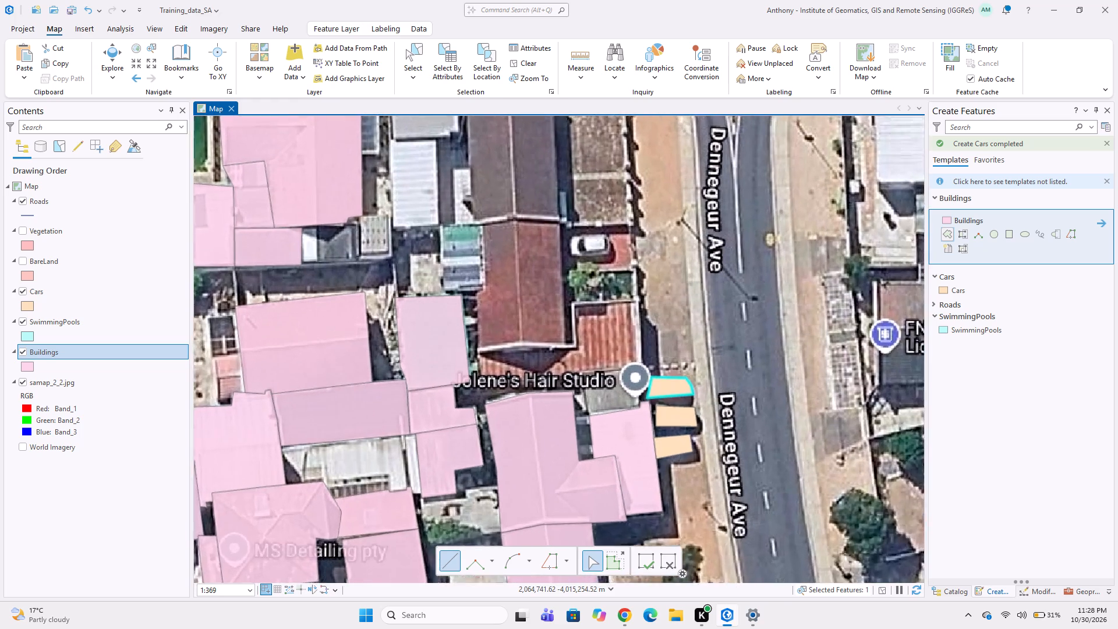
{"action": "left_click", "coordinate": [482, 223]}
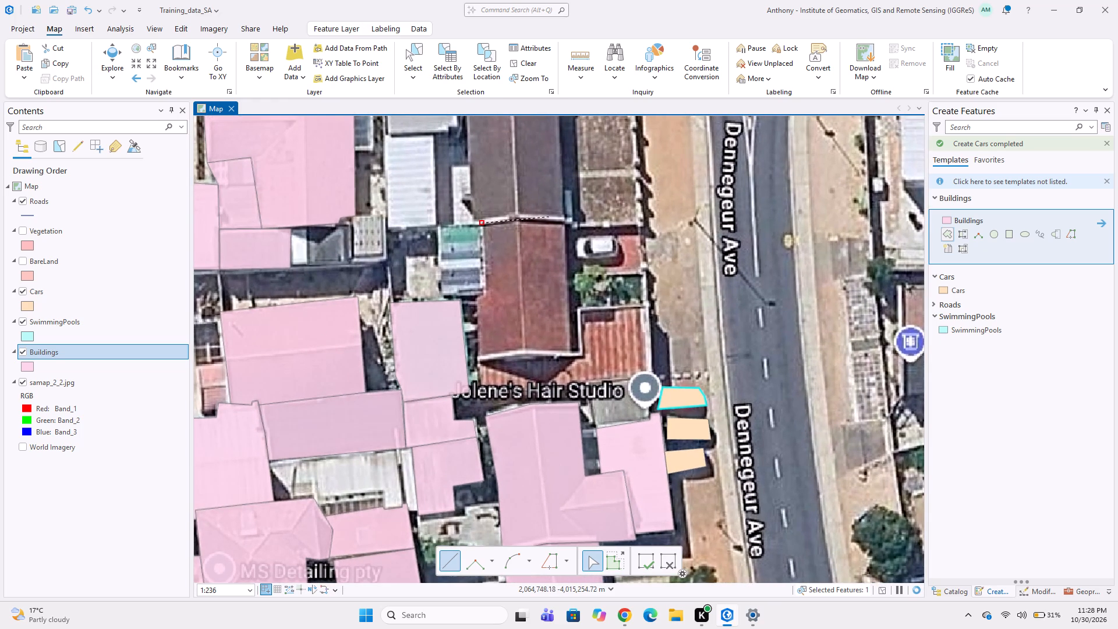
{"action": "left_click", "coordinate": [562, 221]}
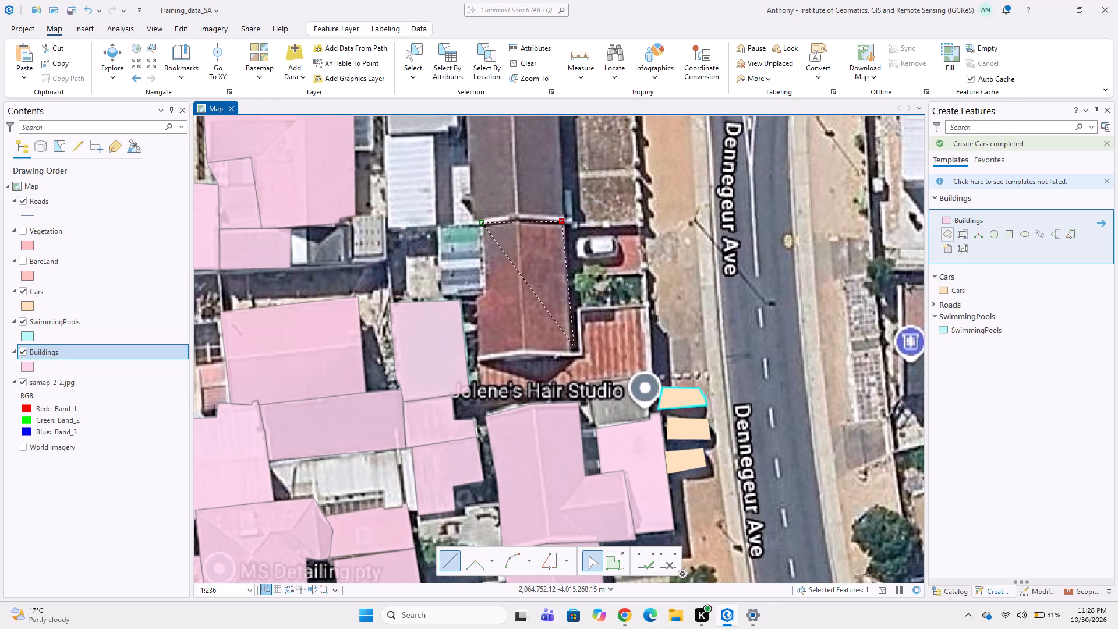
{"action": "left_click", "coordinate": [568, 354]}
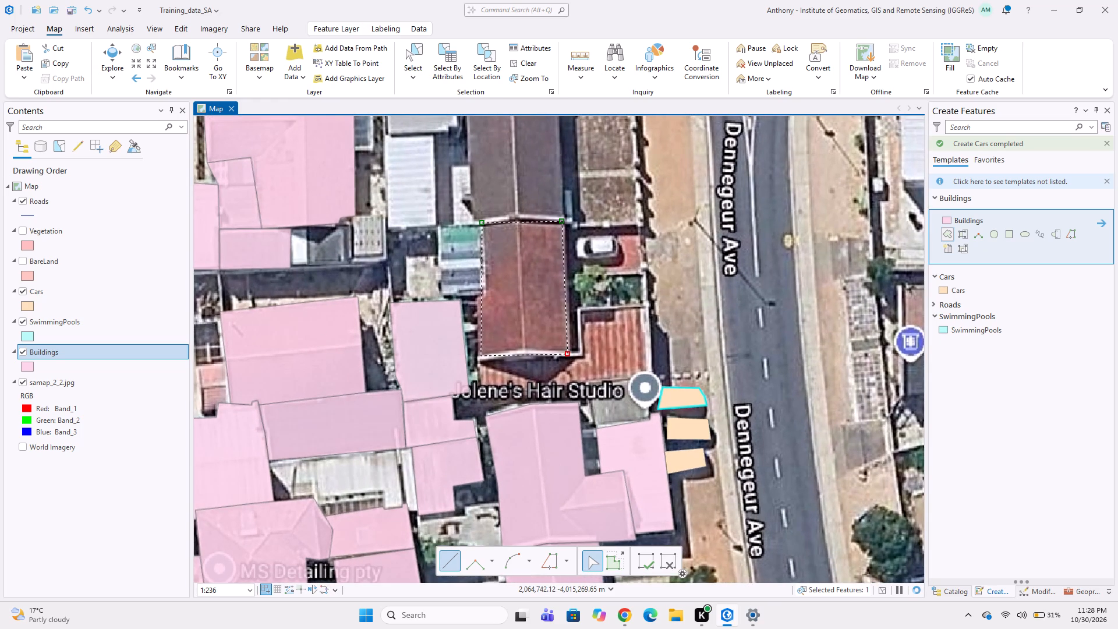
{"action": "left_click", "coordinate": [476, 359]}
{"action": "scroll", "coordinate": [475, 324], "scroll_direction": "up", "scroll_amount": 2}
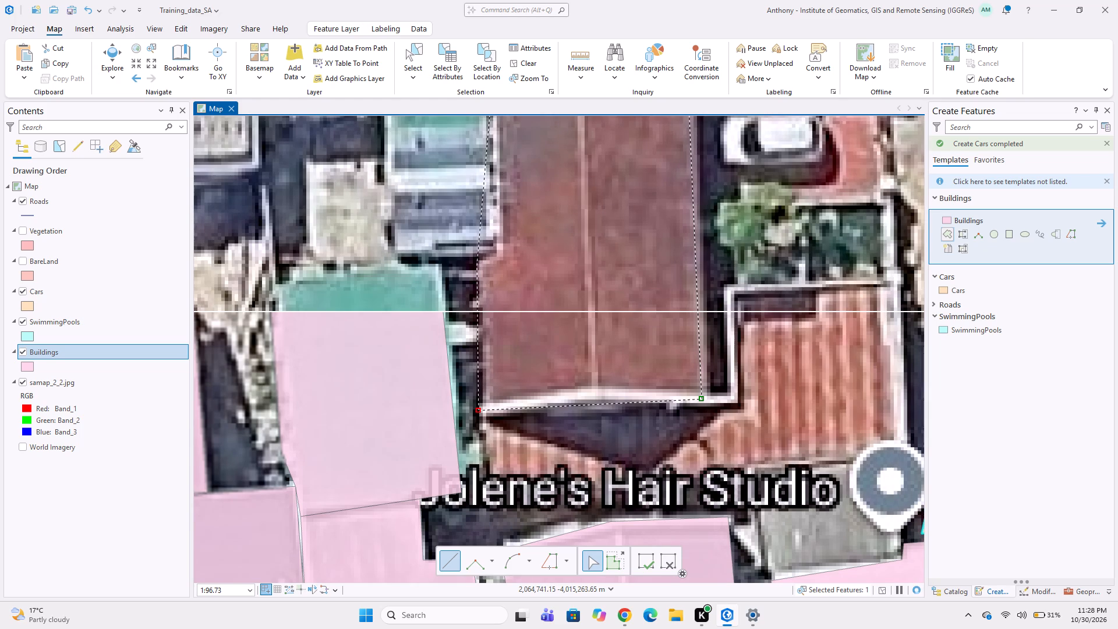
{"action": "left_click", "coordinate": [478, 263]}
{"action": "left_click", "coordinate": [498, 251]}
{"action": "middle_click_drag", "start_coordinate": [498, 253], "coordinate": [508, 362]}
{"action": "middle_click", "coordinate": [508, 393]}
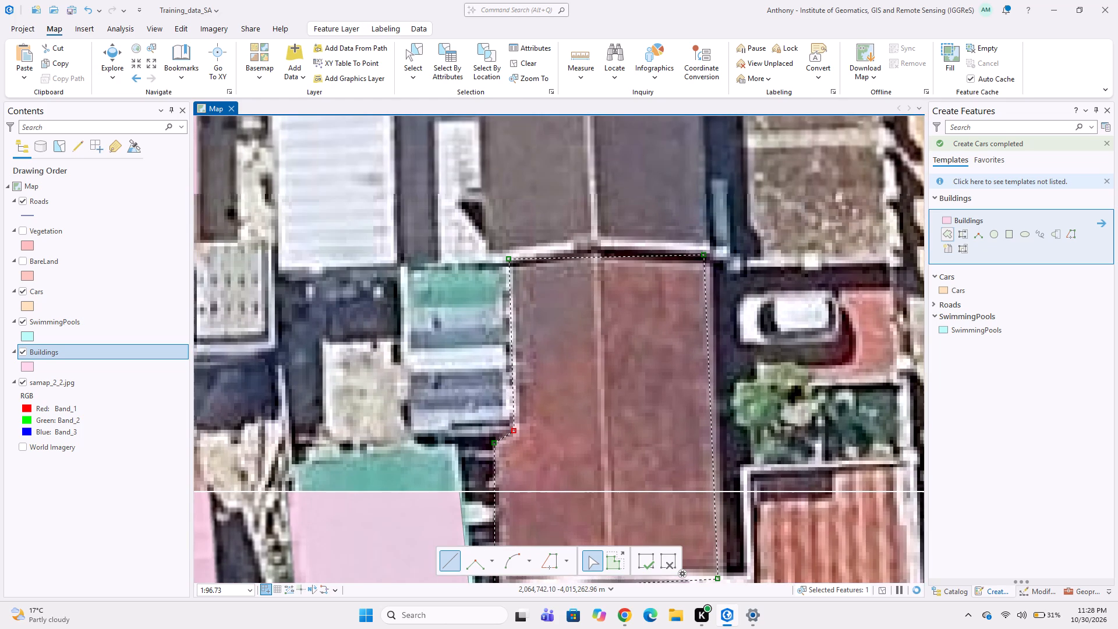
{"action": "double_click", "coordinate": [517, 327]}
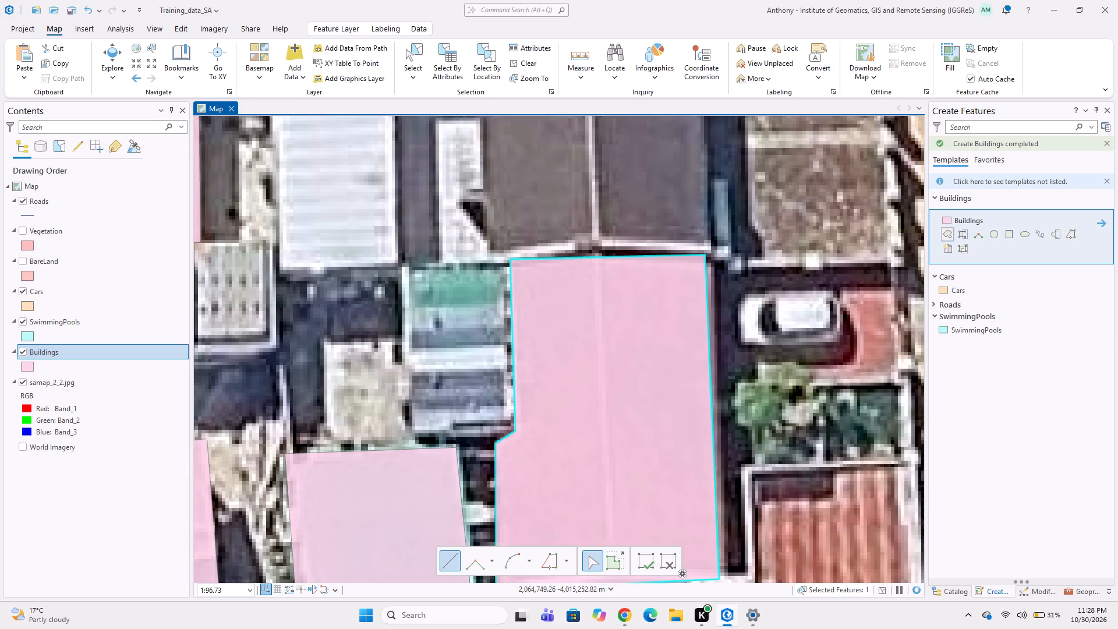
Digitize the dark grey-brown roofed building adjoining the north end as a Buildings polygon with angled corners, sharing the common edge.
{"action": "middle_click_drag", "start_coordinate": [656, 317], "coordinate": [660, 390]}
{"action": "middle_click_drag", "start_coordinate": [610, 227], "coordinate": [624, 340]}
{"action": "middle_click_drag", "start_coordinate": [579, 236], "coordinate": [582, 309]}
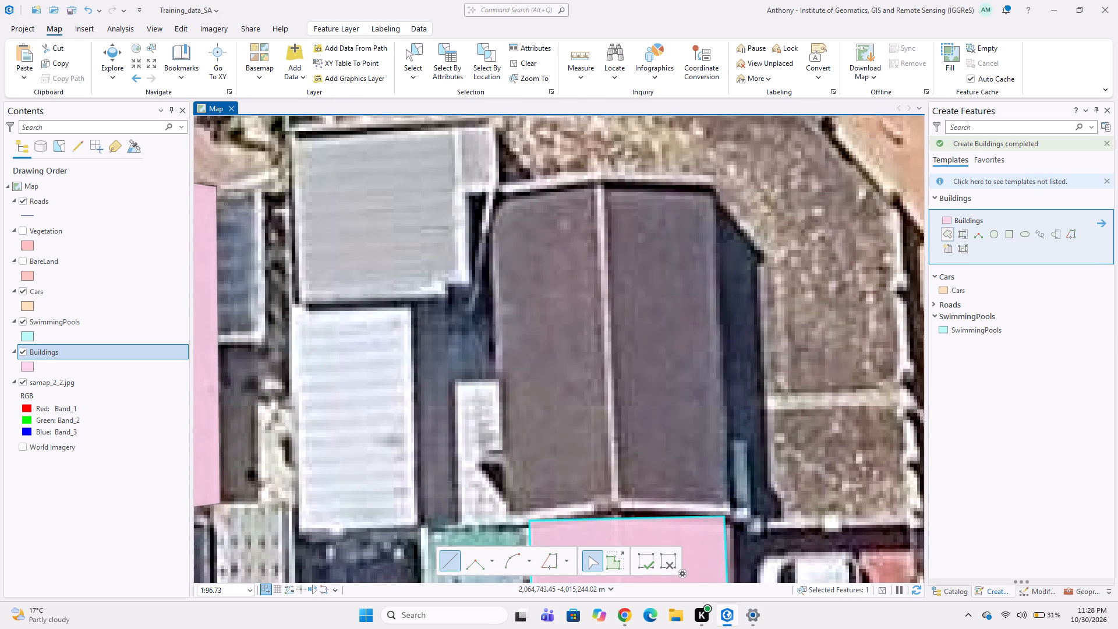
{"action": "left_click", "coordinate": [489, 226]}
{"action": "left_click", "coordinate": [497, 202]}
{"action": "left_click", "coordinate": [516, 197]}
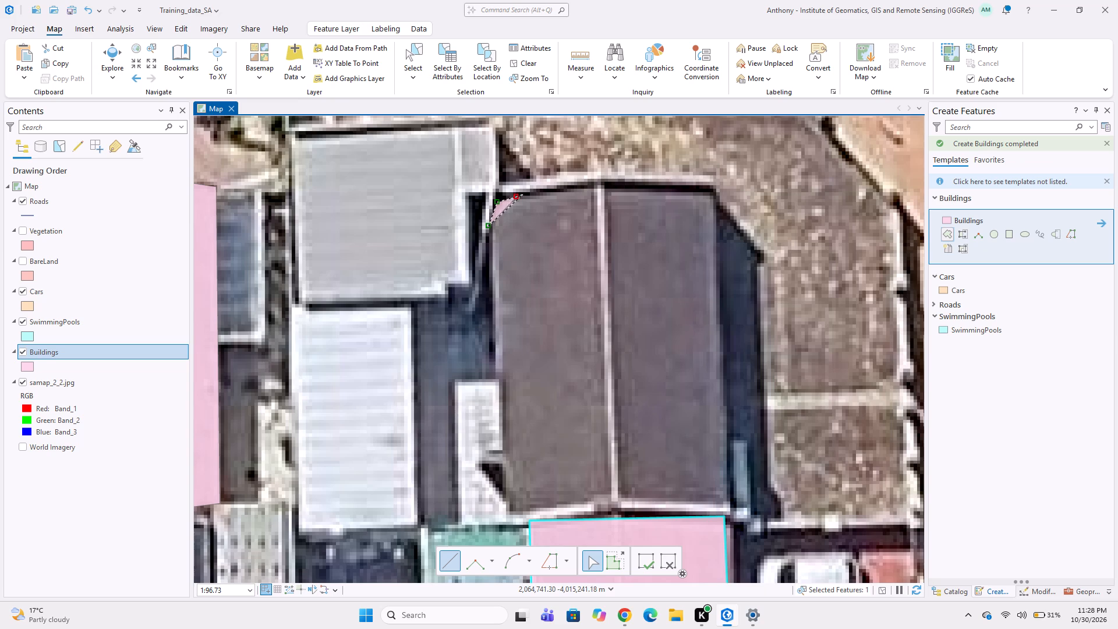
{"action": "left_click", "coordinate": [594, 185]}
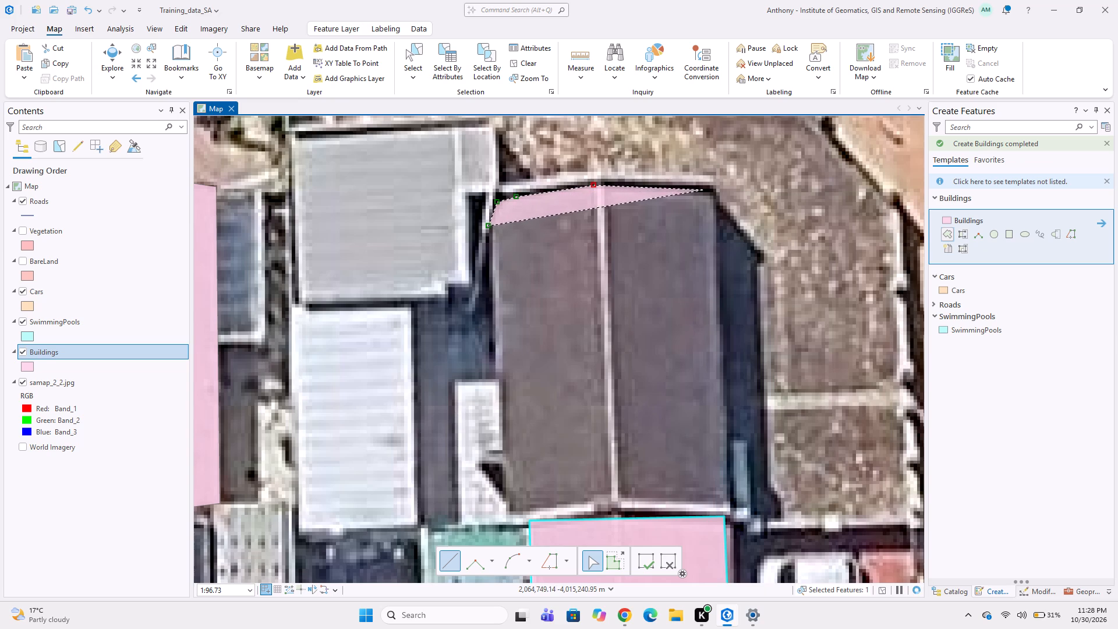
{"action": "left_click", "coordinate": [709, 189]}
{"action": "left_click", "coordinate": [722, 238]}
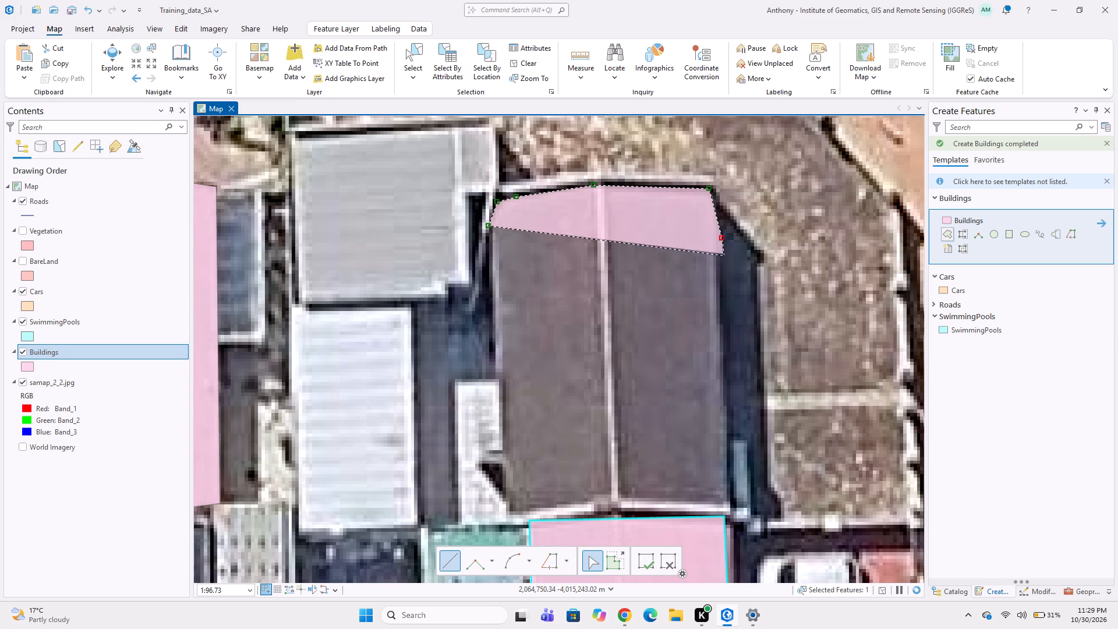
{"action": "left_click", "coordinate": [733, 517]}
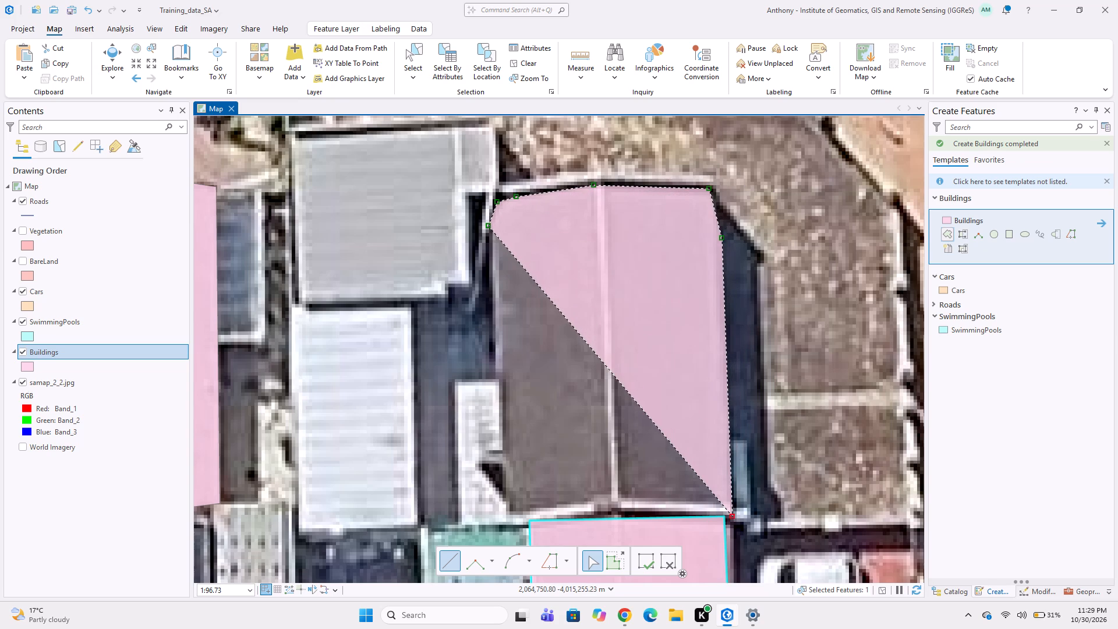
{"action": "left_click", "coordinate": [723, 521]}
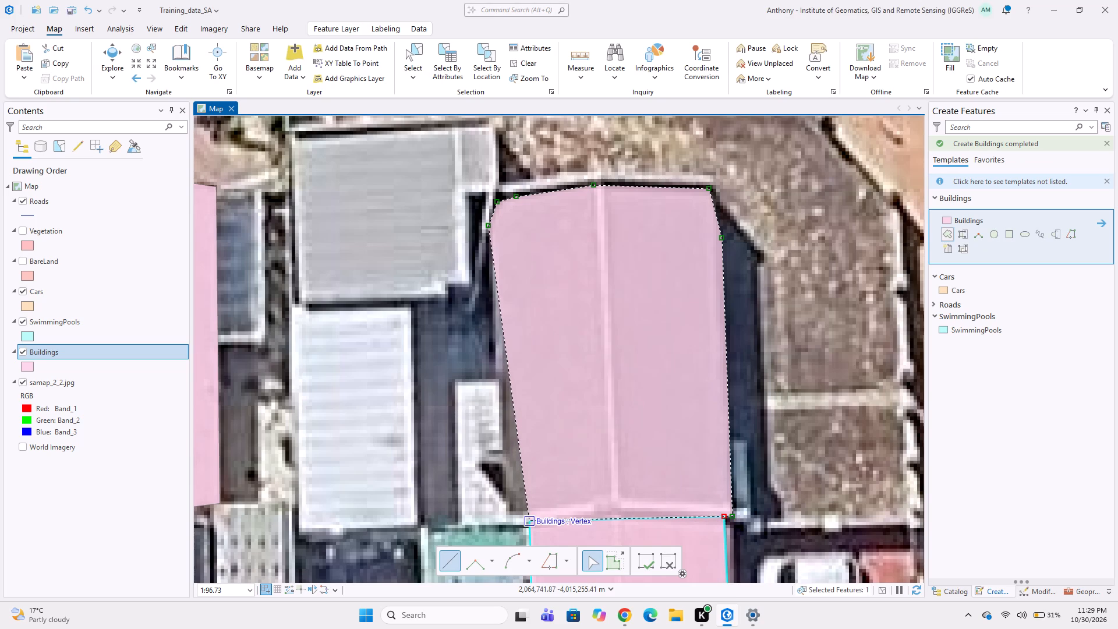
{"action": "left_click", "coordinate": [527, 518]}
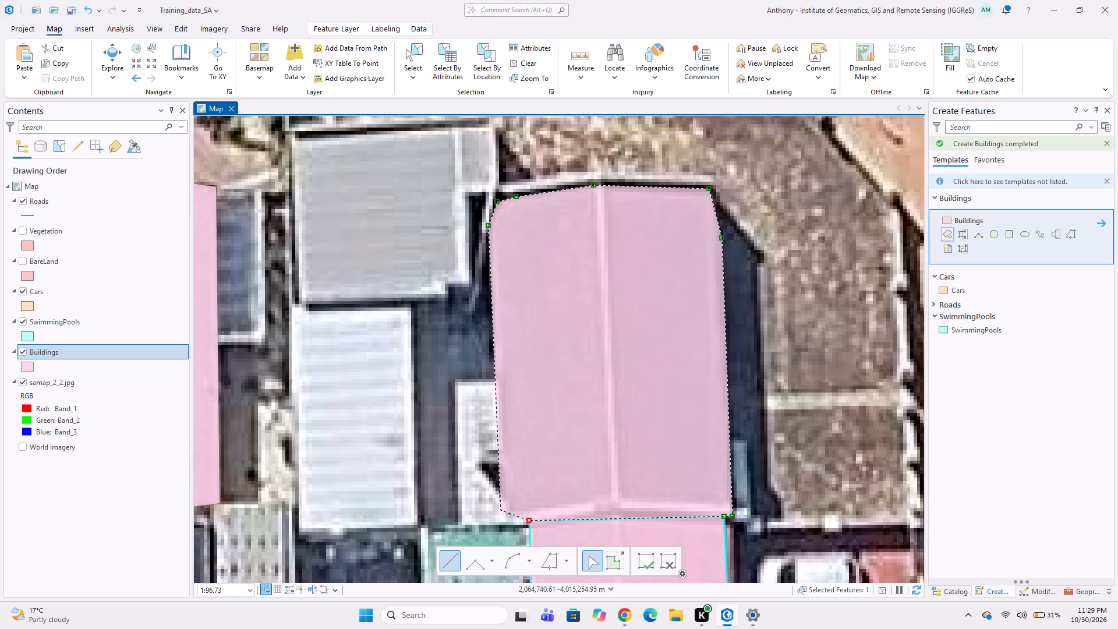
{"action": "double_click", "coordinate": [501, 510]}
Digitize the light-grey roofed structure near Frigate Rd, northwest of the dark-roofed building, as a Buildings polygon with its stepped southeast corner.
{"action": "scroll", "coordinate": [569, 471], "scroll_direction": "down", "scroll_amount": 3}
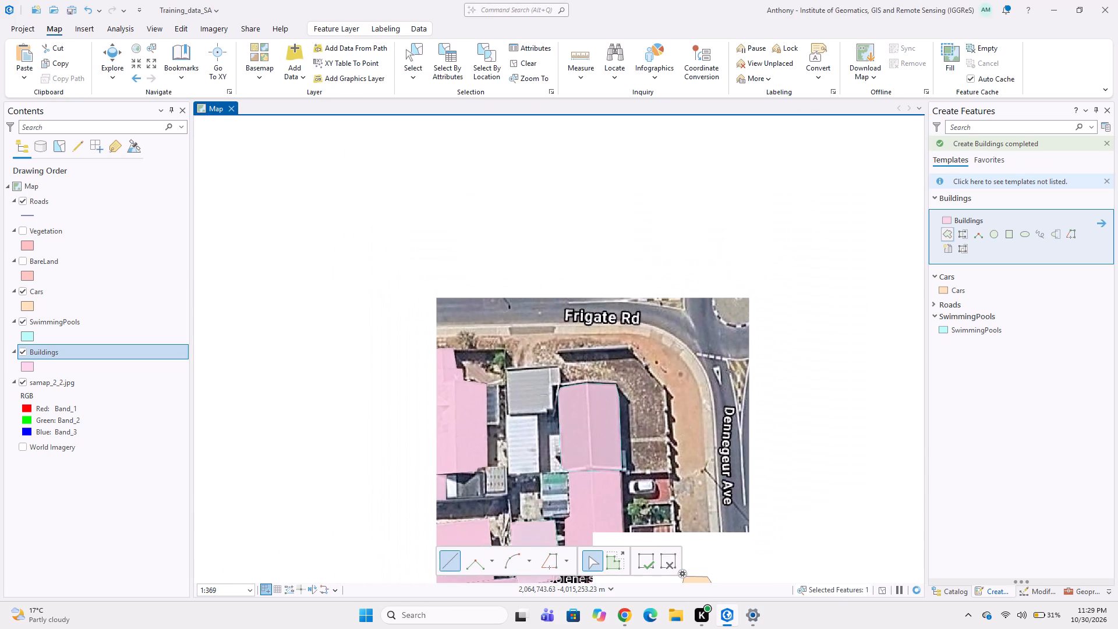
{"action": "middle_click_drag", "start_coordinate": [674, 466], "coordinate": [685, 377]}
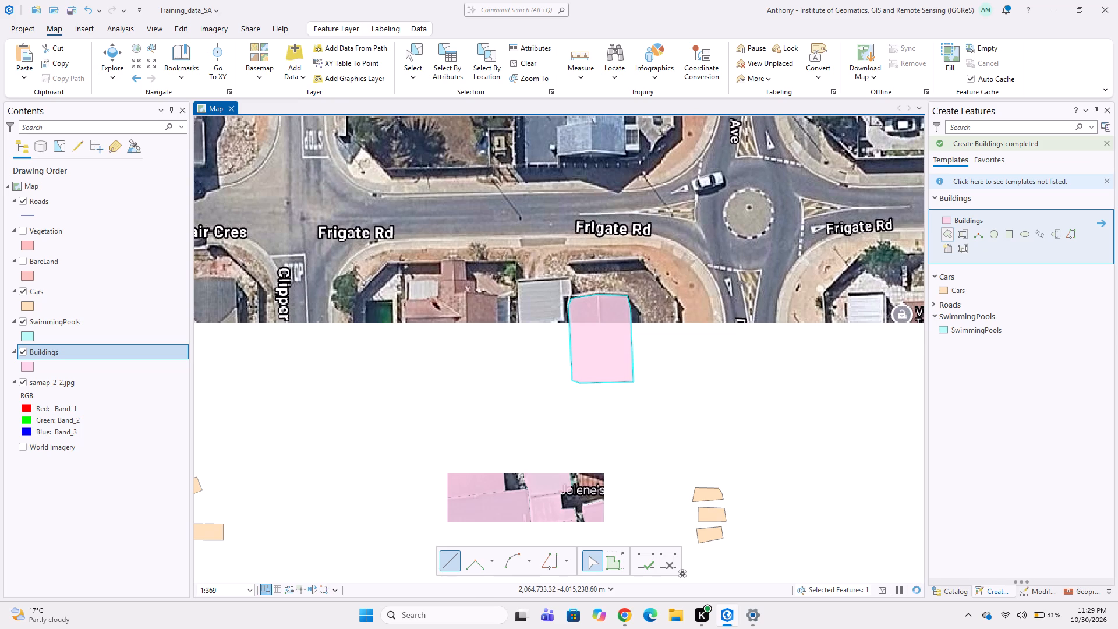
{"action": "scroll", "coordinate": [536, 295], "scroll_direction": "up", "scroll_amount": 1}
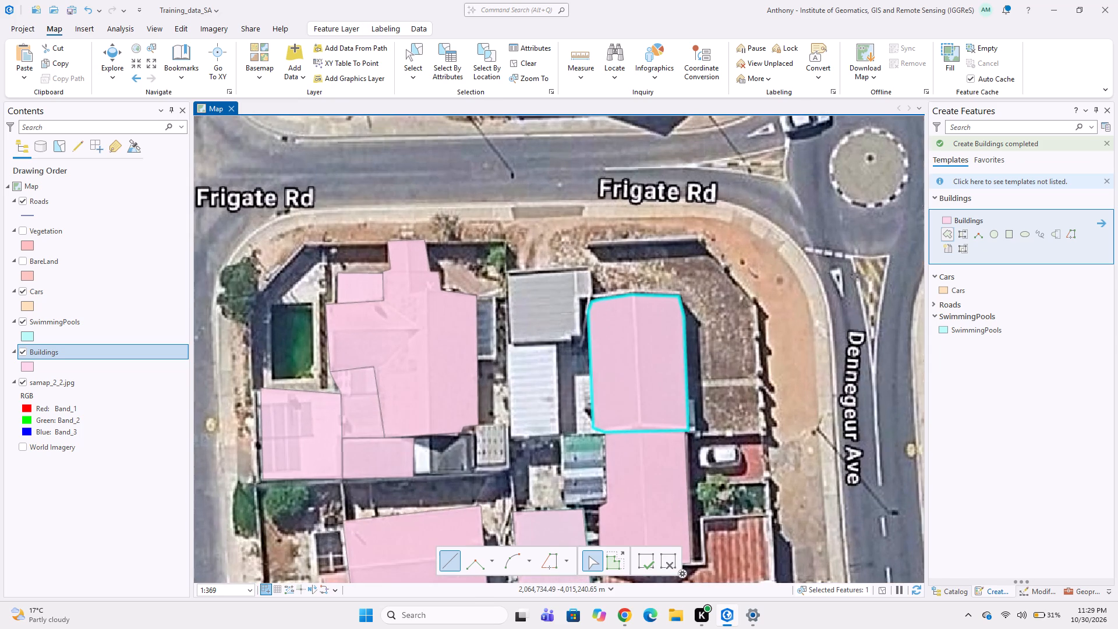
{"action": "scroll", "coordinate": [521, 295], "scroll_direction": "up", "scroll_amount": 1}
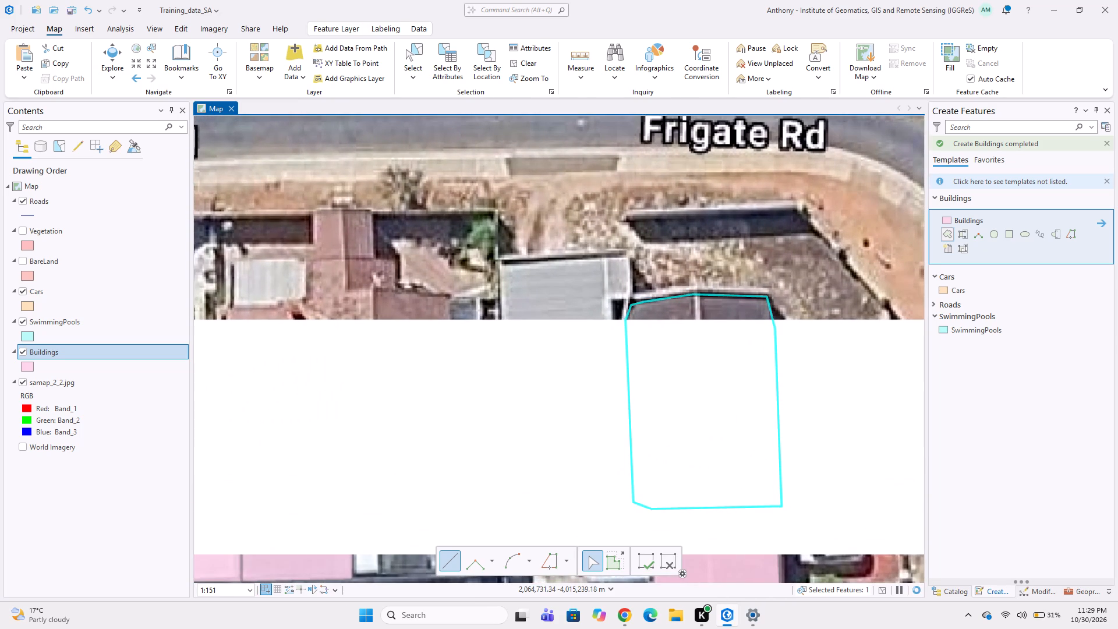
{"action": "left_click", "coordinate": [496, 252]}
{"action": "middle_click_drag", "start_coordinate": [511, 358], "coordinate": [504, 356]}
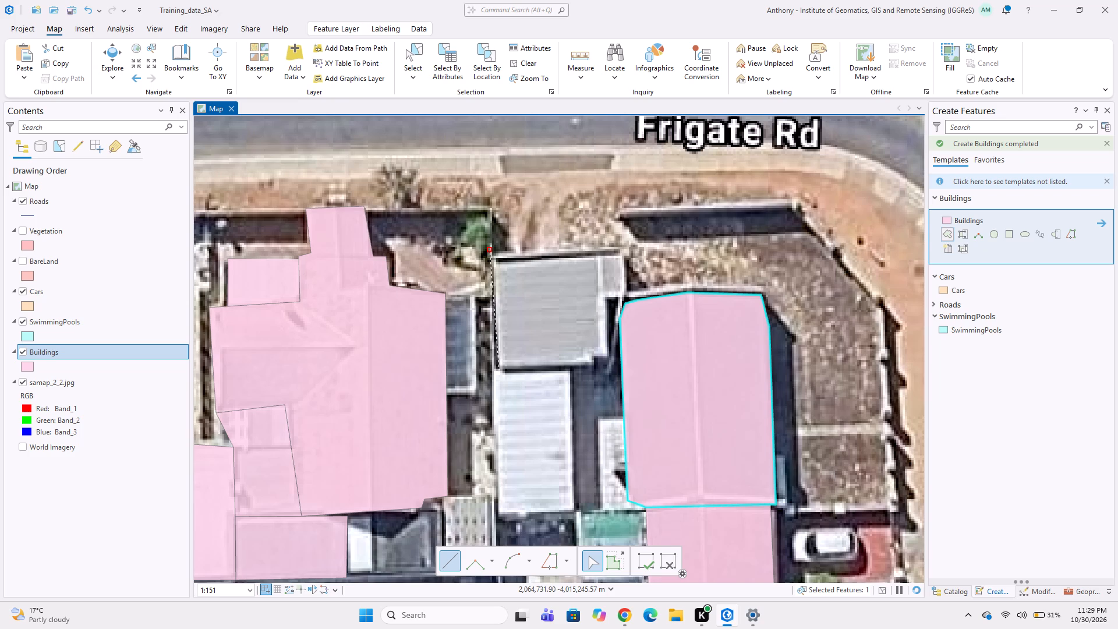
{"action": "left_click", "coordinate": [498, 371]}
{"action": "left_click", "coordinate": [594, 366]}
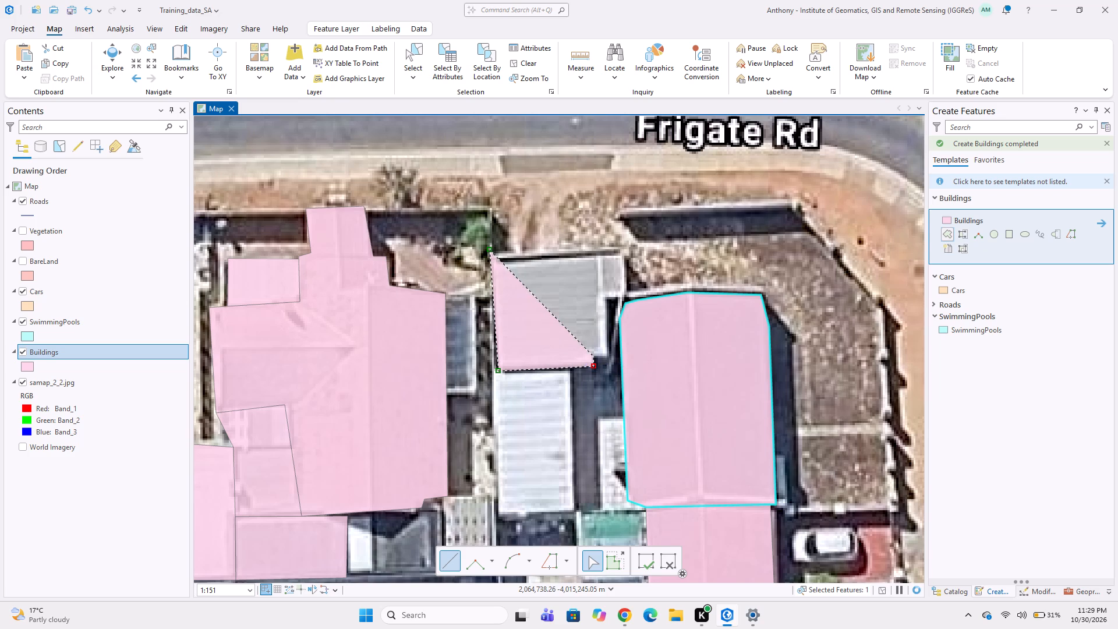
{"action": "left_click", "coordinate": [593, 356]}
{"action": "left_click", "coordinate": [606, 355]}
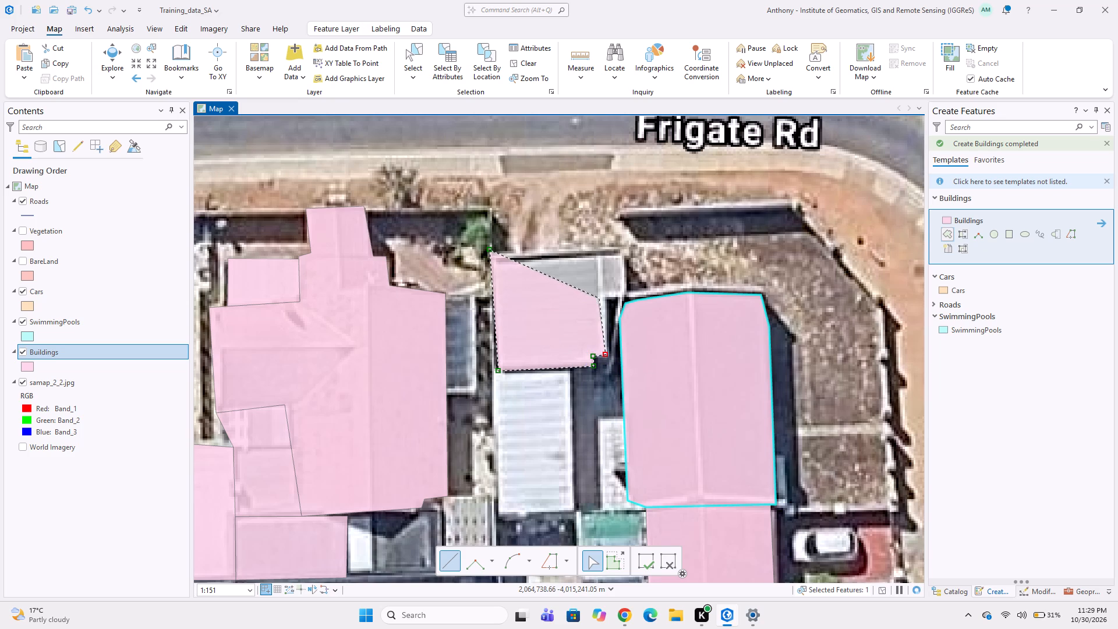
{"action": "left_click", "coordinate": [604, 297]}
{"action": "left_click", "coordinate": [623, 294]}
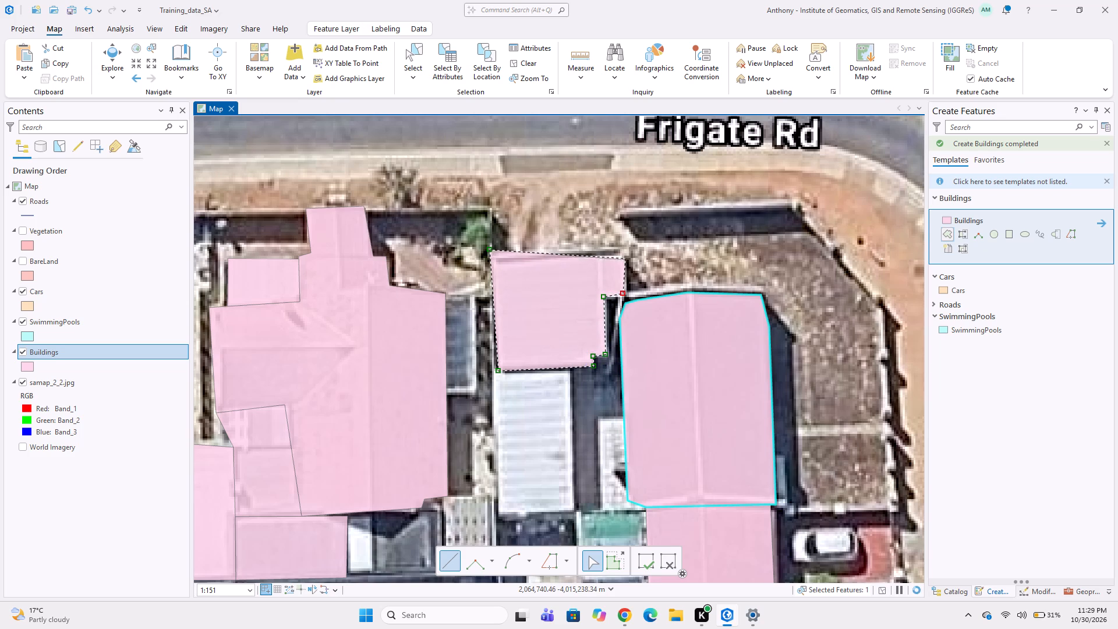
{"action": "double_click", "coordinate": [623, 246]}
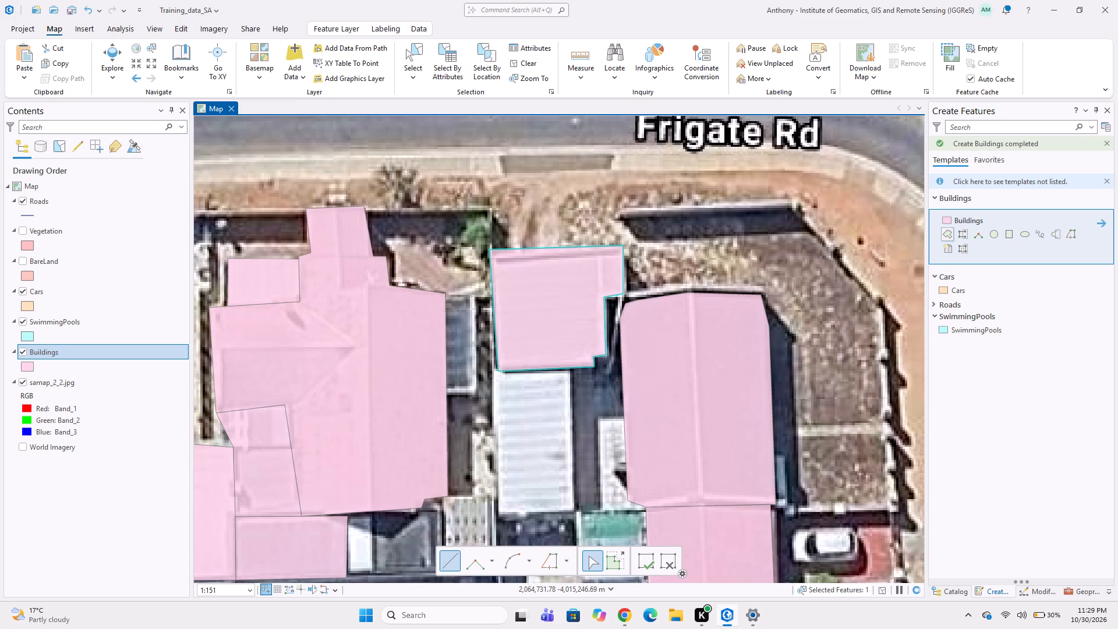
Digitize the narrow white-roofed structure directly south of the light-grey roof as a four-cornered Buildings polygon snapped to its neighbour.
{"action": "left_click", "coordinate": [496, 369]}
{"action": "left_click", "coordinate": [498, 517]}
{"action": "left_click", "coordinate": [576, 510]}
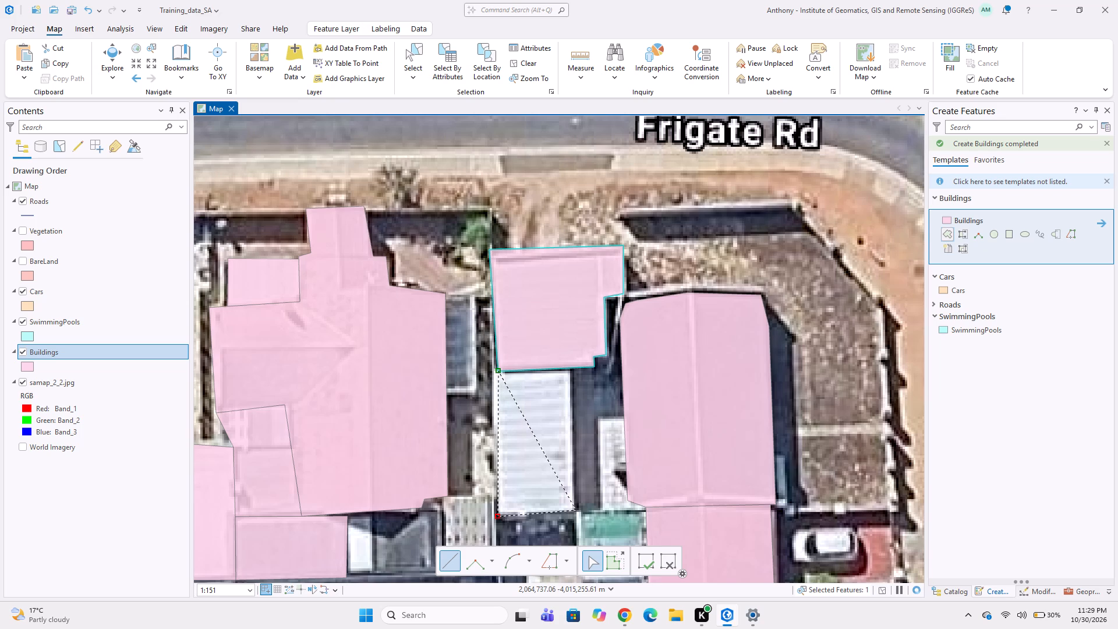
{"action": "double_click", "coordinate": [575, 370]}
Digitize the green and blue-grey striped roof between the narrow white-roofed structure and the red-brown roofed building as a five-cornered Buildings polygon.
{"action": "scroll", "coordinate": [553, 524], "scroll_direction": "down", "scroll_amount": 2}
{"action": "middle_click_drag", "start_coordinate": [583, 535], "coordinate": [561, 391]}
{"action": "scroll", "coordinate": [539, 360], "scroll_direction": "up", "scroll_amount": 2}
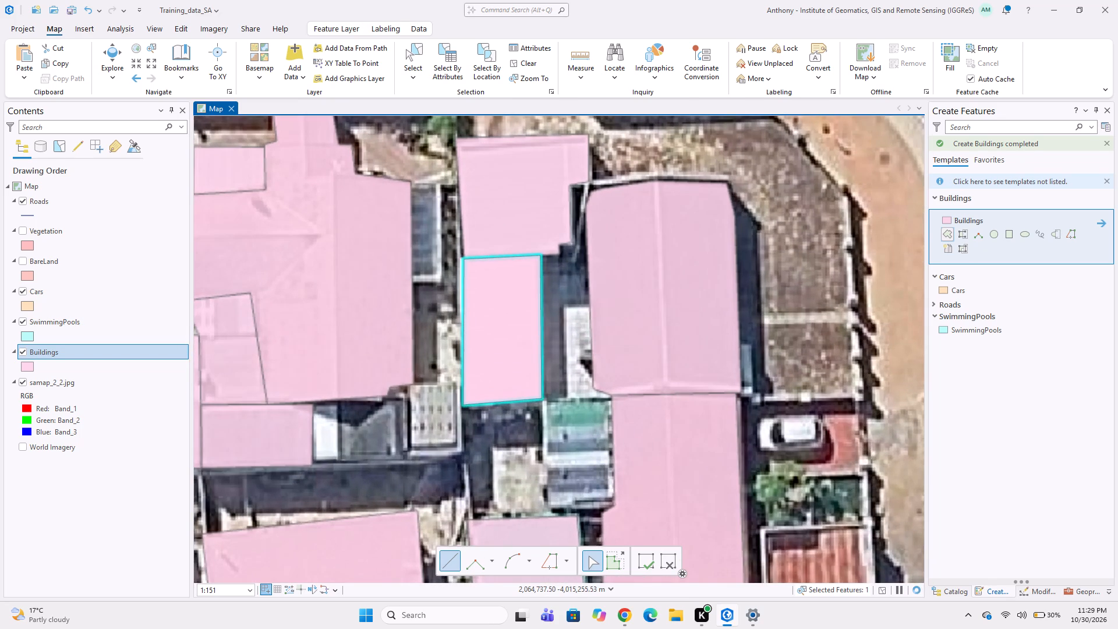
{"action": "left_click", "coordinate": [539, 402]}
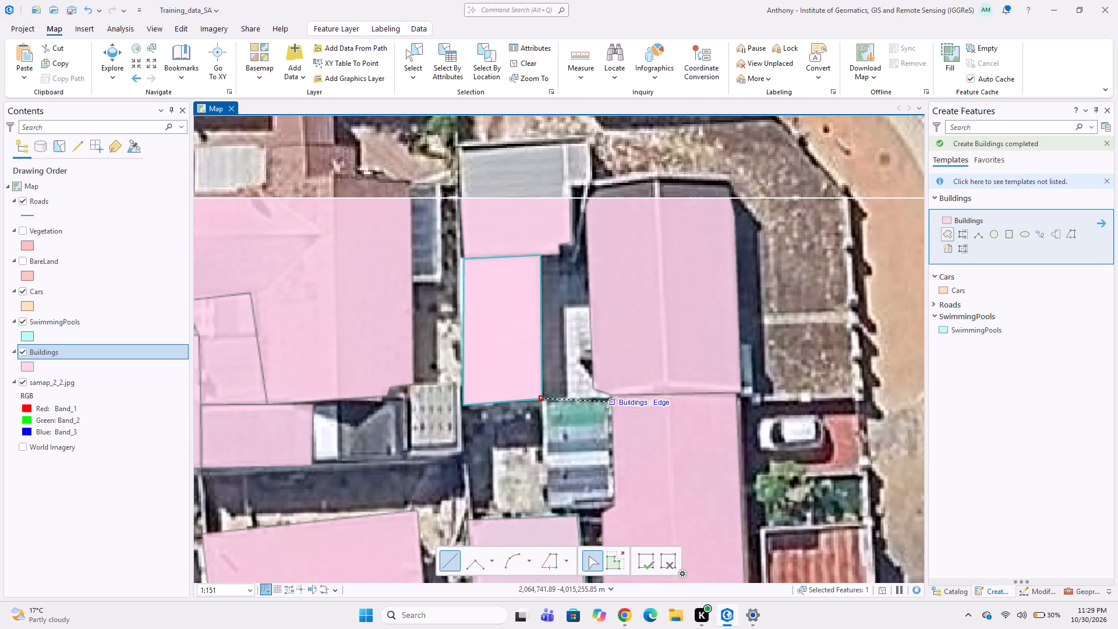
{"action": "left_click", "coordinate": [610, 402]}
{"action": "left_click", "coordinate": [615, 506]}
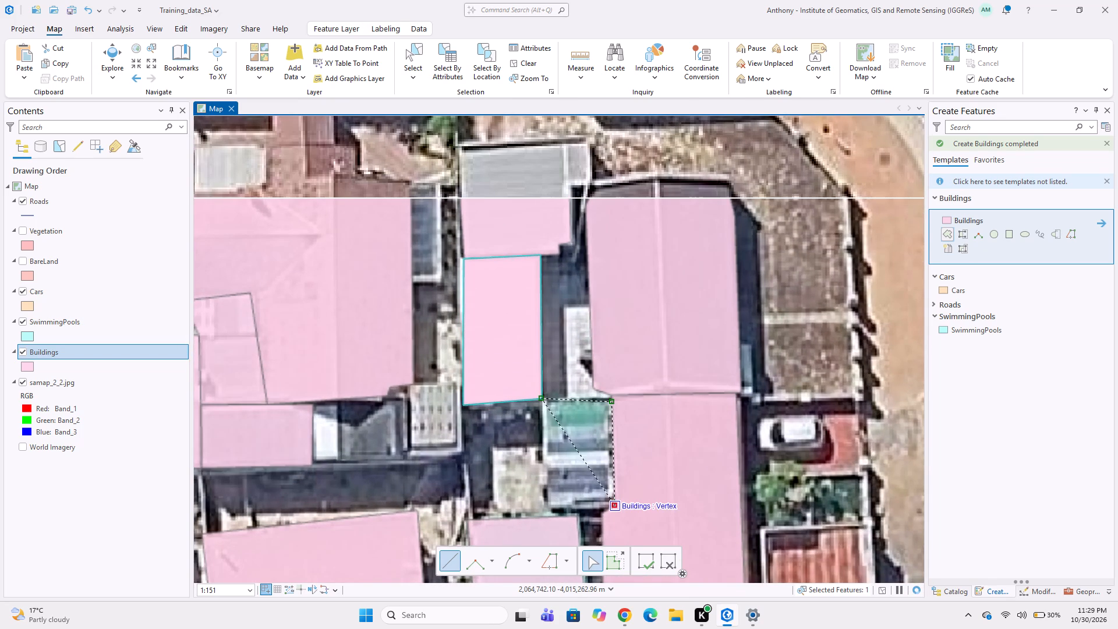
{"action": "left_click", "coordinate": [602, 516]}
{"action": "double_click", "coordinate": [549, 506]}
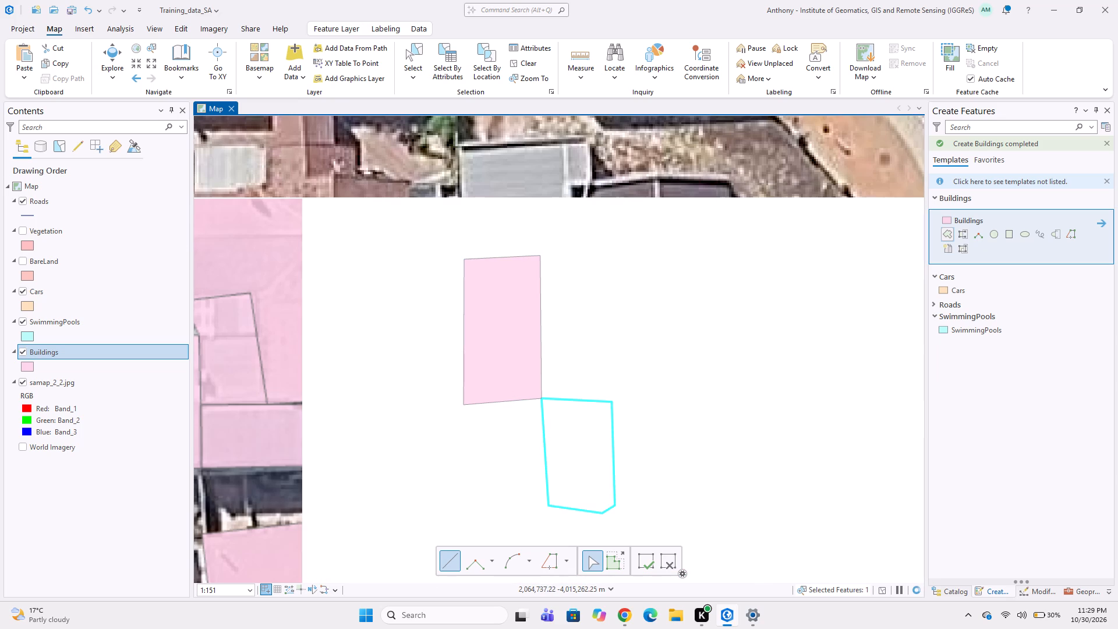
Digitize the white car parked on the red paving west of Dennegeur Ave as a rectangular Cars feature.
{"action": "middle_click_drag", "start_coordinate": [578, 479], "coordinate": [515, 411]}
{"action": "middle_click_drag", "start_coordinate": [628, 422], "coordinate": [567, 380]}
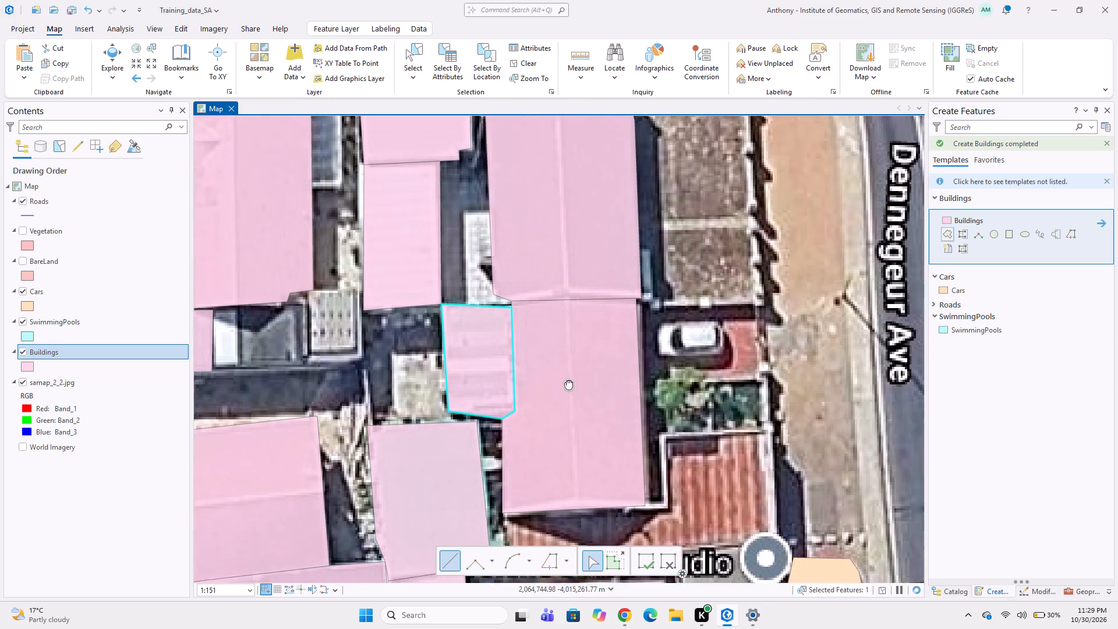
{"action": "middle_click_drag", "start_coordinate": [567, 380], "coordinate": [565, 380]}
{"action": "left_click", "coordinate": [953, 291]}
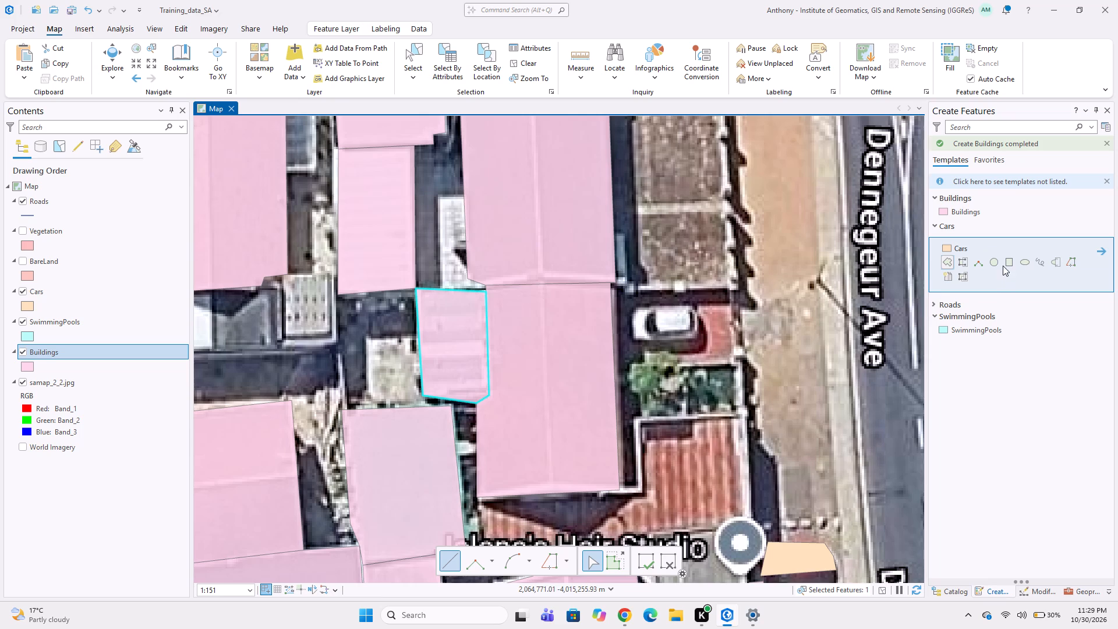
{"action": "left_click", "coordinate": [1004, 265]}
{"action": "middle_click", "coordinate": [681, 307]}
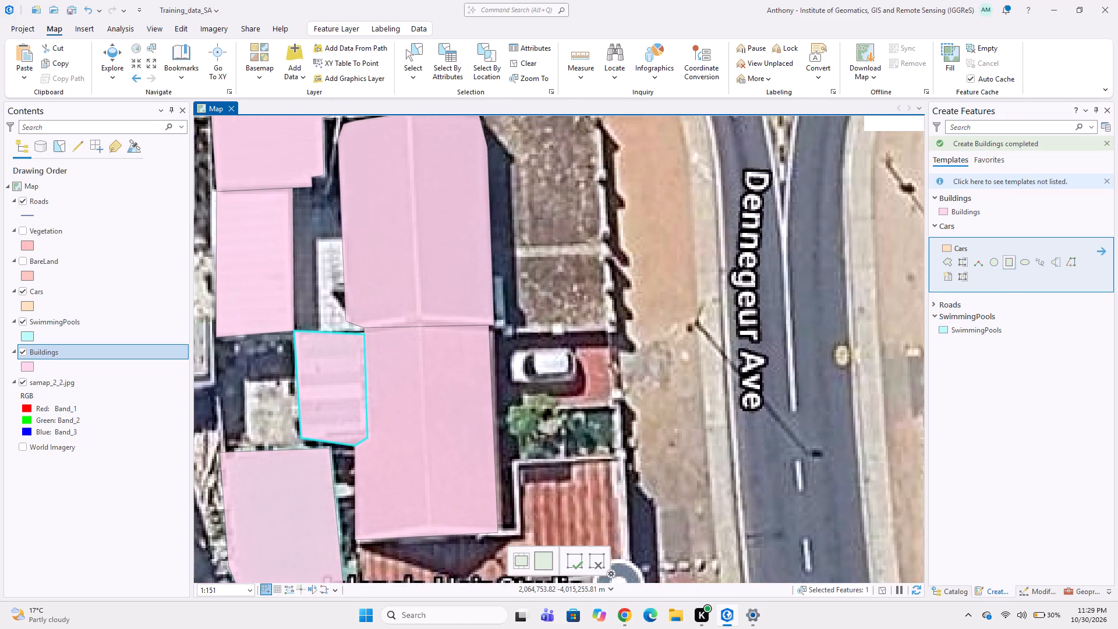
{"action": "scroll", "coordinate": [561, 347], "scroll_direction": "up", "scroll_amount": 1}
{"action": "middle_click_drag", "start_coordinate": [597, 362], "coordinate": [610, 363]}
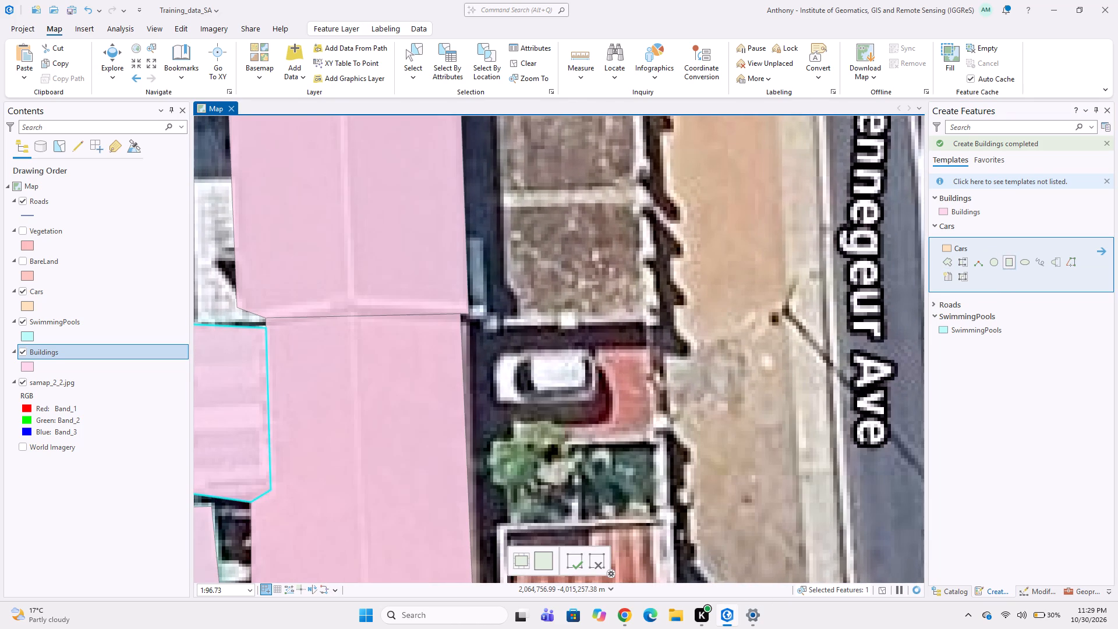
{"action": "left_click", "coordinate": [604, 344]}
{"action": "left_click", "coordinate": [489, 342]}
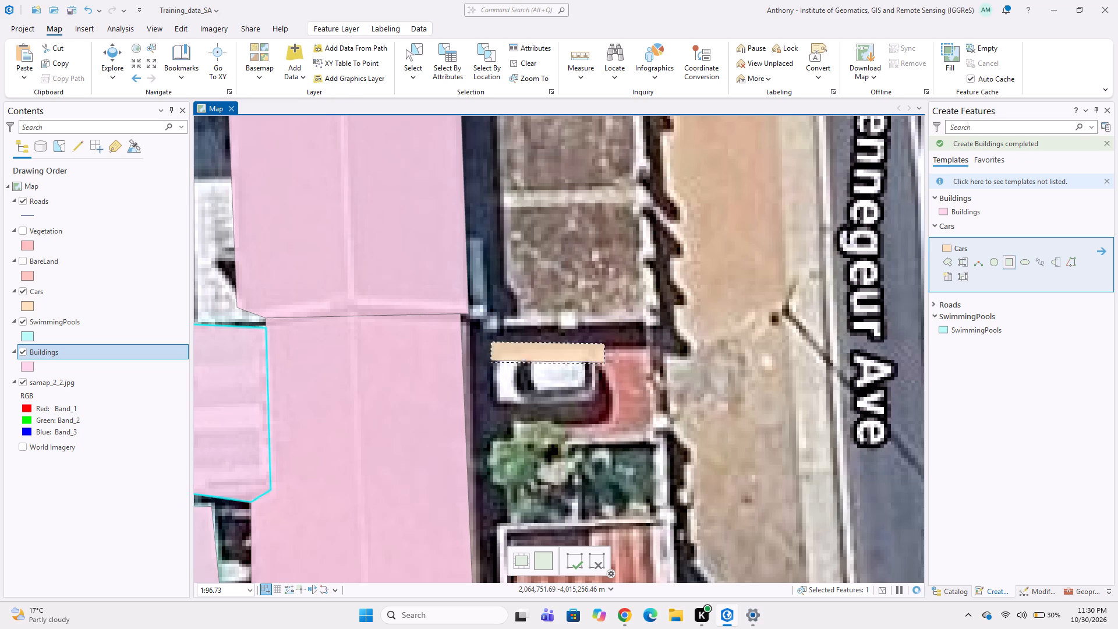
{"action": "double_click", "coordinate": [492, 405]}
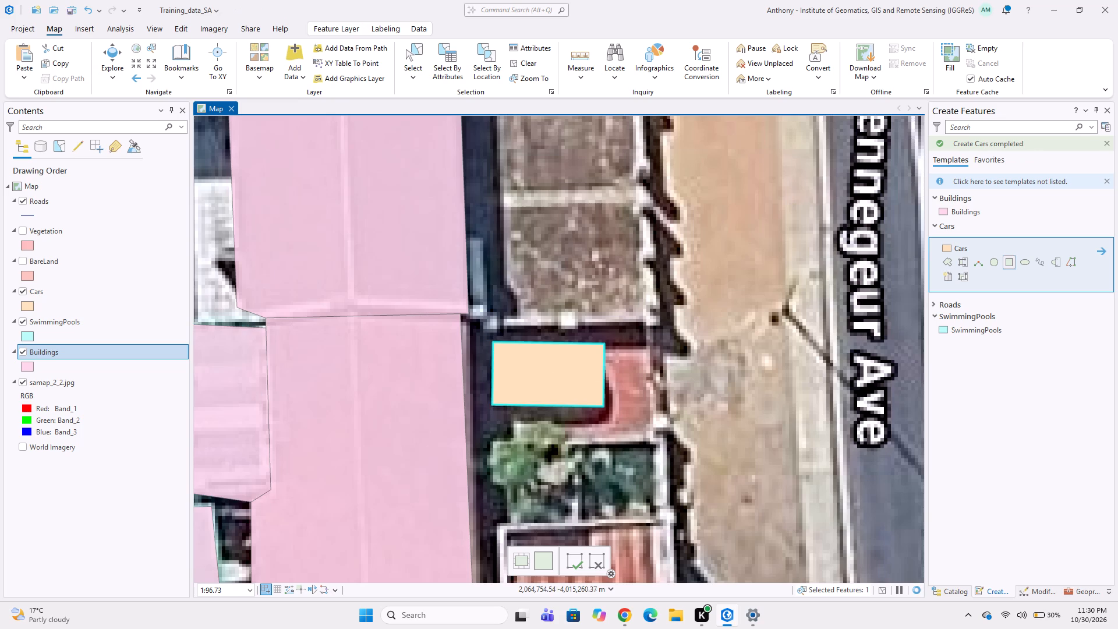
{"action": "left_click", "coordinate": [574, 572]}
{"action": "left_click", "coordinate": [574, 568]}
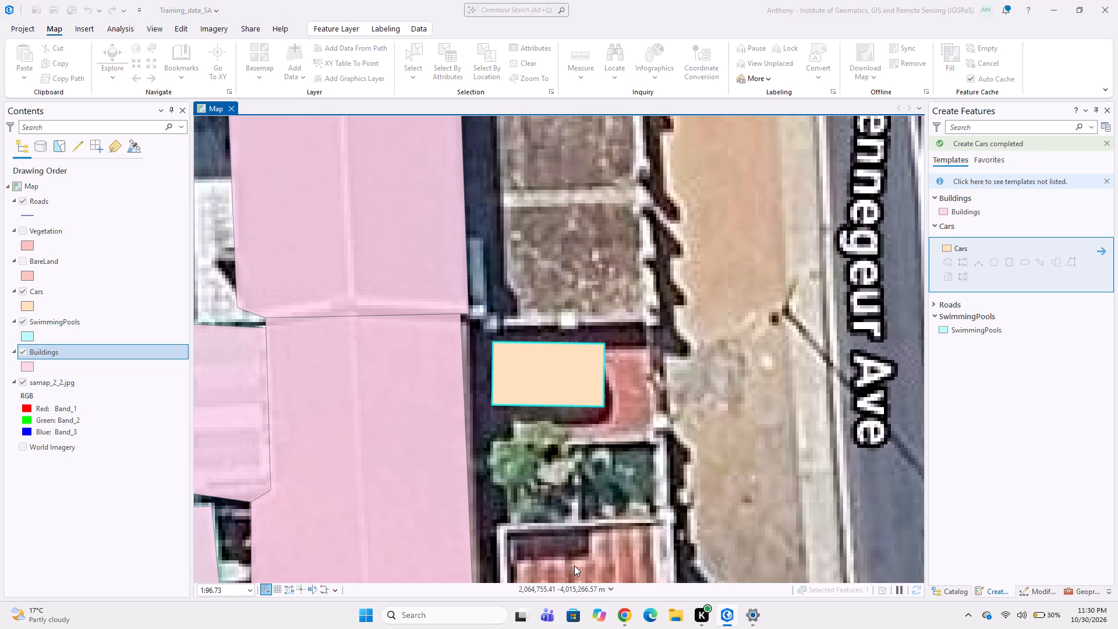
Digitize the L-shaped red-tiled roof by Jolene's Hair Studio as an eight-cornered Buildings polygon snapped to the building on its north side.
{"action": "scroll", "coordinate": [511, 461], "scroll_direction": "down", "scroll_amount": 3}
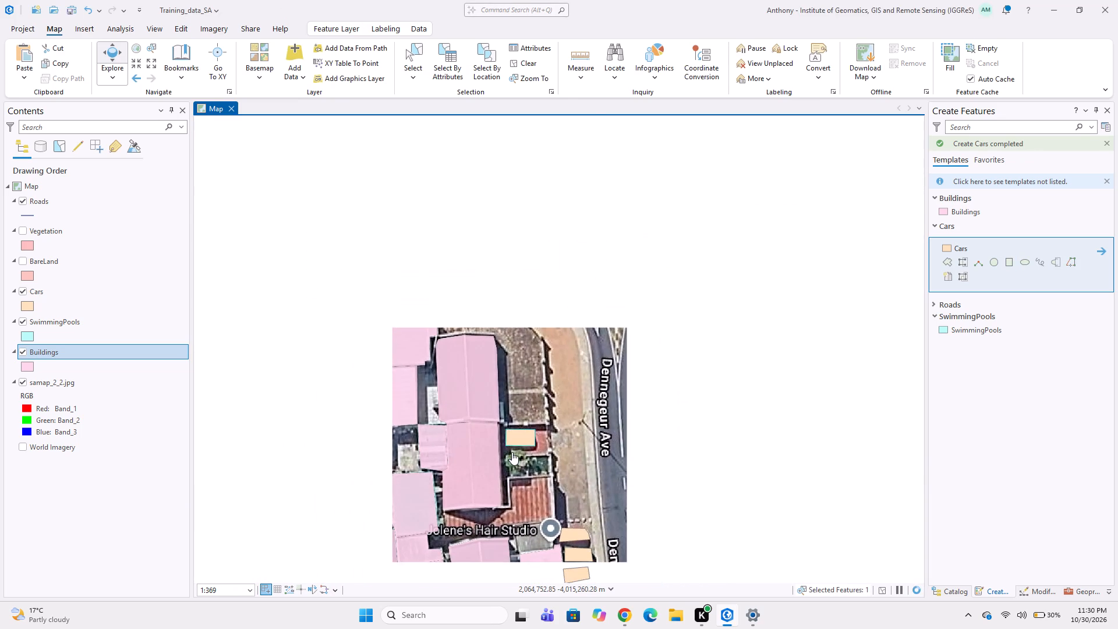
{"action": "scroll", "coordinate": [516, 471], "scroll_direction": "up", "scroll_amount": 1}
{"action": "middle_click", "coordinate": [516, 471]}
{"action": "scroll", "coordinate": [516, 471], "scroll_direction": "down", "scroll_amount": 3}
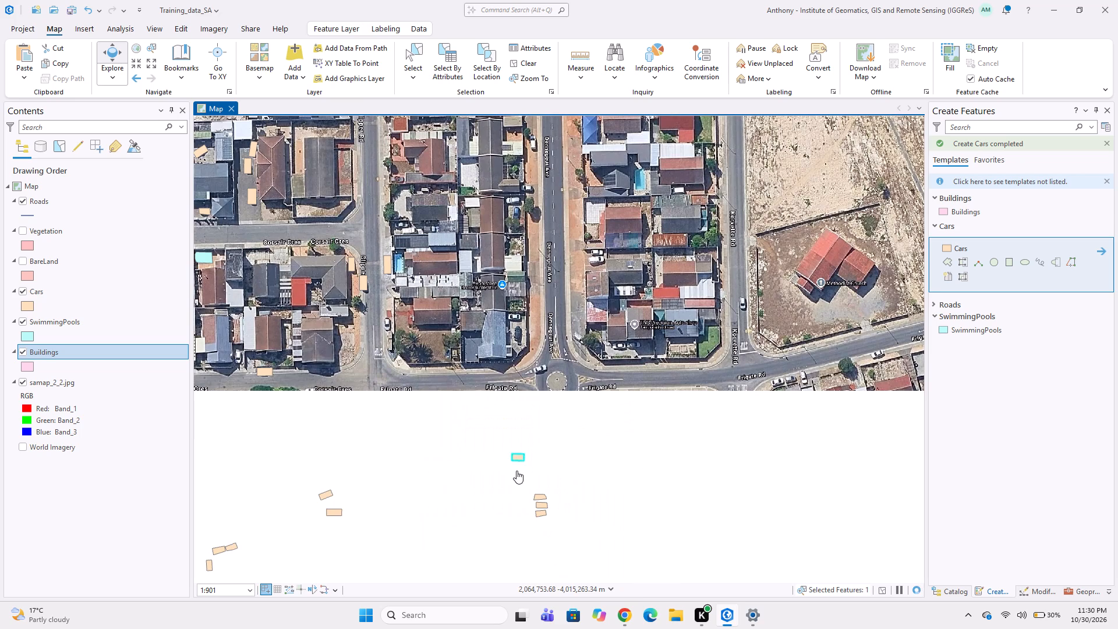
{"action": "scroll", "coordinate": [501, 489], "scroll_direction": "up", "scroll_amount": 1}
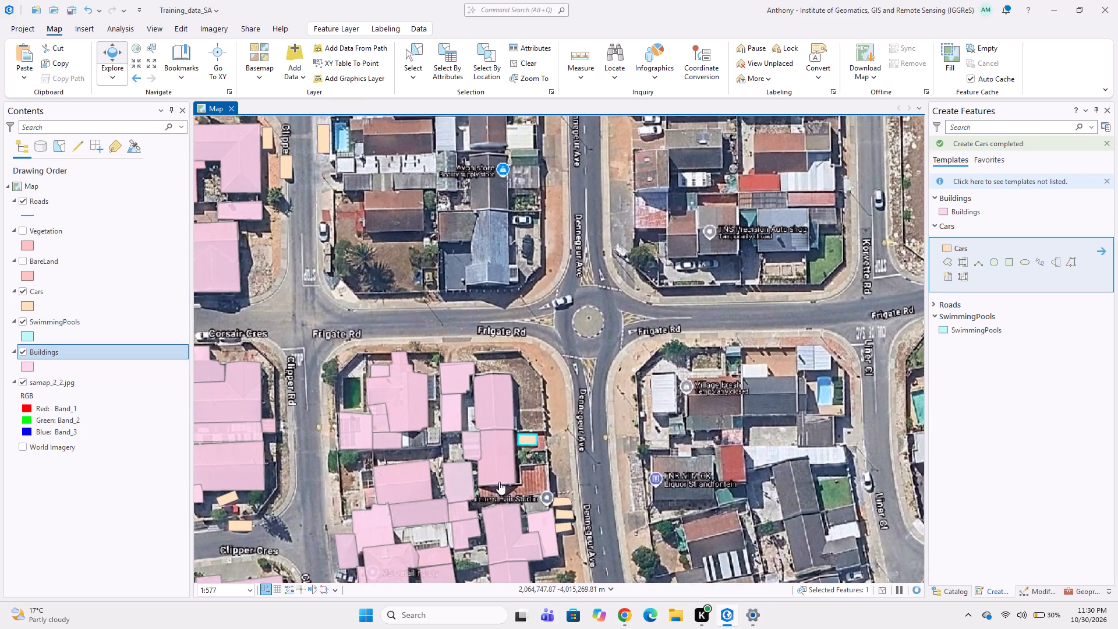
{"action": "scroll", "coordinate": [499, 482], "scroll_direction": "up", "scroll_amount": 3}
{"action": "scroll", "coordinate": [545, 506], "scroll_direction": "down", "scroll_amount": 1}
{"action": "middle_click_drag", "start_coordinate": [595, 500], "coordinate": [590, 405]}
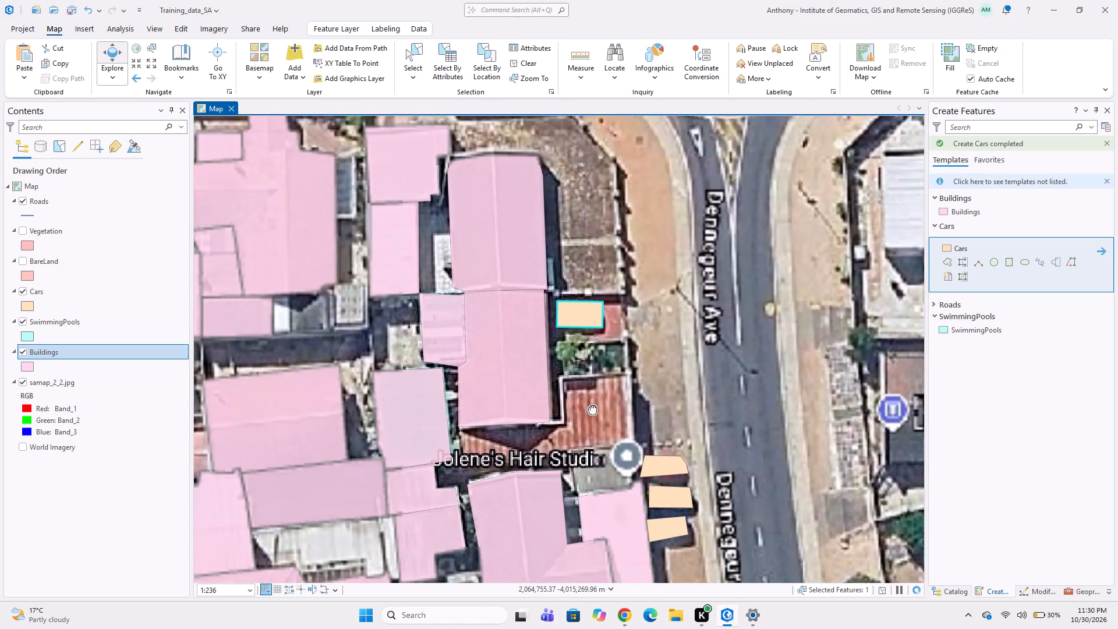
{"action": "middle_click_drag", "start_coordinate": [590, 405], "coordinate": [590, 405]}
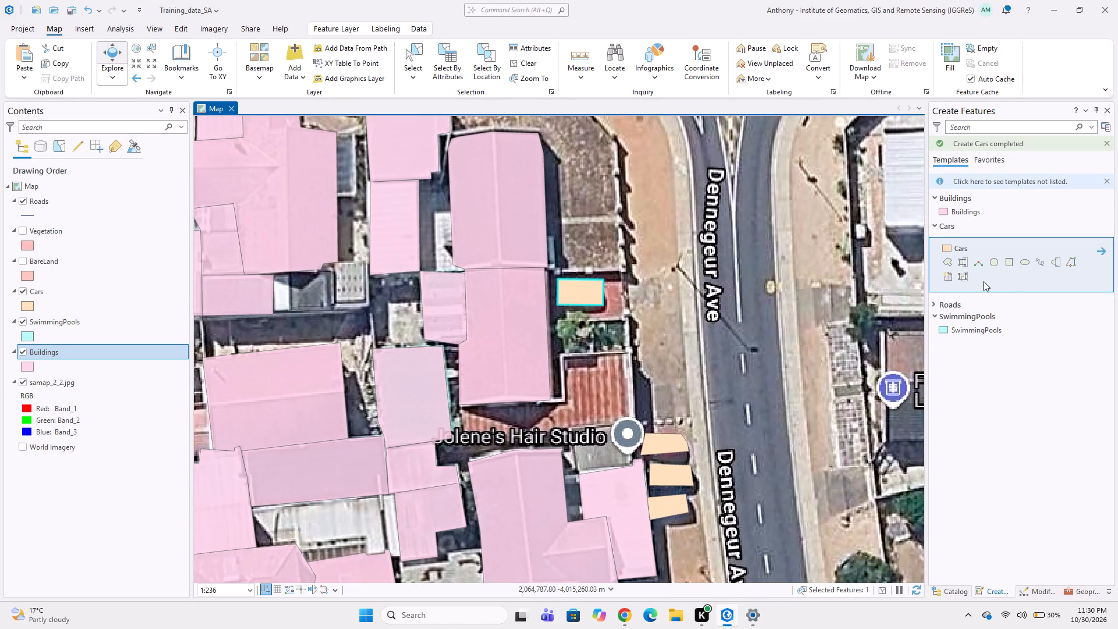
{"action": "left_click", "coordinate": [951, 216]}
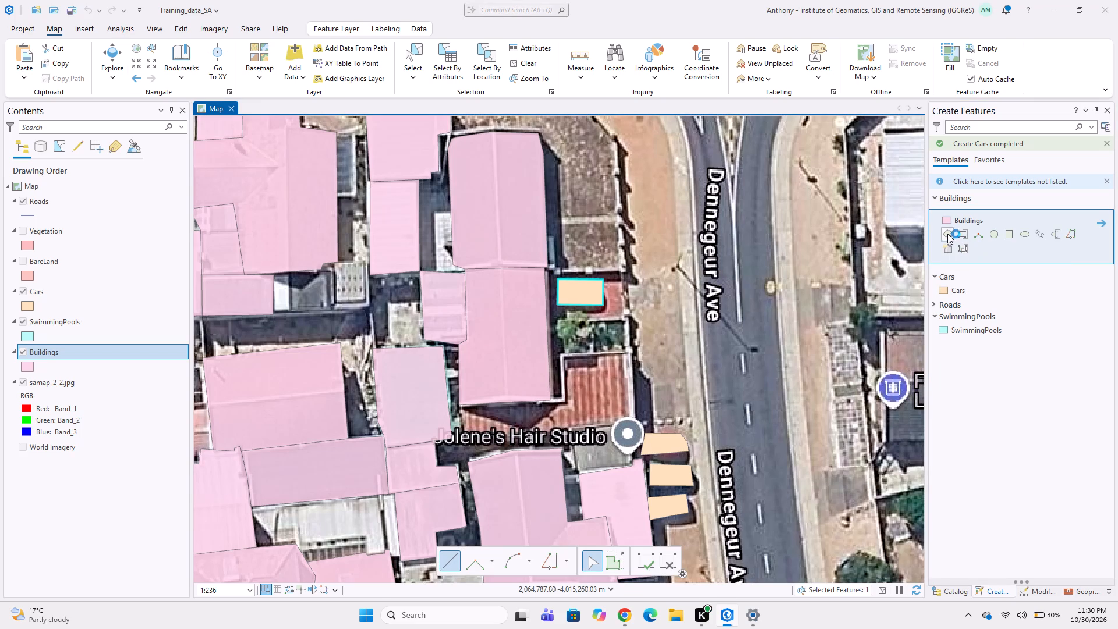
{"action": "left_click", "coordinate": [947, 234]}
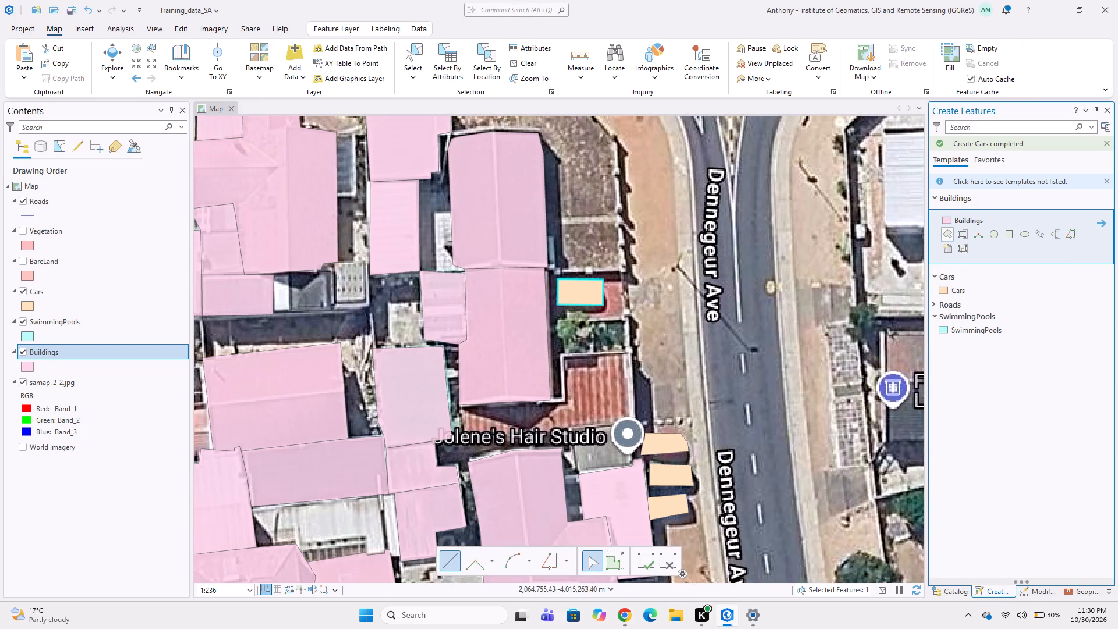
{"action": "left_click", "coordinate": [562, 358]}
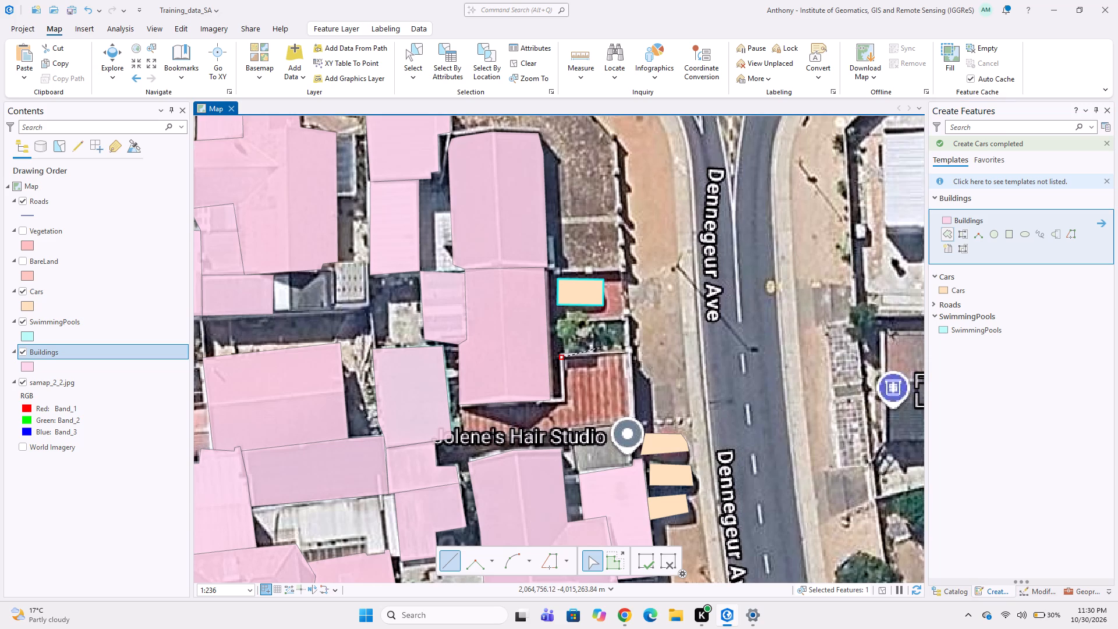
{"action": "left_click", "coordinate": [623, 351]}
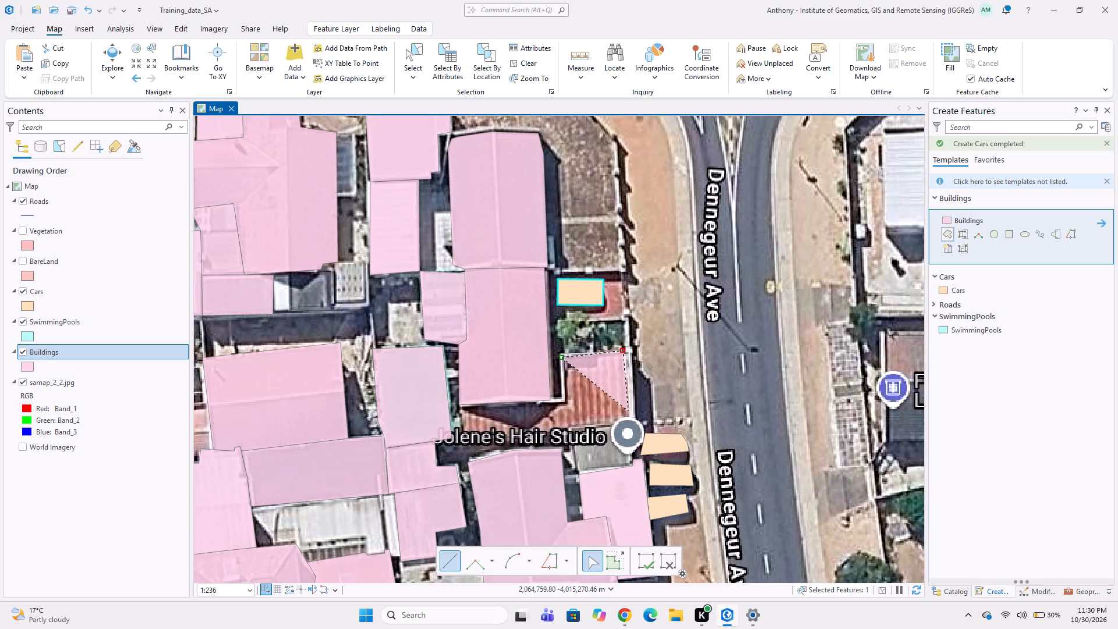
{"action": "left_click", "coordinate": [628, 419]}
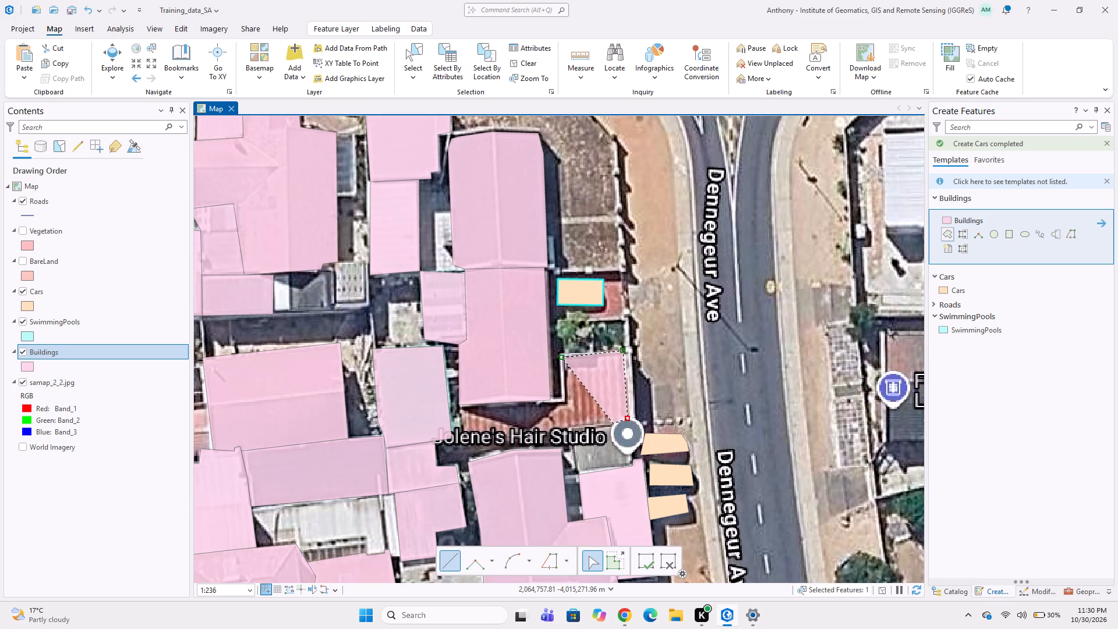
{"action": "left_click", "coordinate": [612, 424]}
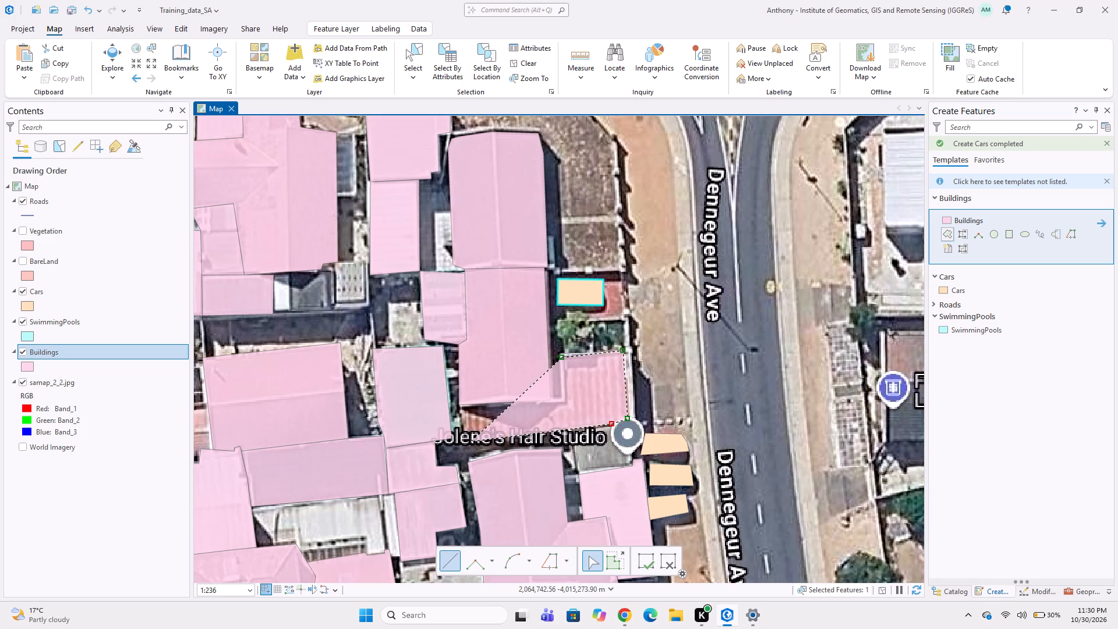
{"action": "left_click", "coordinate": [464, 442]}
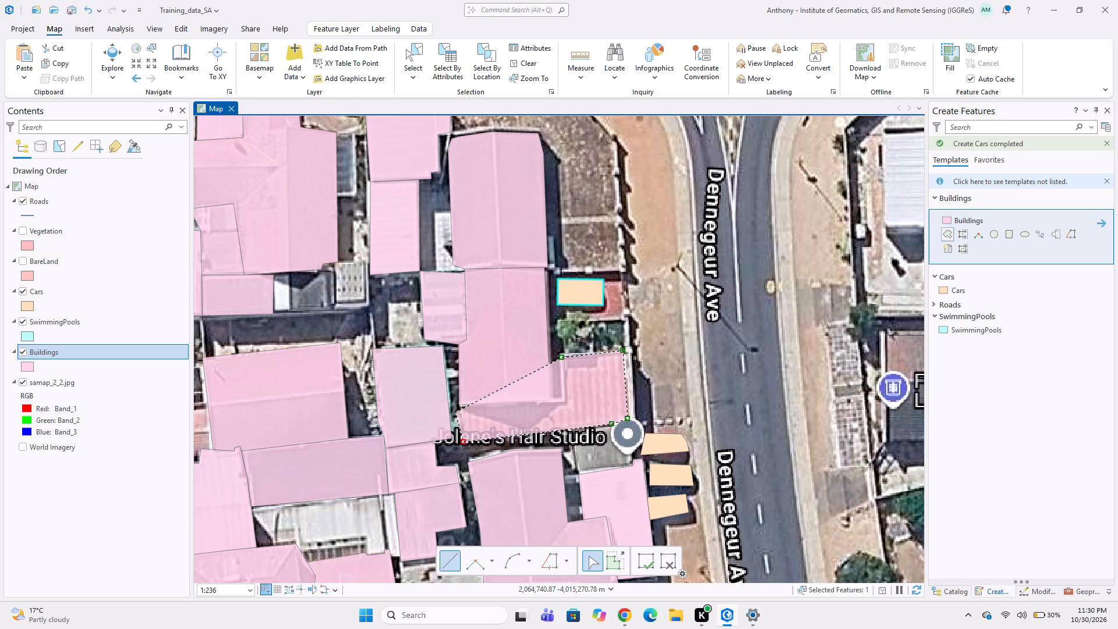
{"action": "left_click", "coordinate": [455, 407]}
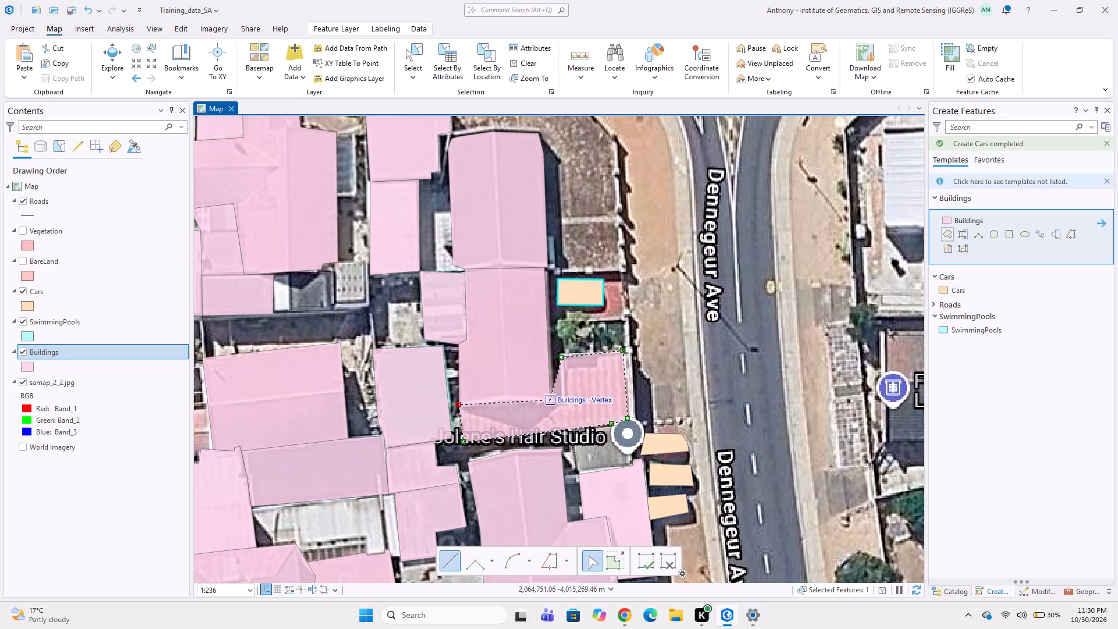
{"action": "left_click", "coordinate": [552, 400]}
{"action": "double_click", "coordinate": [564, 397]}
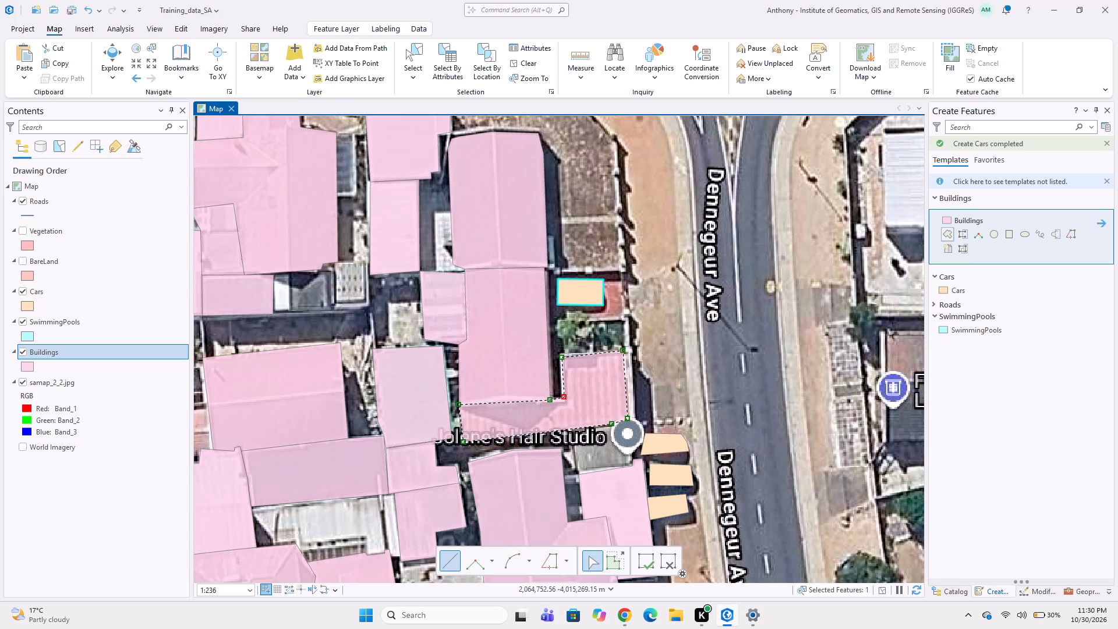
Digitize the red-brown and dark roofed house north of Frigate Rd, east of Clipper Rd, as a four-cornered Buildings polygon.
{"action": "scroll", "coordinate": [506, 370], "scroll_direction": "down", "scroll_amount": 2}
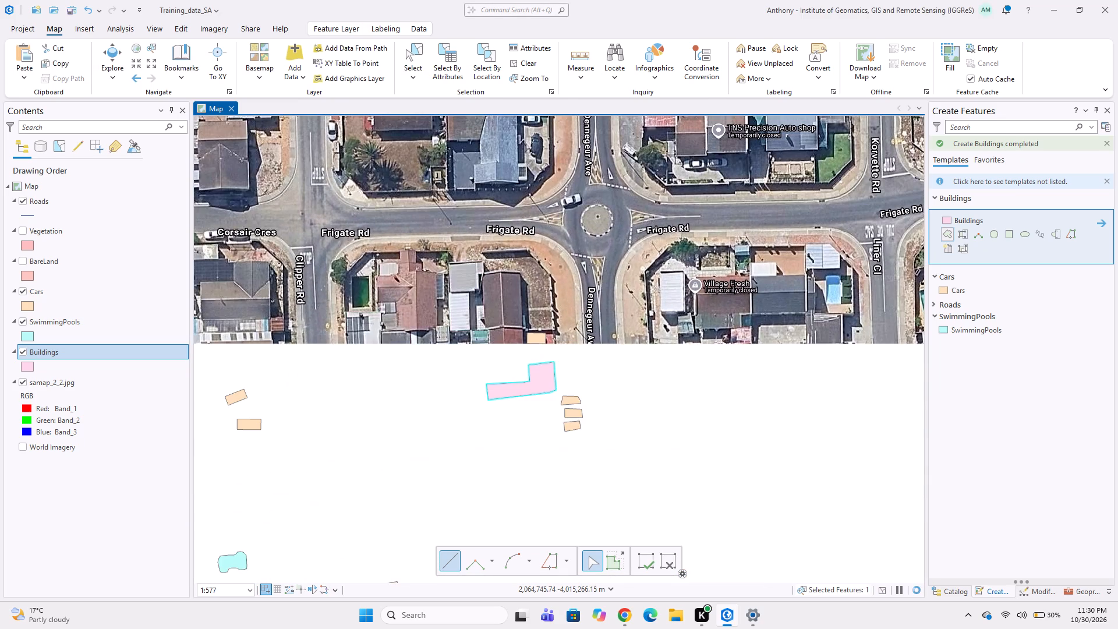
{"action": "middle_click_drag", "start_coordinate": [497, 330], "coordinate": [597, 417]}
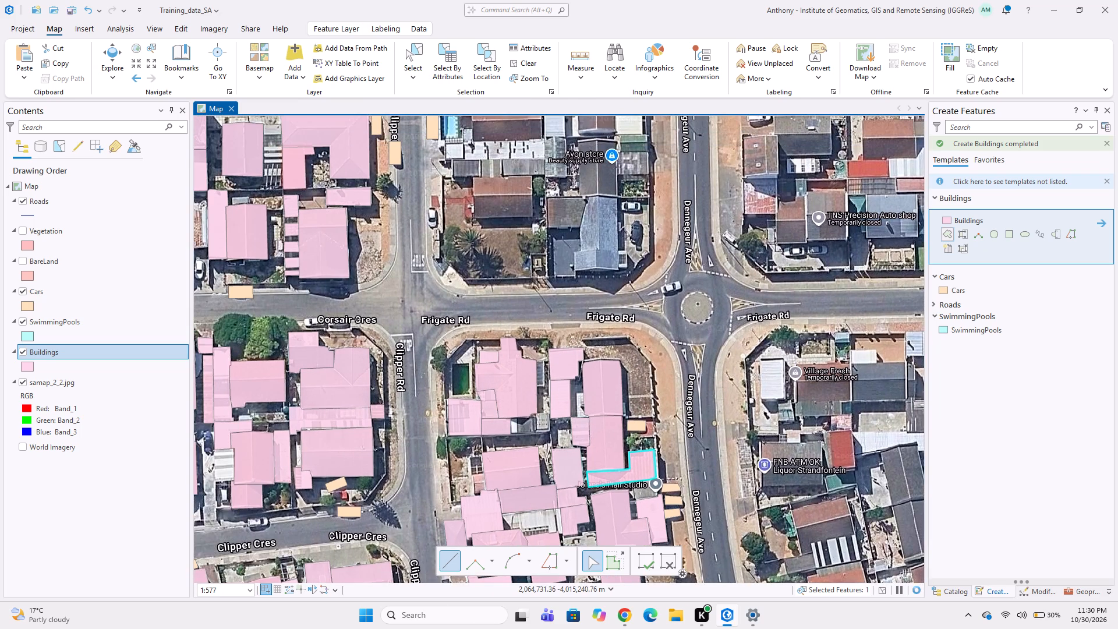
{"action": "middle_click_drag", "start_coordinate": [540, 314], "coordinate": [554, 417]}
{"action": "scroll", "coordinate": [520, 291], "scroll_direction": "up", "scroll_amount": 1}
{"action": "scroll", "coordinate": [457, 267], "scroll_direction": "up", "scroll_amount": 1}
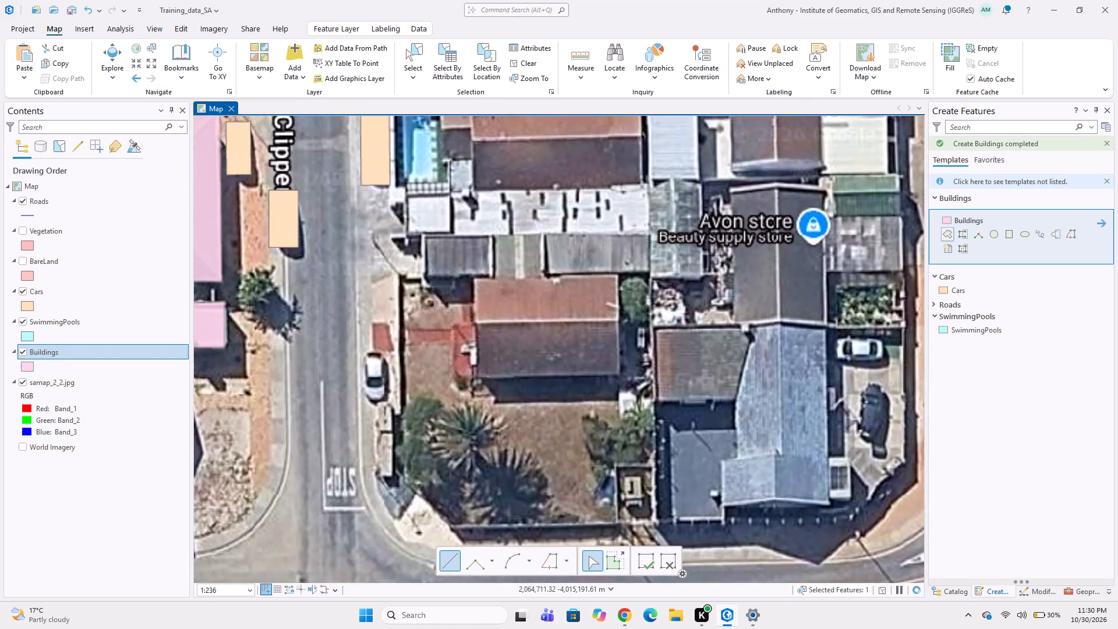
{"action": "scroll", "coordinate": [466, 280], "scroll_direction": "up", "scroll_amount": 1}
{"action": "left_click", "coordinate": [479, 278]}
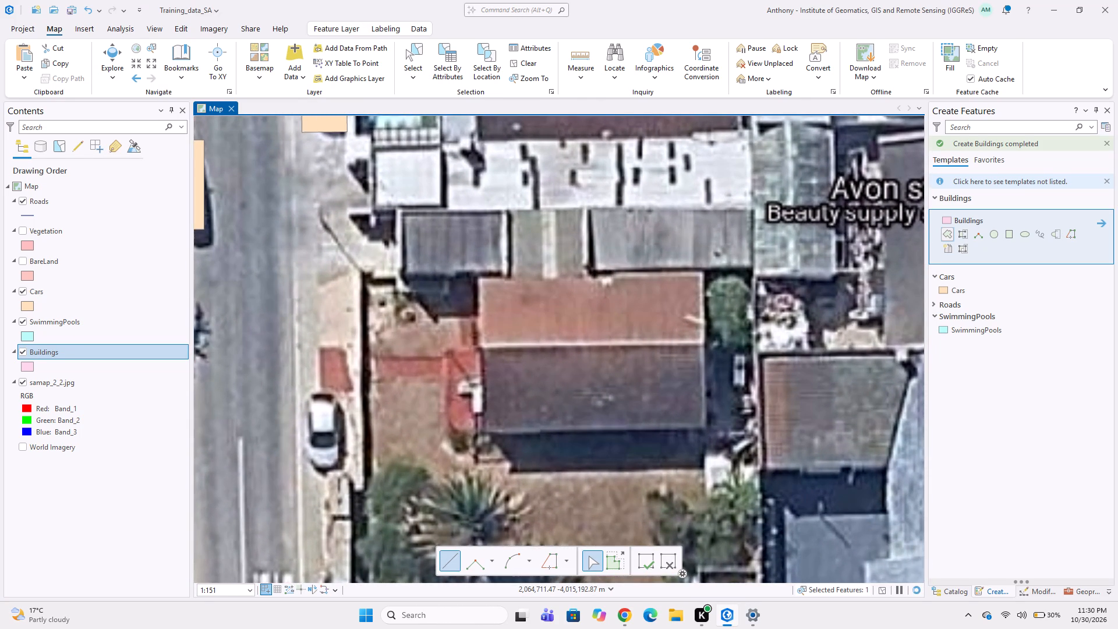
{"action": "left_click", "coordinate": [706, 268]}
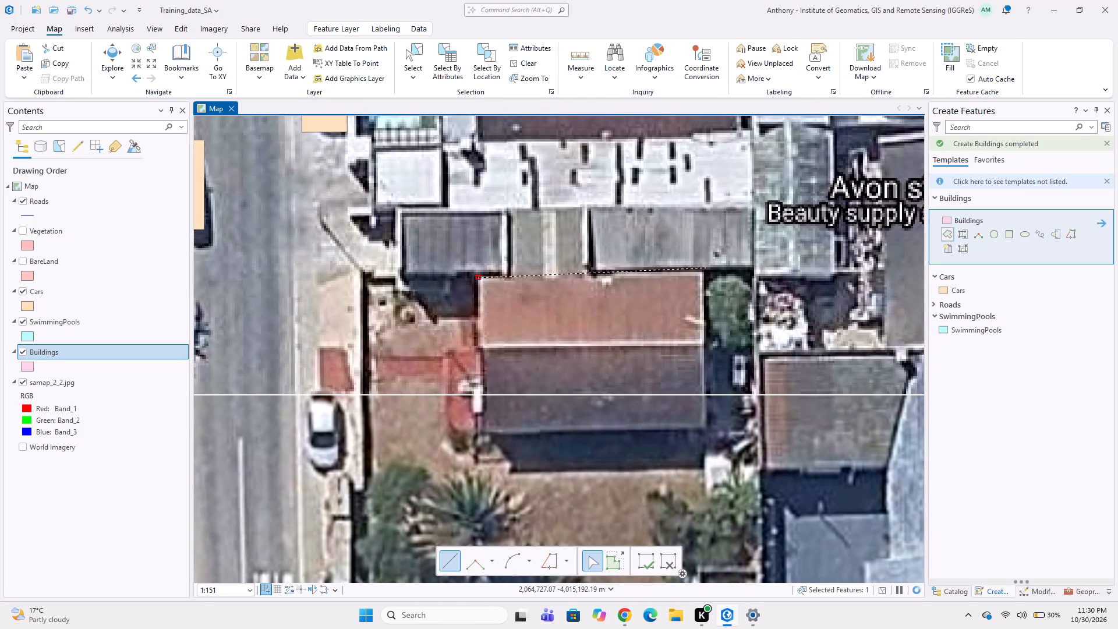
{"action": "left_click", "coordinate": [705, 432]}
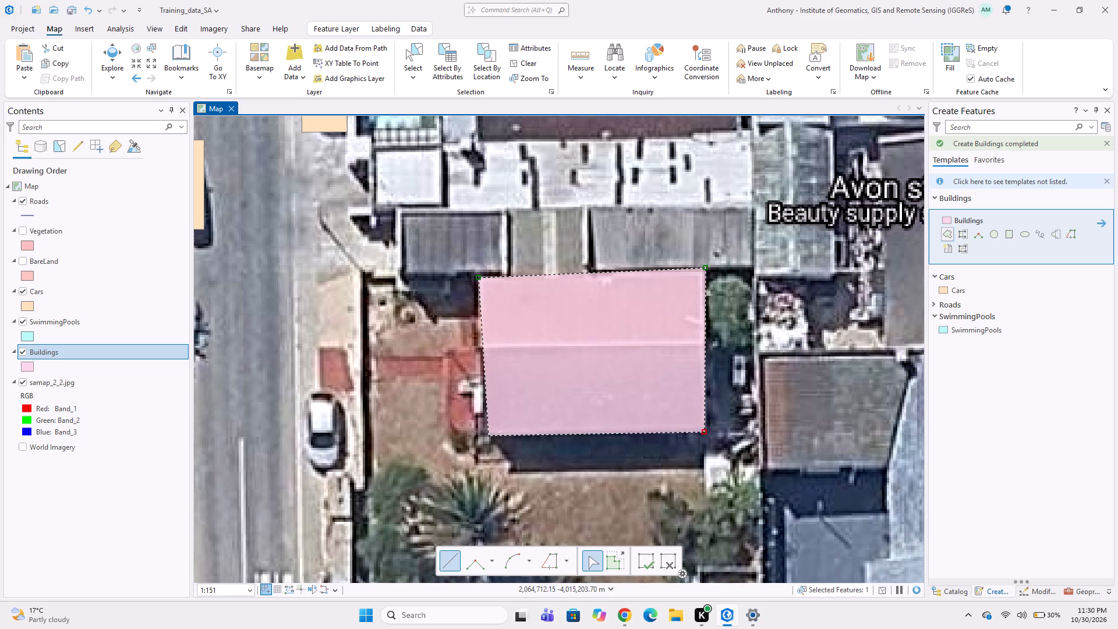
{"action": "double_click", "coordinate": [485, 436]}
Digitize the small dark-grey roofed structure at the house's northwest corner as a four-cornered Buildings polygon meeting the house's north edge.
{"action": "middle_click_drag", "start_coordinate": [430, 235], "coordinate": [452, 344]}
{"action": "left_click", "coordinate": [415, 314]}
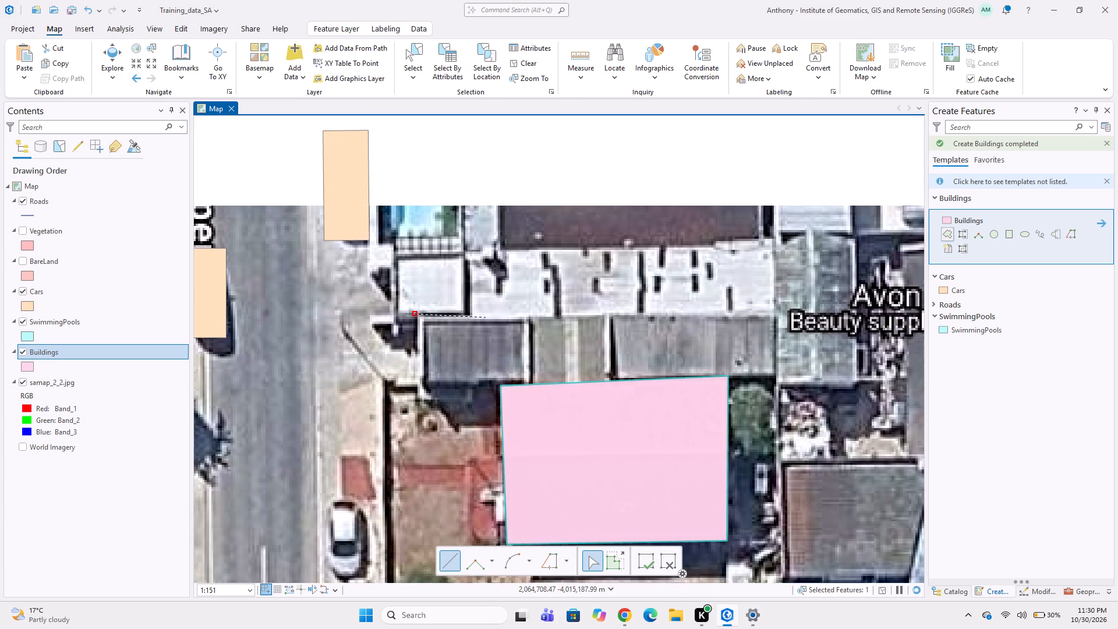
{"action": "left_click", "coordinate": [532, 314]}
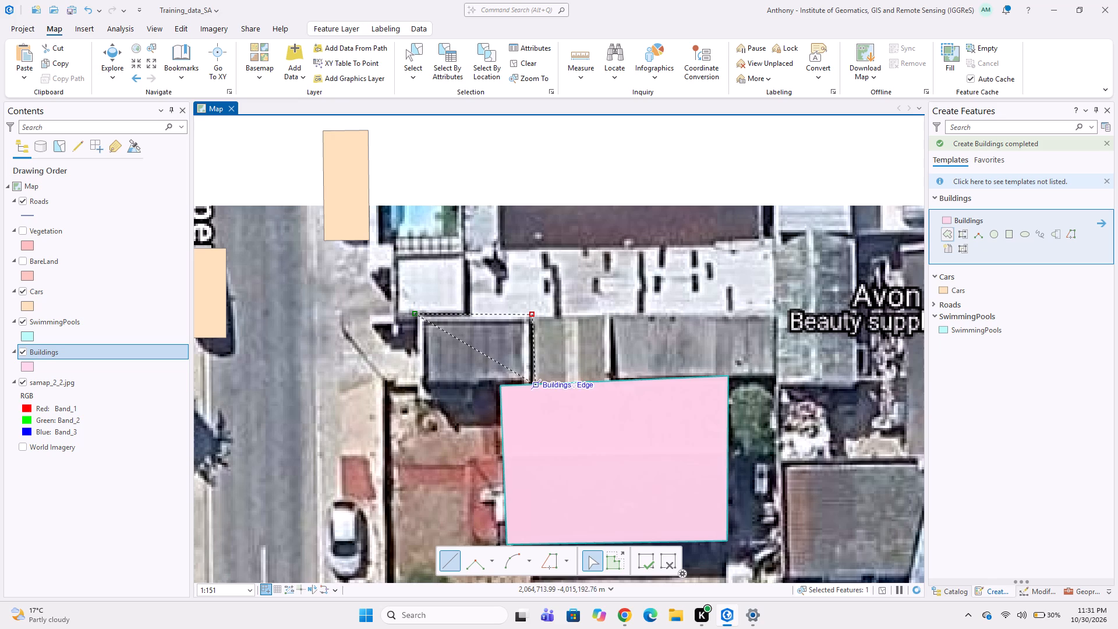
{"action": "left_click", "coordinate": [532, 387]}
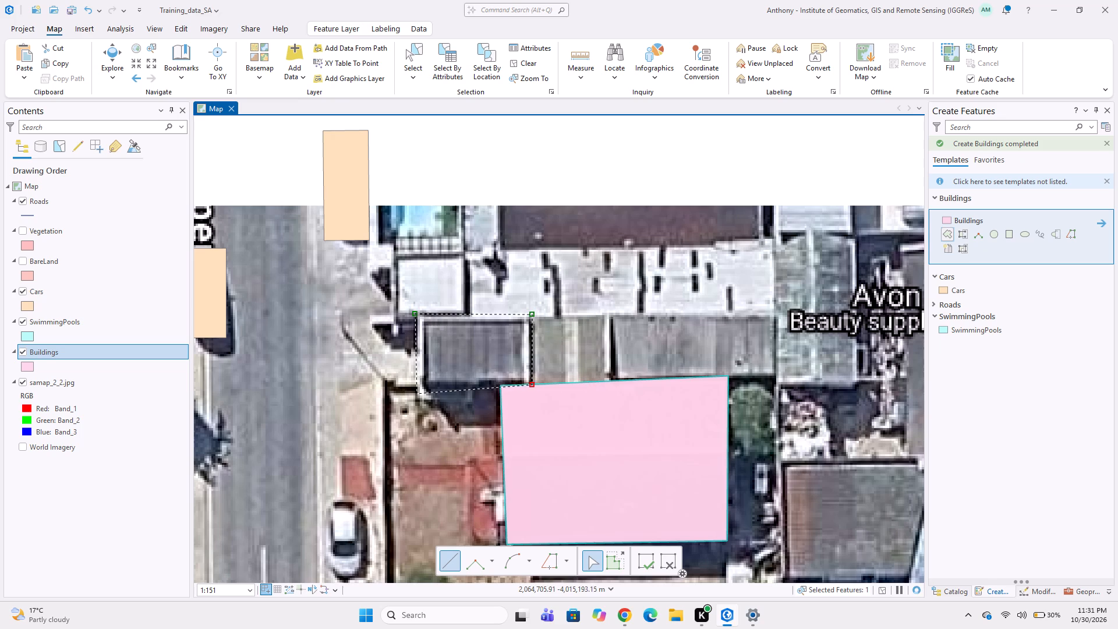
{"action": "double_click", "coordinate": [416, 391]}
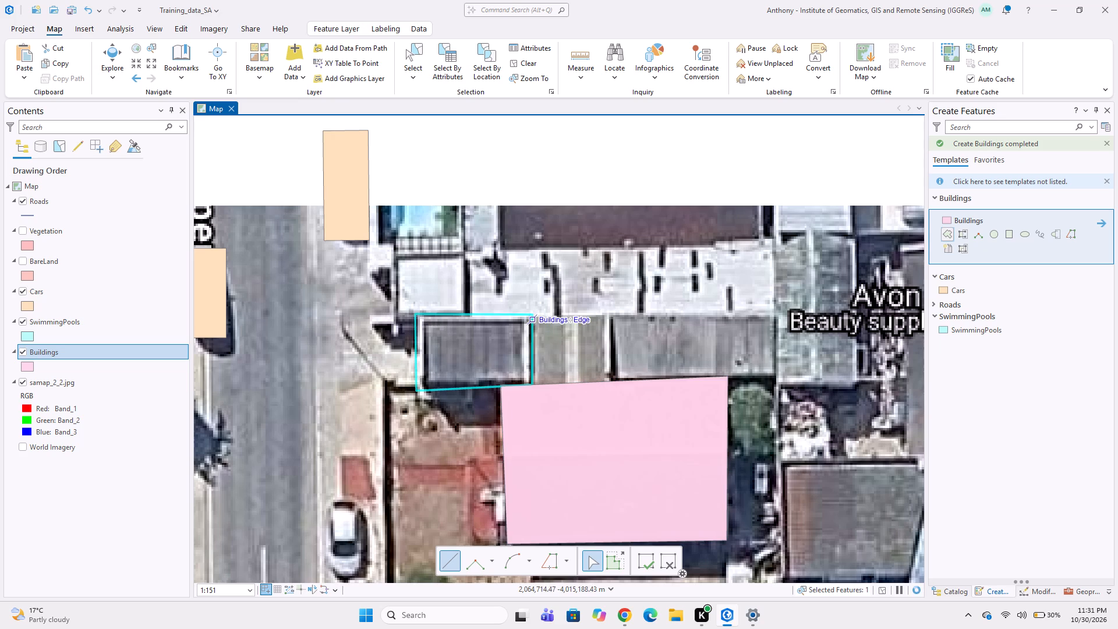
Digitize the grey-green striped roof adjoining the dark-grey structure's east side as a four-cornered Buildings polygon sharing the common edge.
{"action": "left_click", "coordinate": [536, 316]}
{"action": "left_click", "coordinate": [606, 314]}
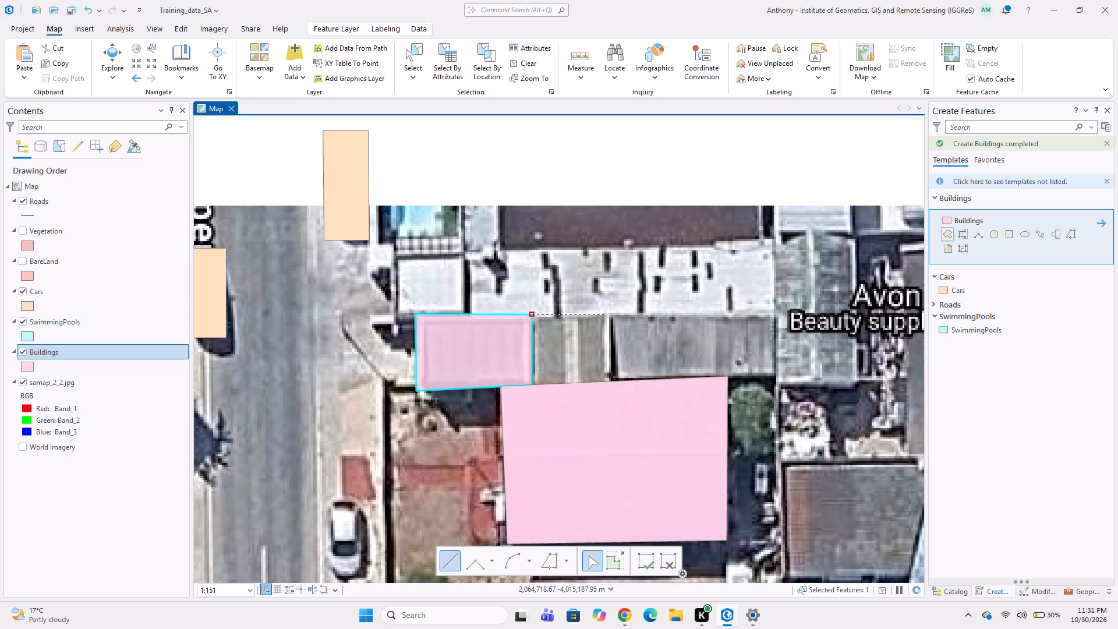
{"action": "left_click", "coordinate": [609, 382]}
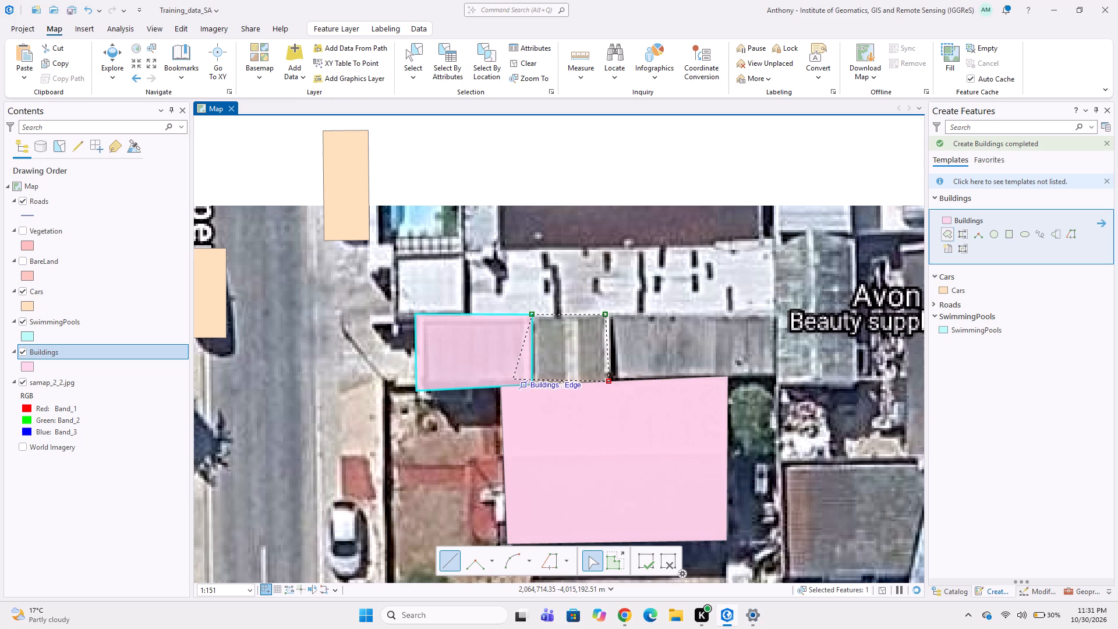
{"action": "double_click", "coordinate": [533, 381]}
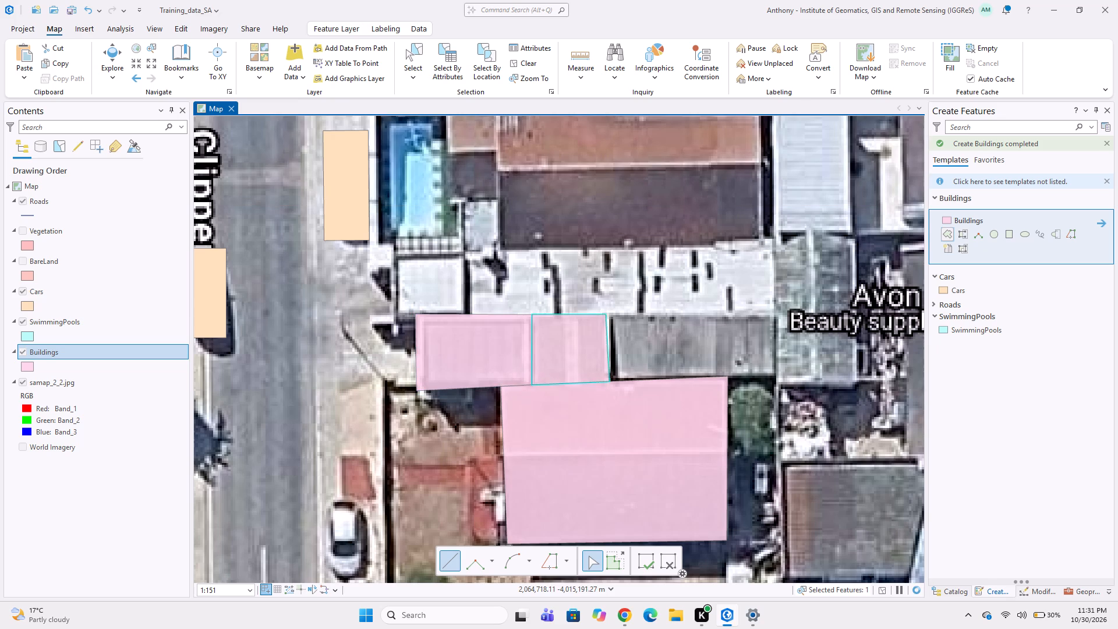
Digitize the dark-grey roof east of the grey-green striped roof as a four-cornered Buildings polygon snapped to the striped roof's polygon.
{"action": "left_click", "coordinate": [610, 313]}
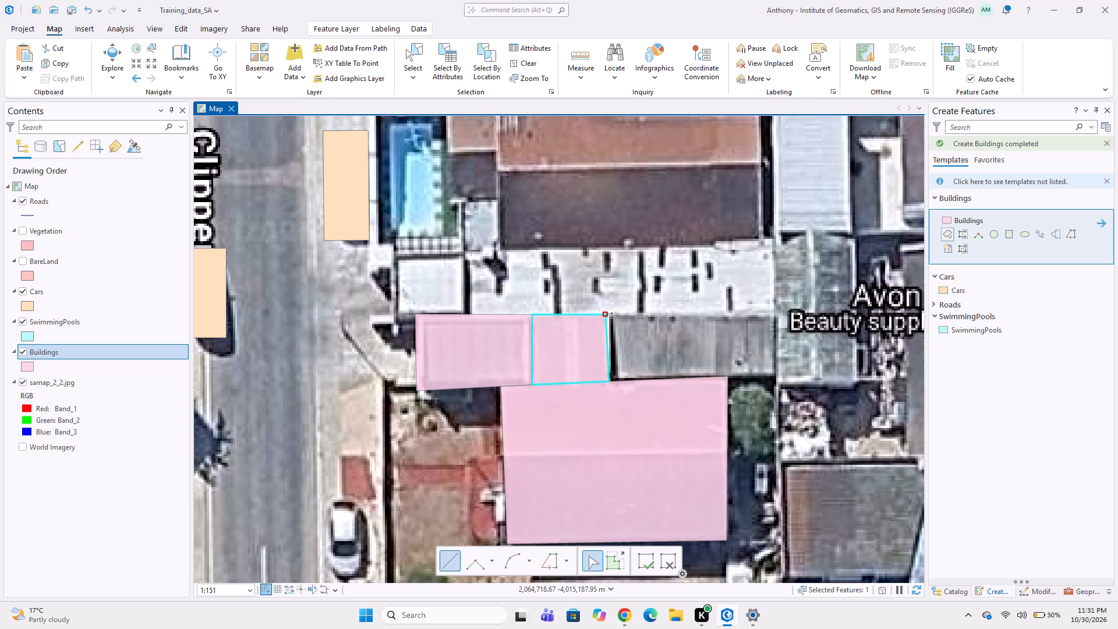
{"action": "left_click", "coordinate": [773, 311]}
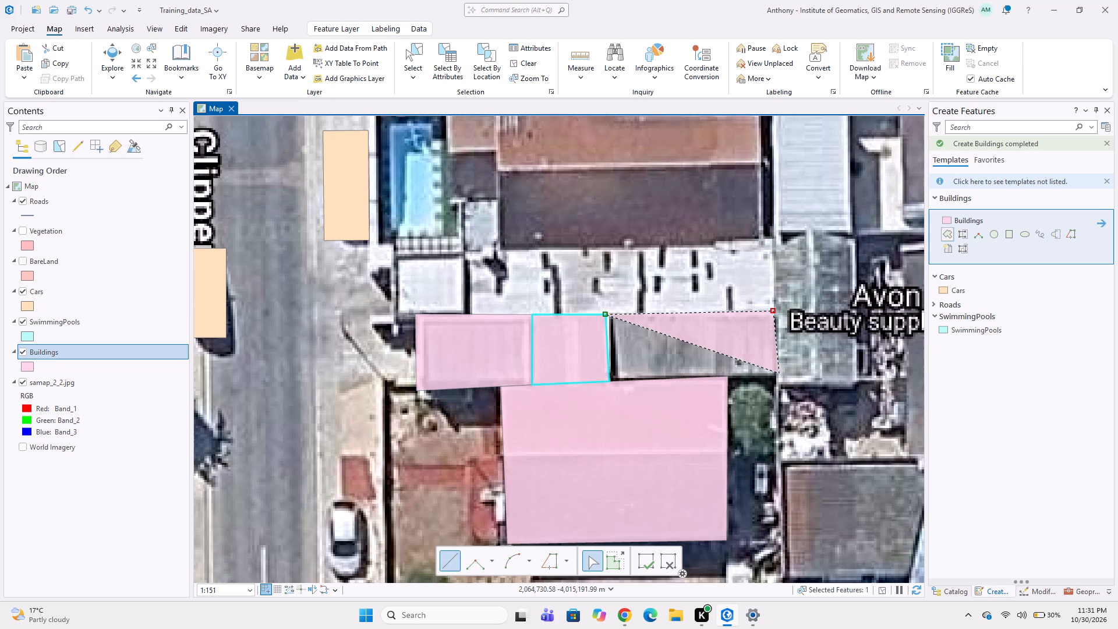
{"action": "left_click", "coordinate": [777, 374]}
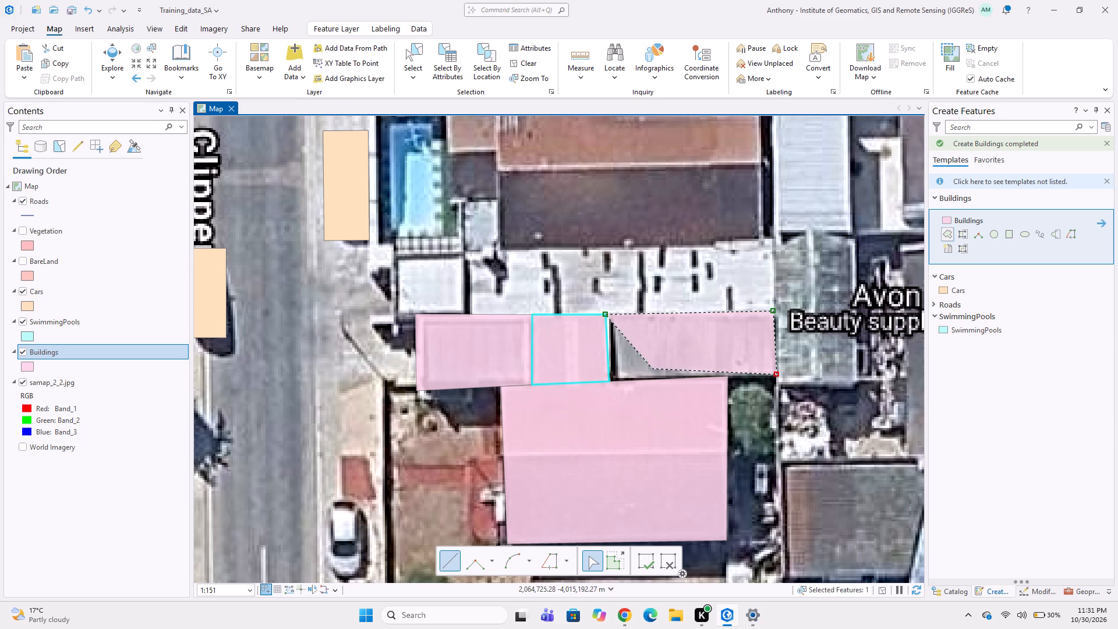
{"action": "double_click", "coordinate": [607, 383]}
Digitize the grey-green gabled roof west of the Avon store label as a six-cornered Buildings polygon adjoining the dark-grey roof's east end.
{"action": "scroll", "coordinate": [548, 372], "scroll_direction": "down", "scroll_amount": 1}
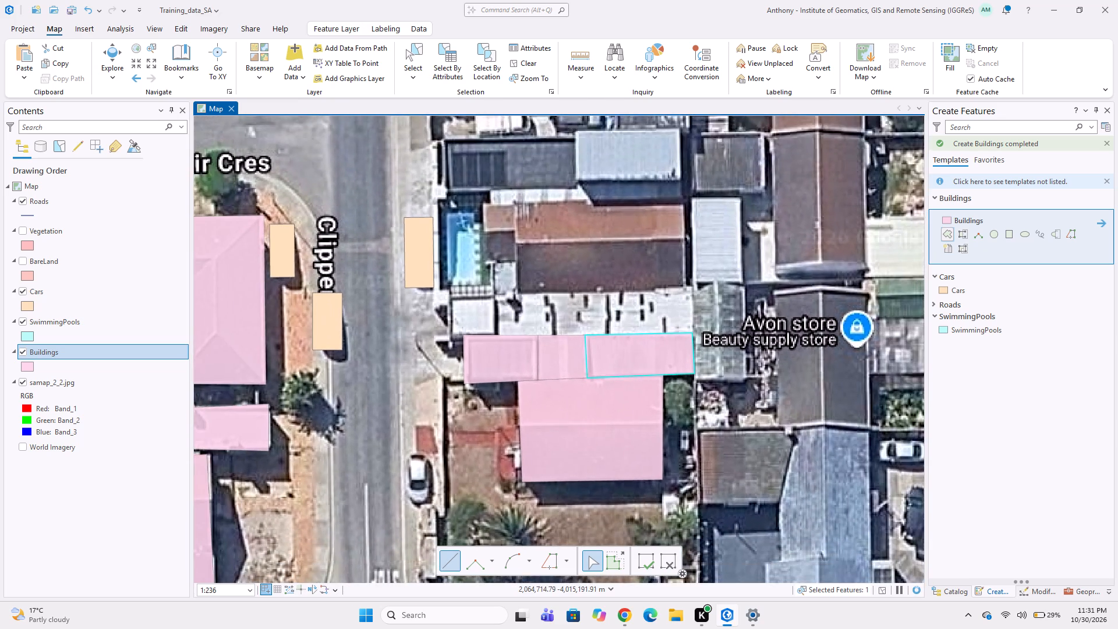
{"action": "middle_click_drag", "start_coordinate": [660, 393], "coordinate": [598, 362]}
{"action": "middle_click_drag", "start_coordinate": [692, 323], "coordinate": [654, 397]}
{"action": "scroll", "coordinate": [625, 339], "scroll_direction": "up", "scroll_amount": 1}
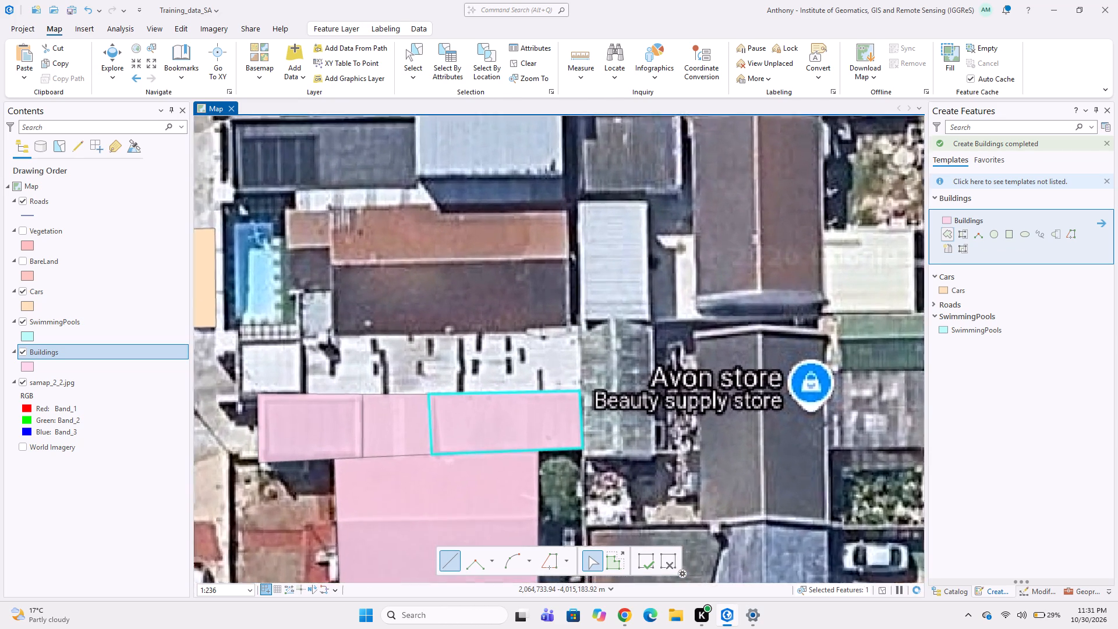
{"action": "left_click", "coordinate": [576, 397]}
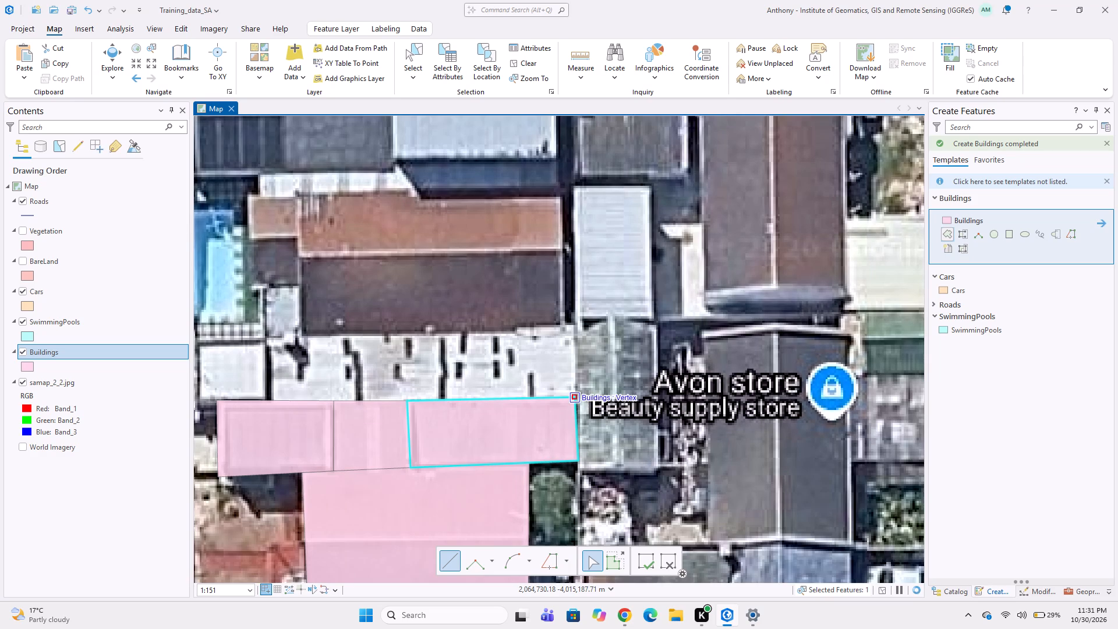
{"action": "left_click", "coordinate": [578, 338]}
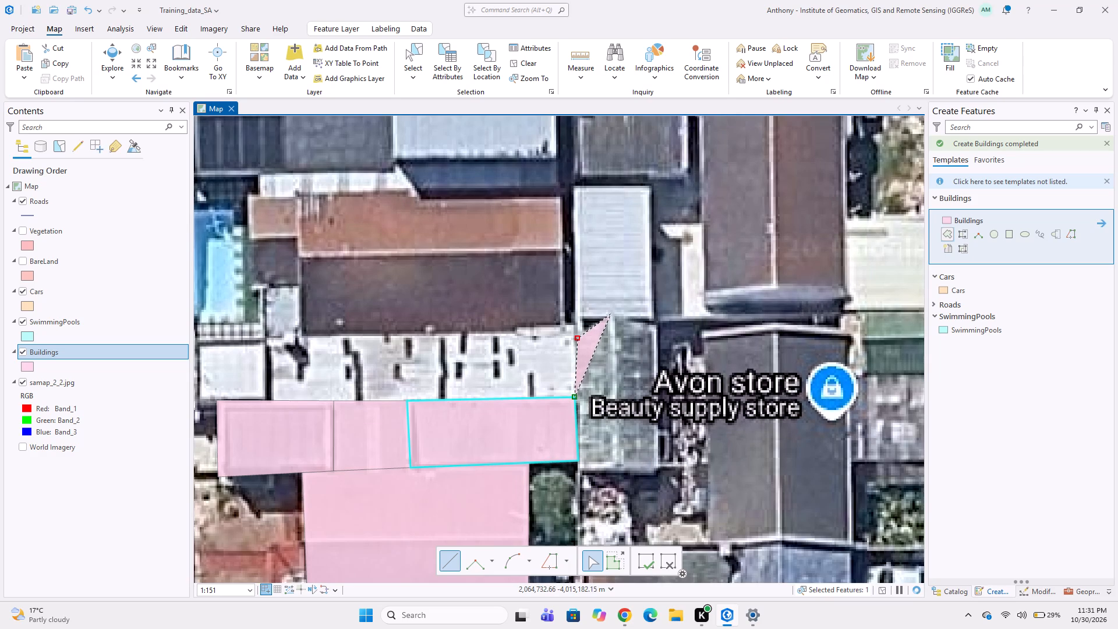
{"action": "left_click", "coordinate": [611, 314]}
{"action": "left_click", "coordinate": [656, 321]}
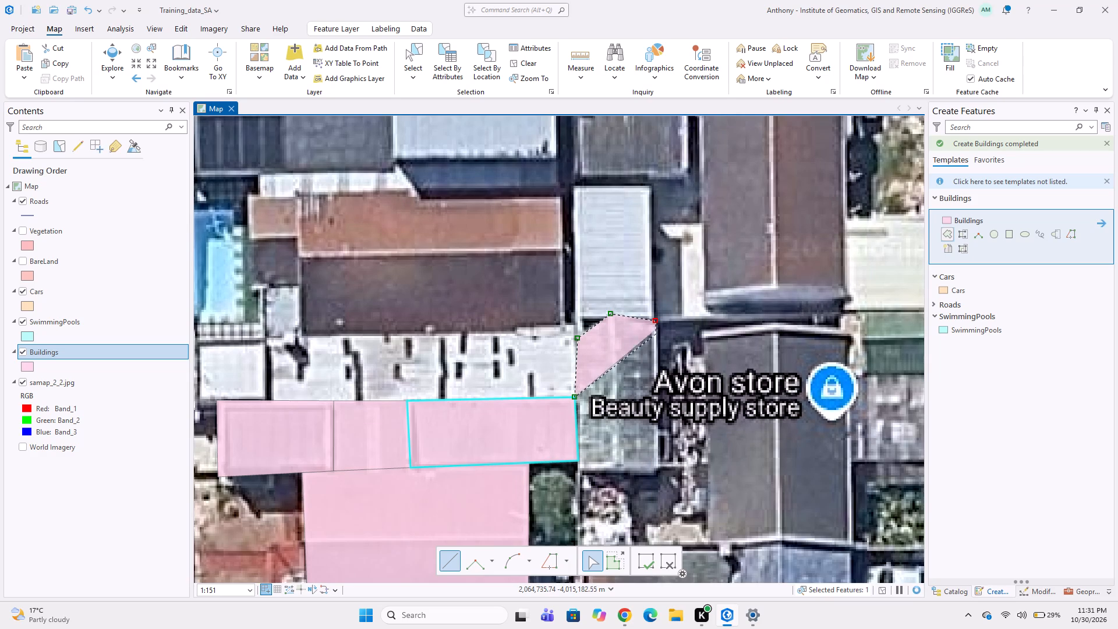
{"action": "left_click", "coordinate": [662, 480]}
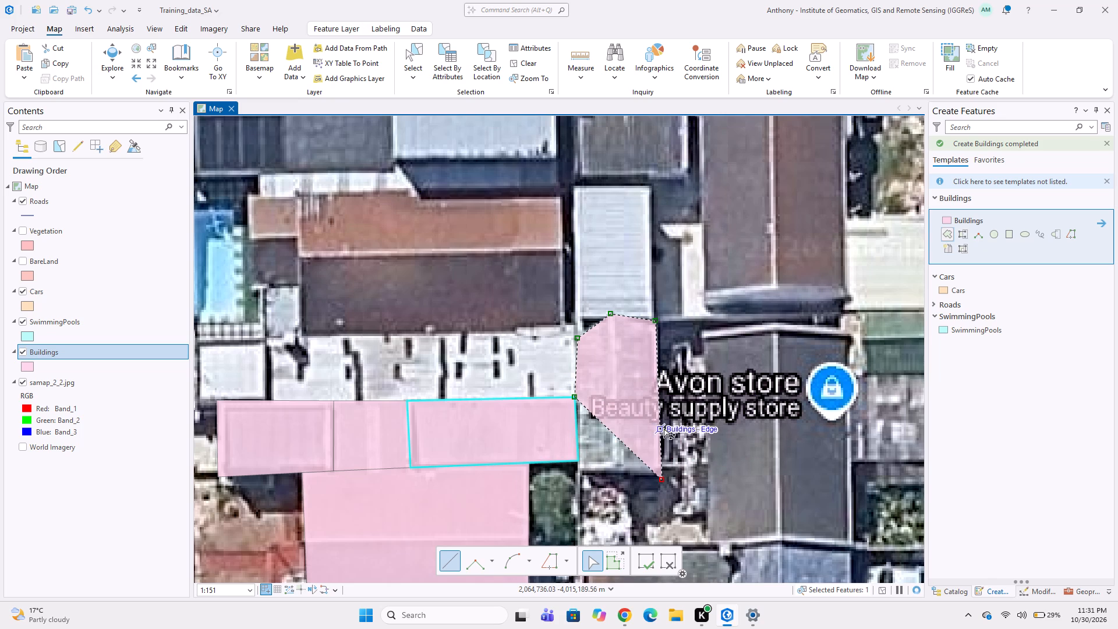
{"action": "left_click_drag", "start_coordinate": [734, 448], "coordinate": [1111, 476]}
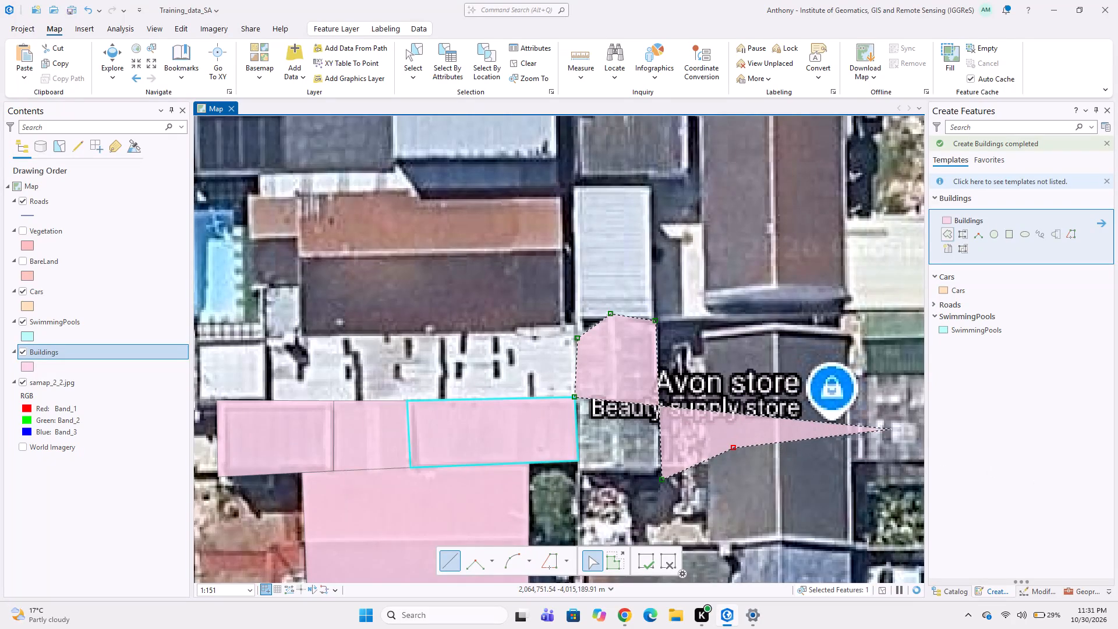
{"action": "key", "text": "ctrl+z"}
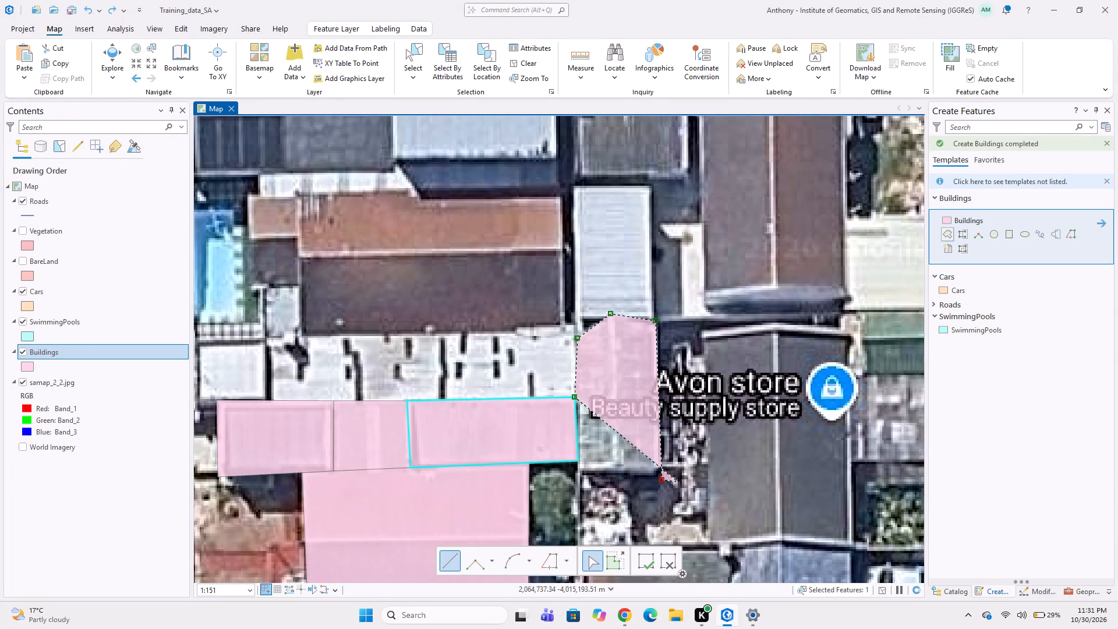
{"action": "key", "text": "ctrl+z"}
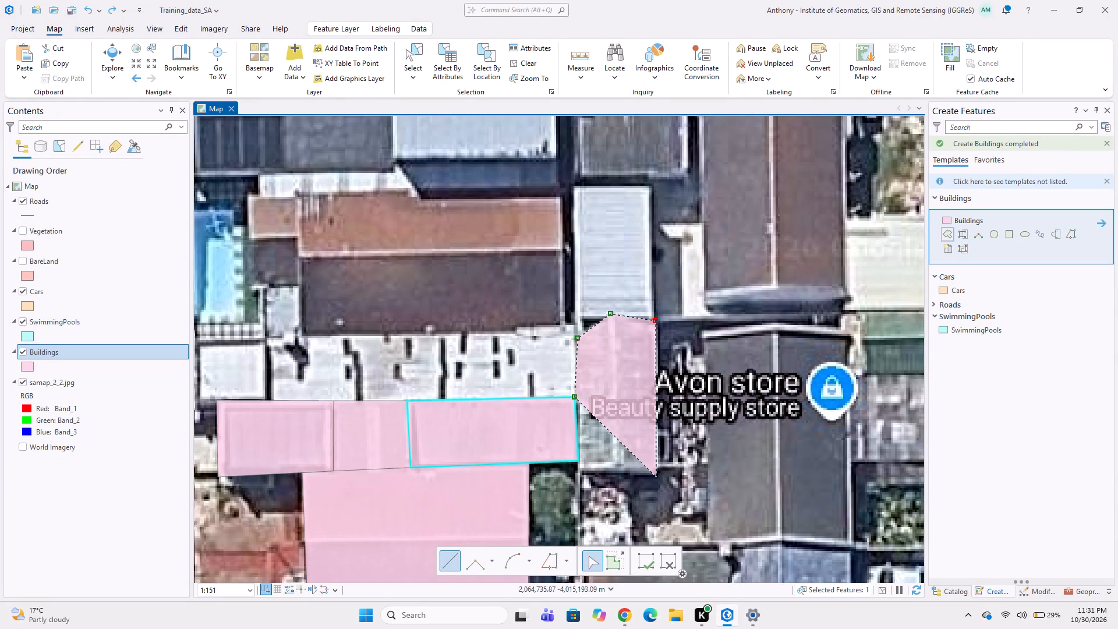
{"action": "left_click", "coordinate": [656, 477]}
{"action": "left_click", "coordinate": [577, 473]}
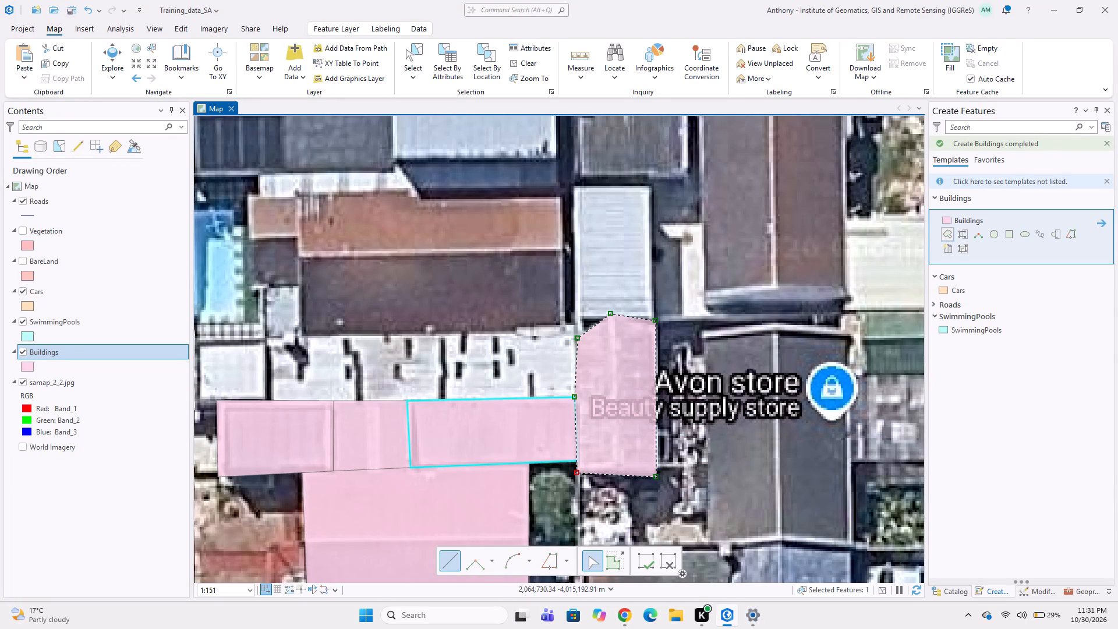
{"action": "left_click", "coordinate": [577, 473]}
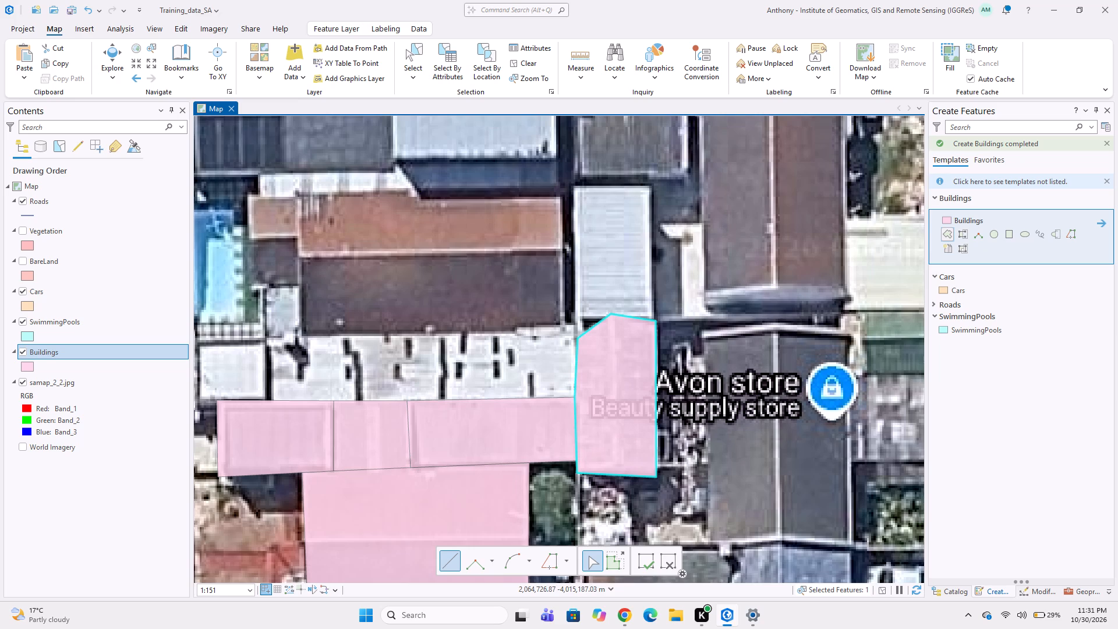
Digitize the light-blue corrugated roof directly north of the grey-green gabled roof as a five-cornered Buildings polygon snapped to its northern vertices.
{"action": "scroll", "coordinate": [526, 387], "scroll_direction": "down", "scroll_amount": 1}
{"action": "scroll", "coordinate": [600, 297], "scroll_direction": "up", "scroll_amount": 1}
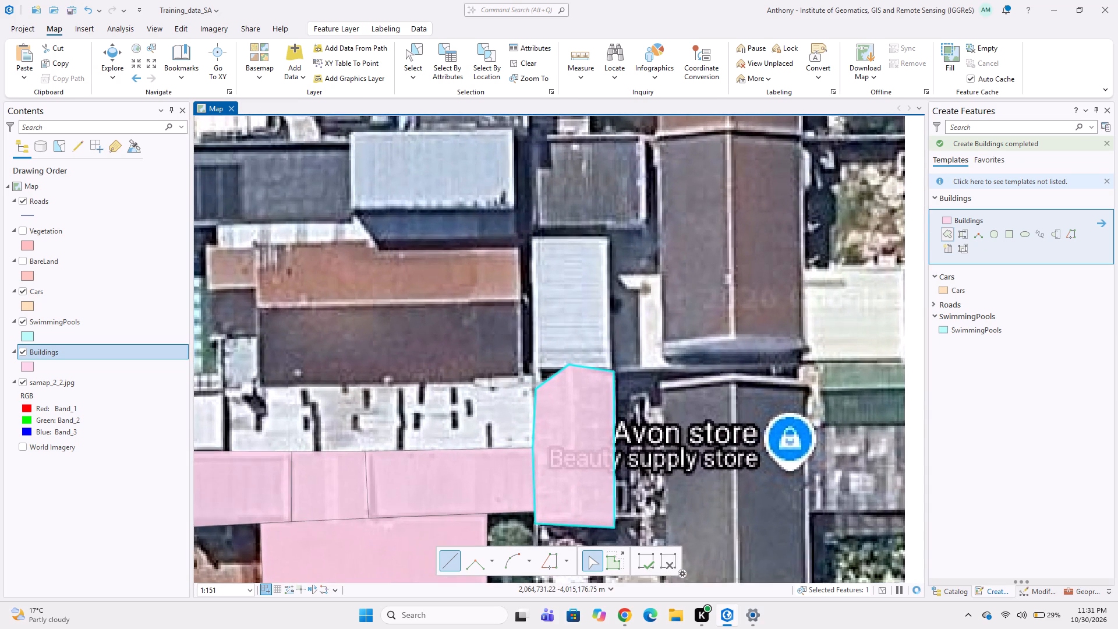
{"action": "scroll", "coordinate": [527, 273], "scroll_direction": "up", "scroll_amount": 1}
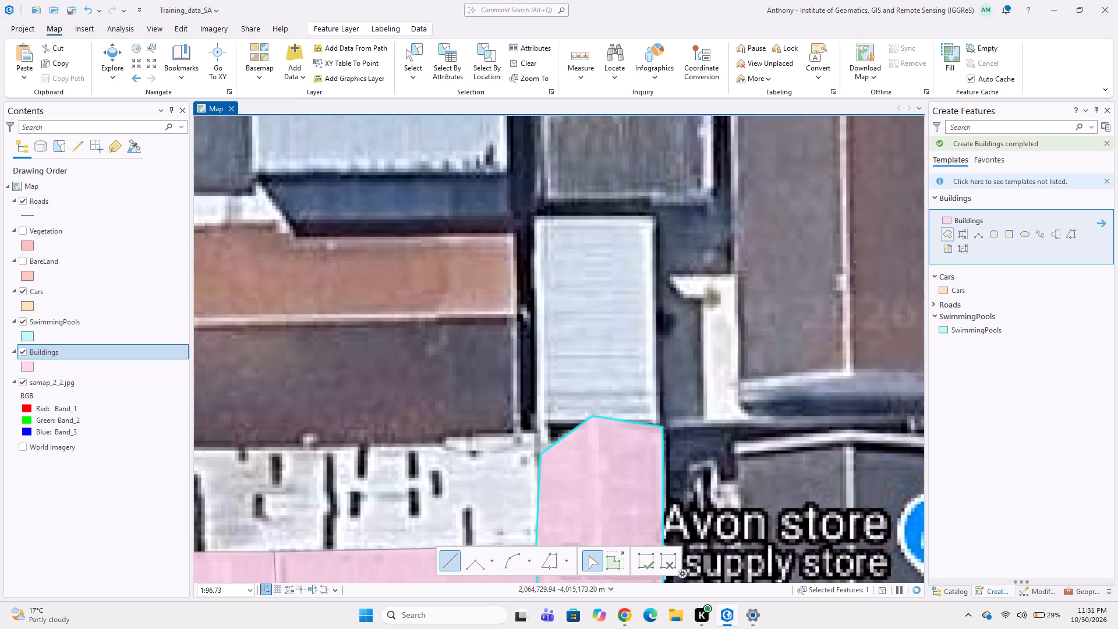
{"action": "left_click", "coordinate": [530, 215]}
{"action": "left_click", "coordinate": [656, 213]}
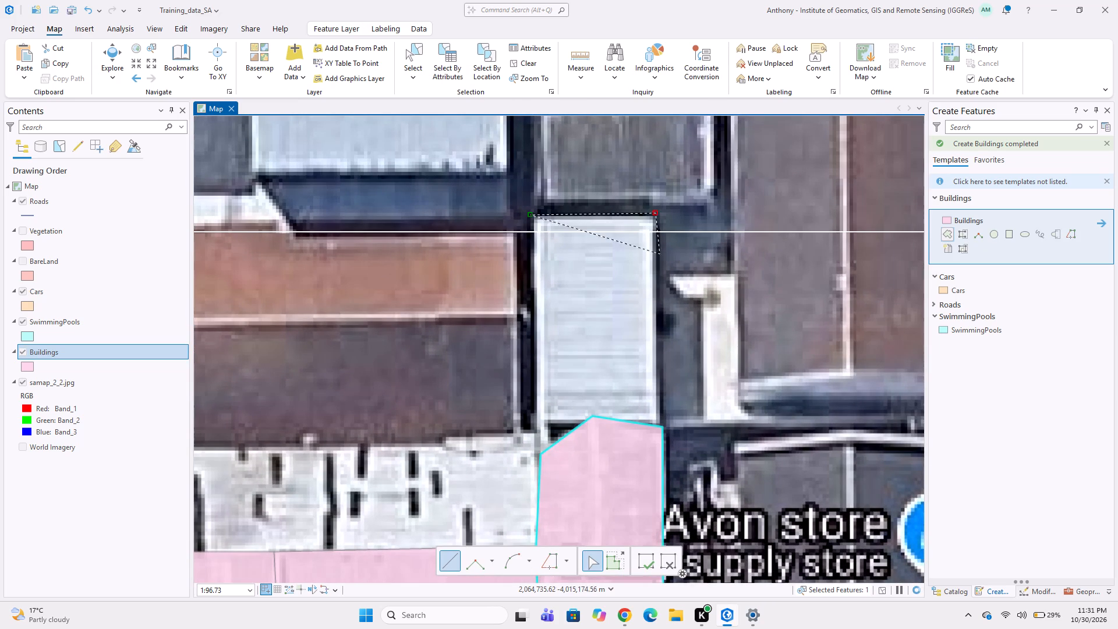
{"action": "left_click", "coordinate": [663, 427]}
{"action": "left_click", "coordinate": [589, 415]}
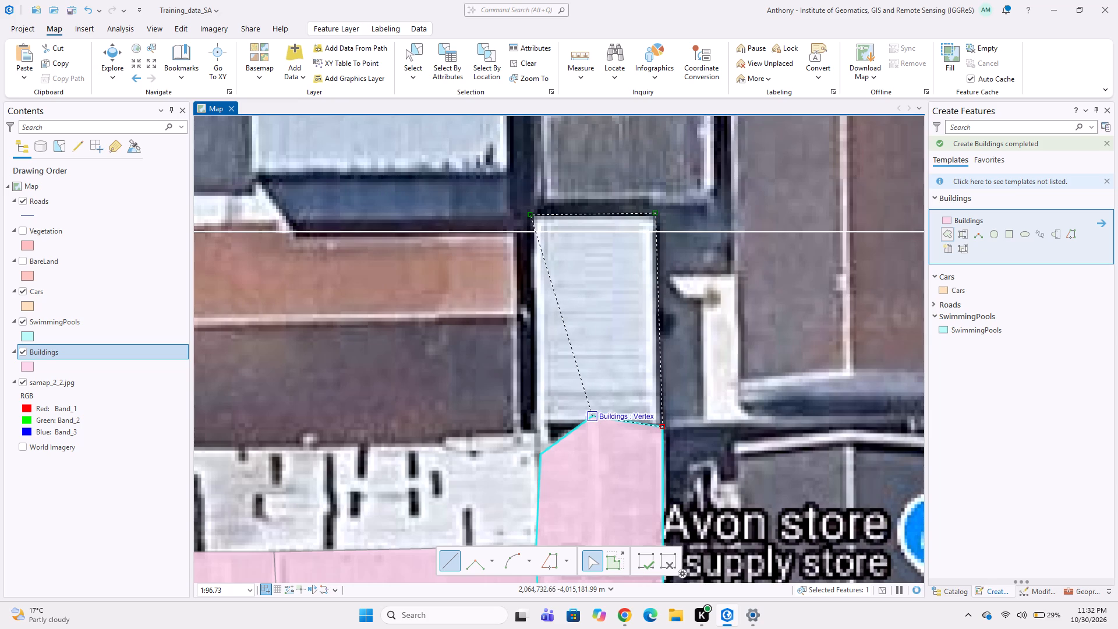
{"action": "double_click", "coordinate": [539, 427]}
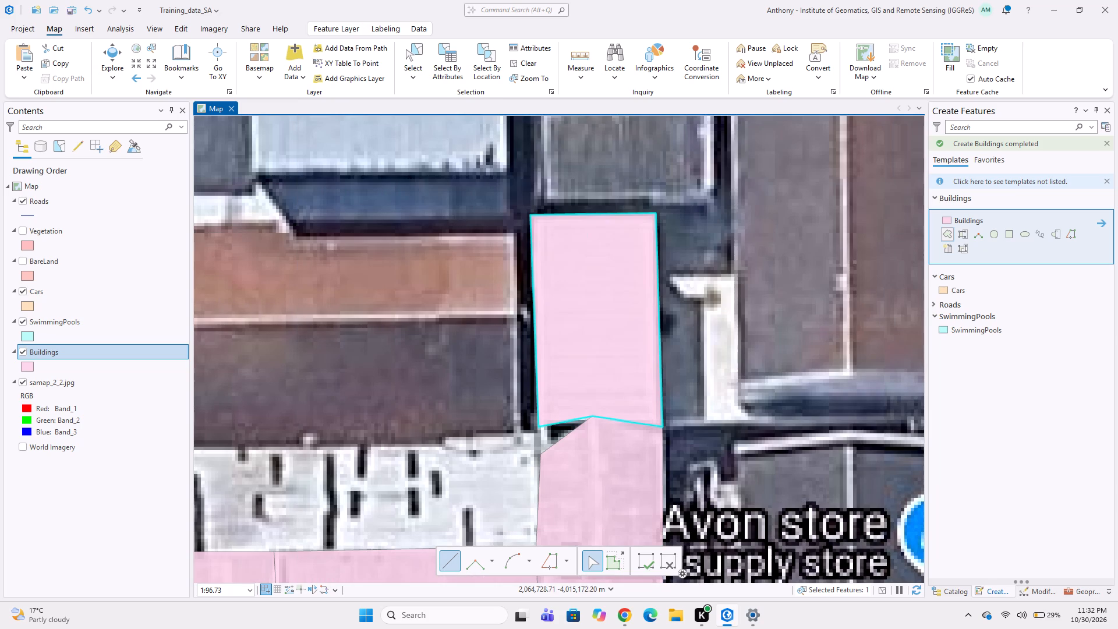
Digitize the long white roof strip north of the dark-grey roofs as a seven-cornered Buildings polygon snapped to the neighbouring polygons.
{"action": "middle_click_drag", "start_coordinate": [399, 338], "coordinate": [501, 293]}
{"action": "middle_click_drag", "start_coordinate": [450, 345], "coordinate": [562, 280]}
{"action": "middle_click_drag", "start_coordinate": [372, 303], "coordinate": [466, 281]}
{"action": "middle_click_drag", "start_coordinate": [567, 316], "coordinate": [500, 311]}
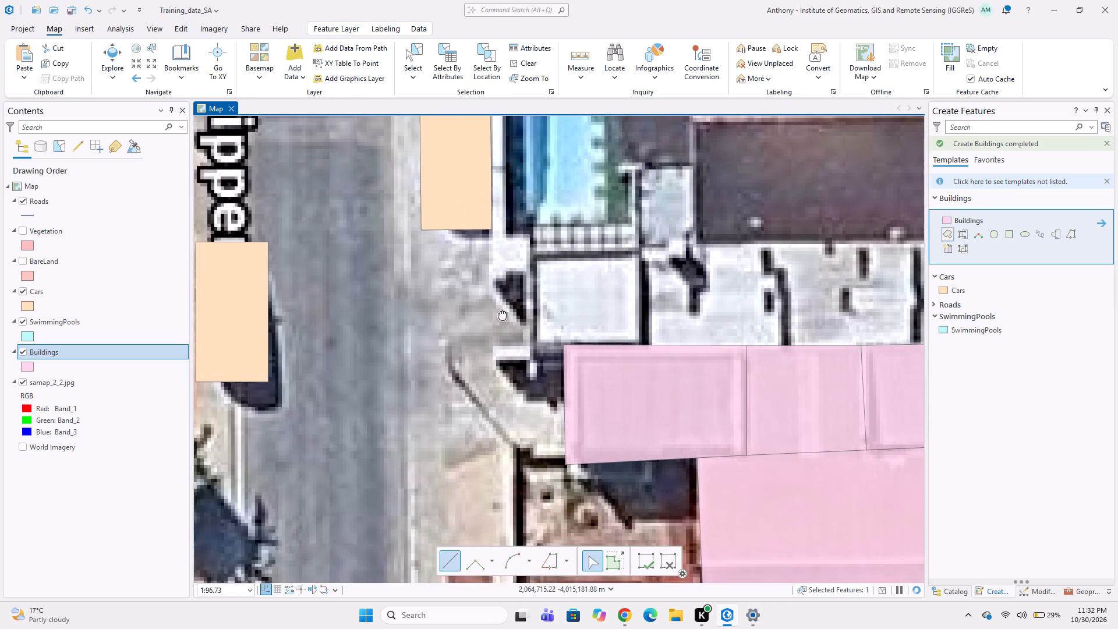
{"action": "middle_click_drag", "start_coordinate": [500, 311], "coordinate": [423, 301]}
{"action": "middle_click_drag", "start_coordinate": [497, 279], "coordinate": [466, 345]}
{"action": "middle_click_drag", "start_coordinate": [445, 342], "coordinate": [443, 342]}
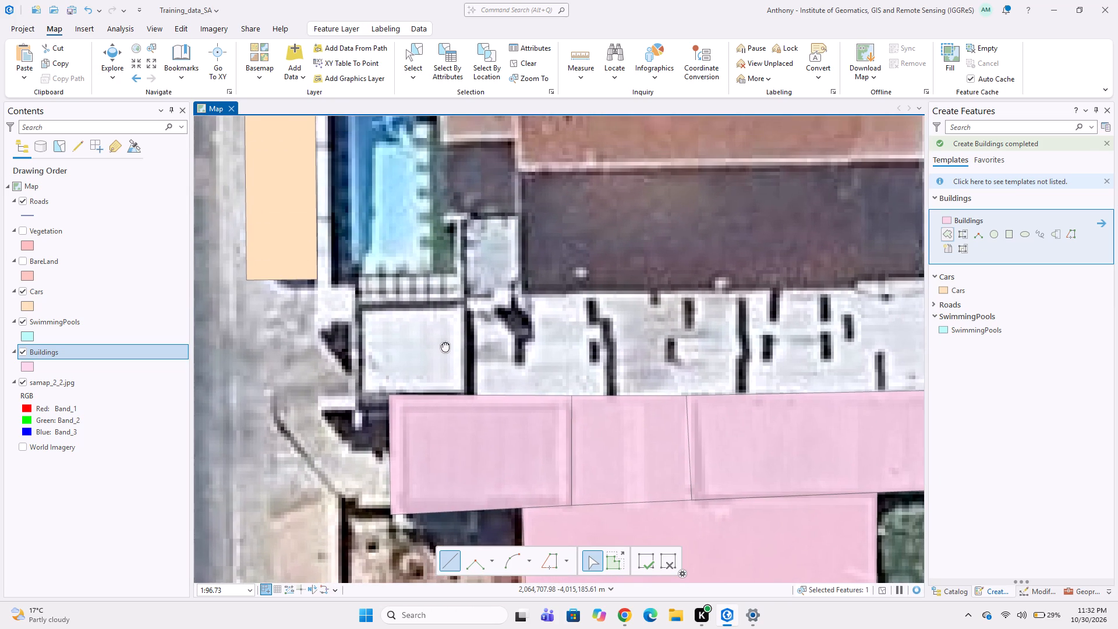
{"action": "middle_click_drag", "start_coordinate": [443, 342], "coordinate": [413, 331]}
{"action": "middle_click_drag", "start_coordinate": [413, 330], "coordinate": [443, 328]}
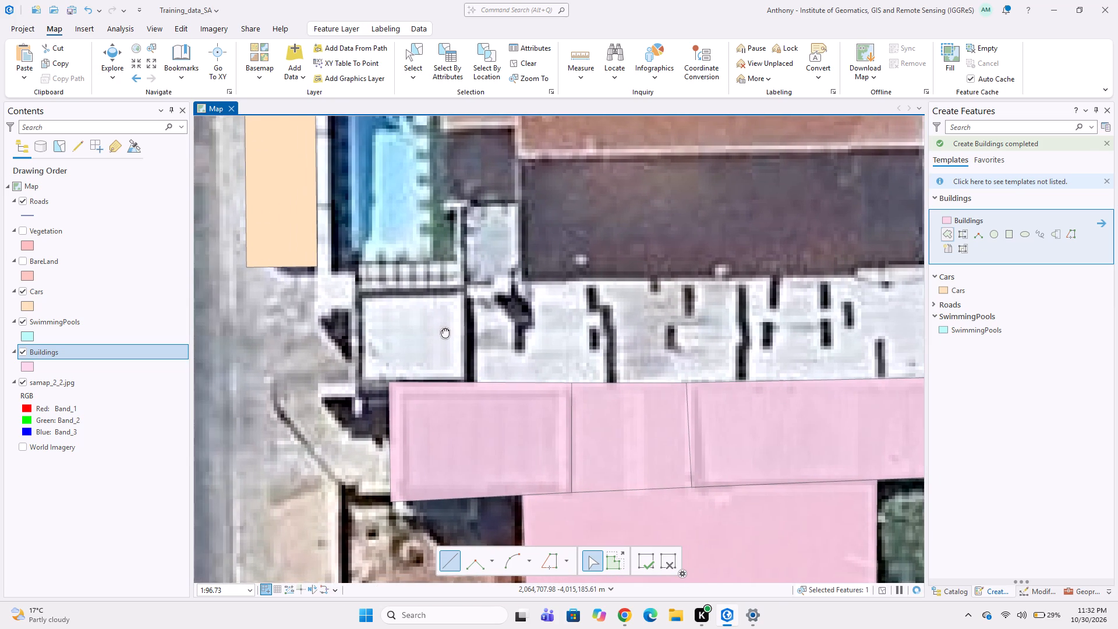
{"action": "middle_click_drag", "start_coordinate": [443, 328], "coordinate": [370, 352]}
{"action": "middle_click_drag", "start_coordinate": [418, 284], "coordinate": [418, 358]}
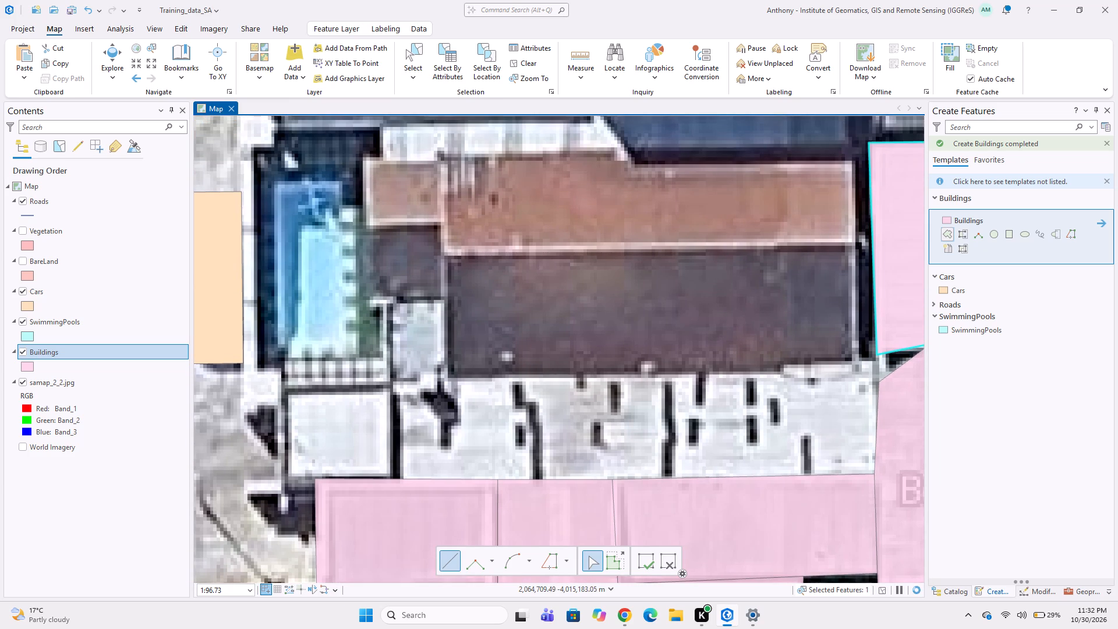
{"action": "left_click", "coordinate": [392, 373]}
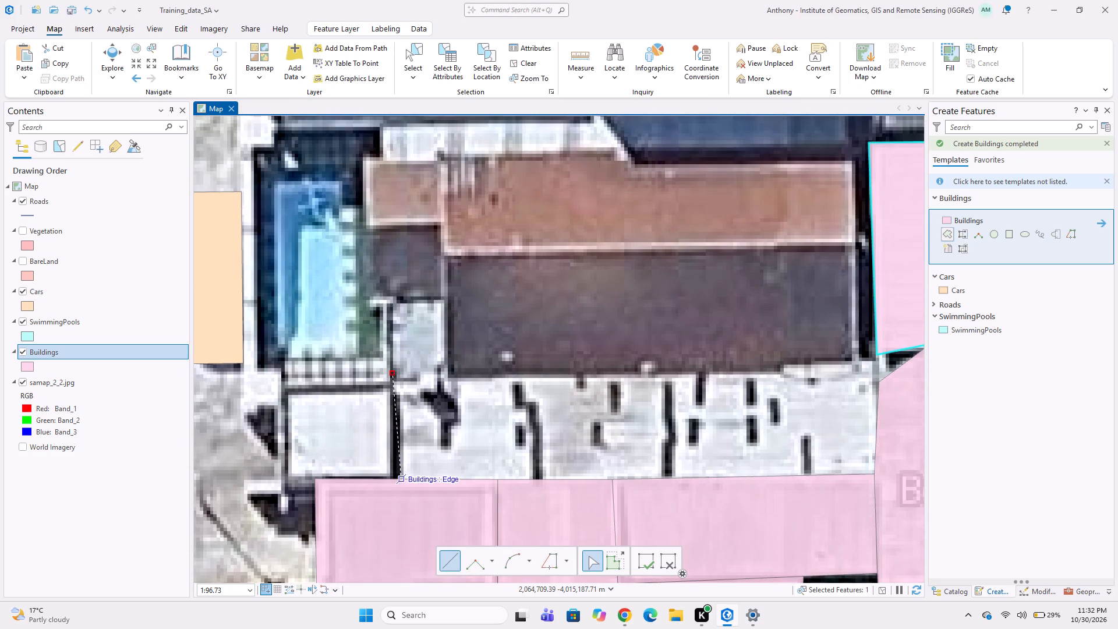
{"action": "left_click", "coordinate": [401, 479]}
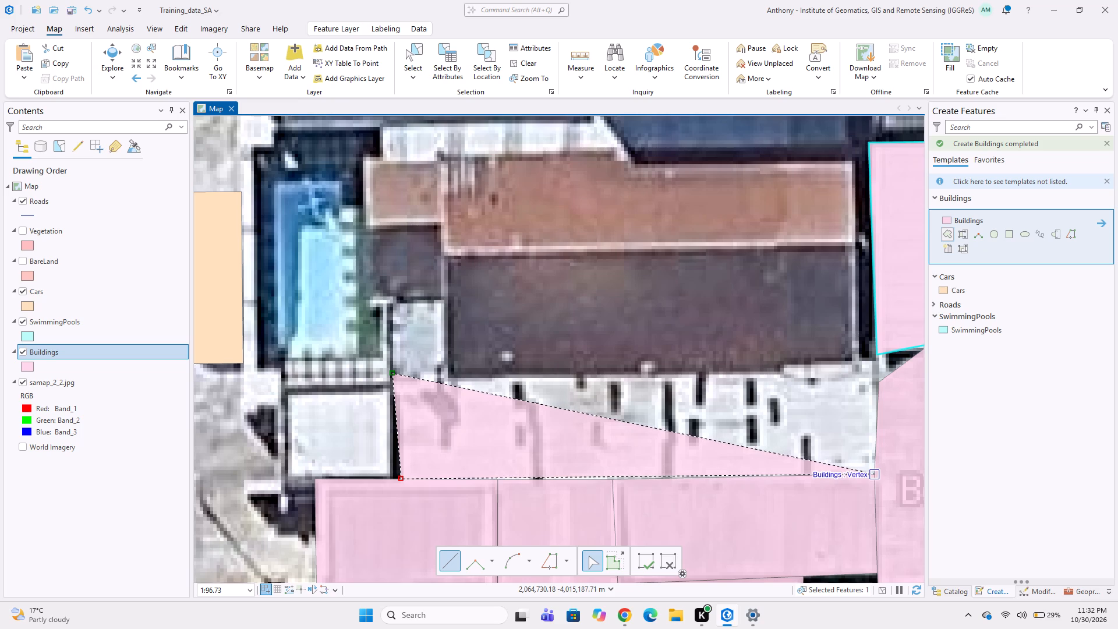
{"action": "left_click", "coordinate": [876, 473]}
{"action": "left_click", "coordinate": [876, 386]}
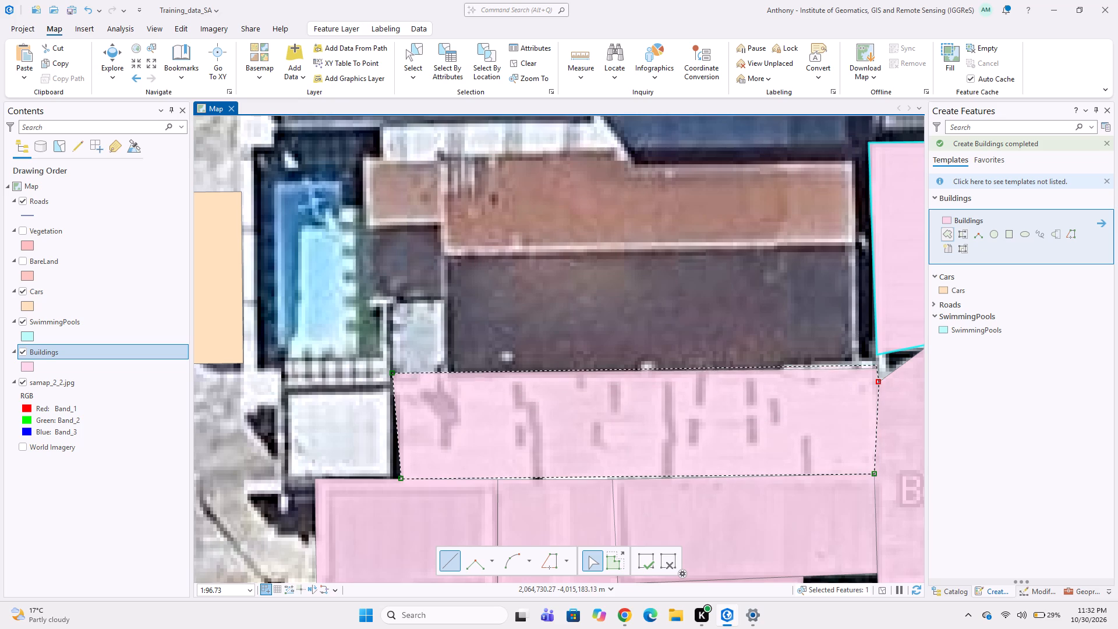
{"action": "left_click", "coordinate": [876, 360]}
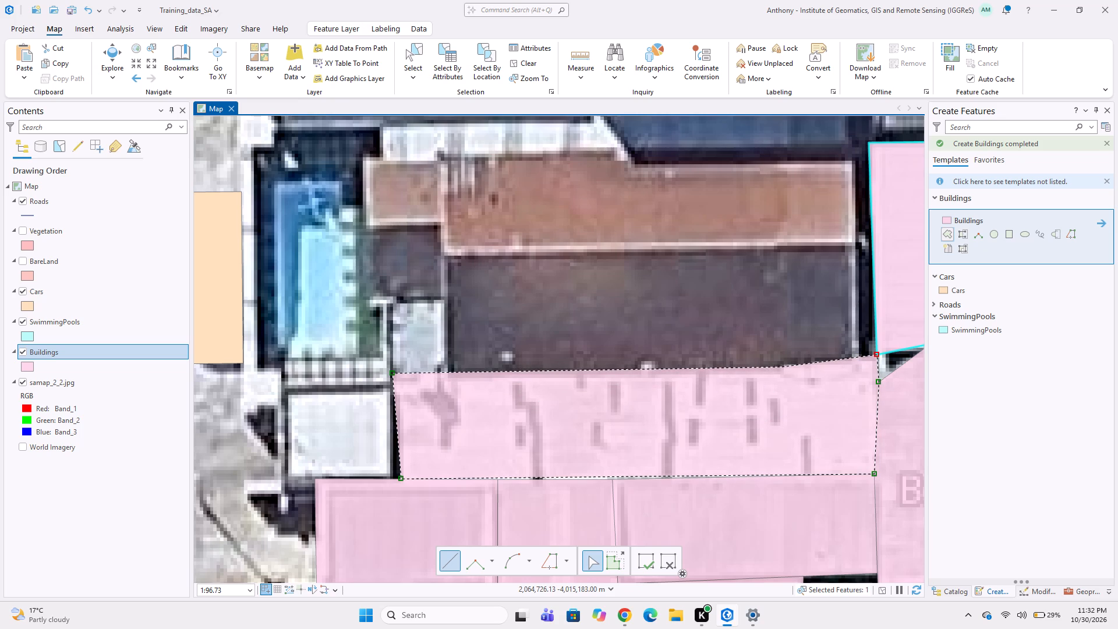
{"action": "left_click", "coordinate": [782, 366]}
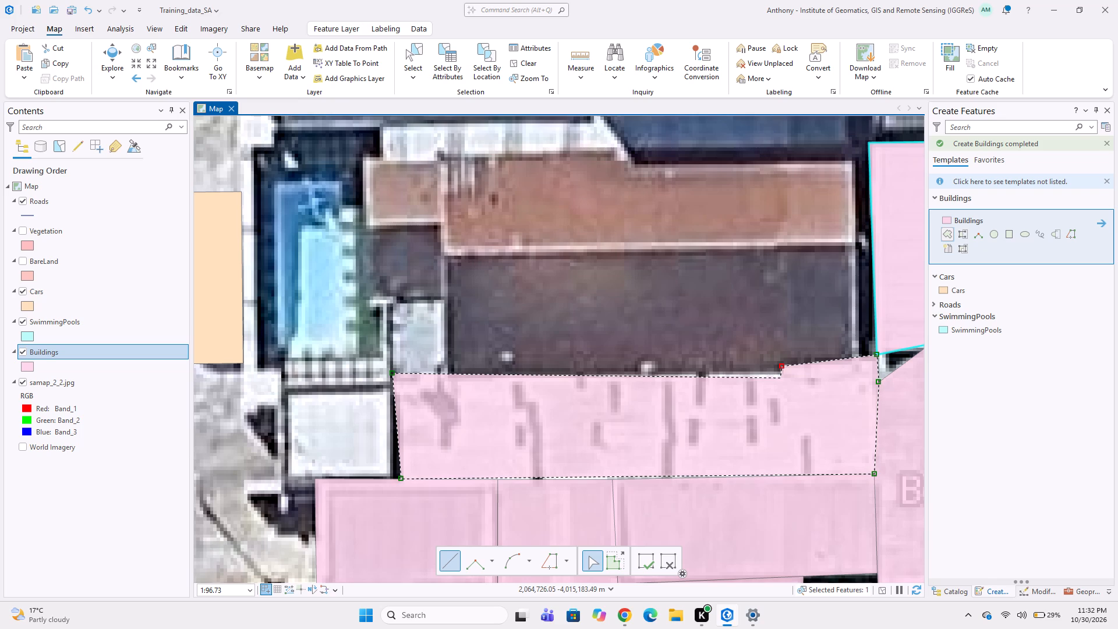
{"action": "double_click", "coordinate": [775, 374]}
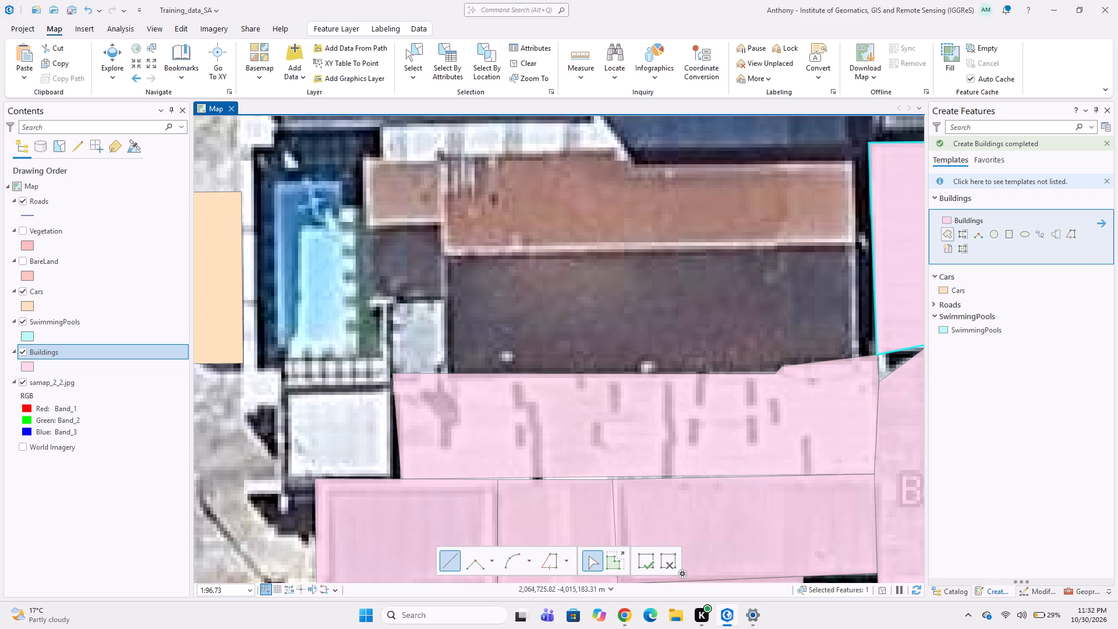
Digitize the dark-brown roof slope directly north of the long white strip as a six-cornered Buildings polygon snapped to the strip's northern edge.
{"action": "middle_click_drag", "start_coordinate": [465, 345], "coordinate": [475, 413]}
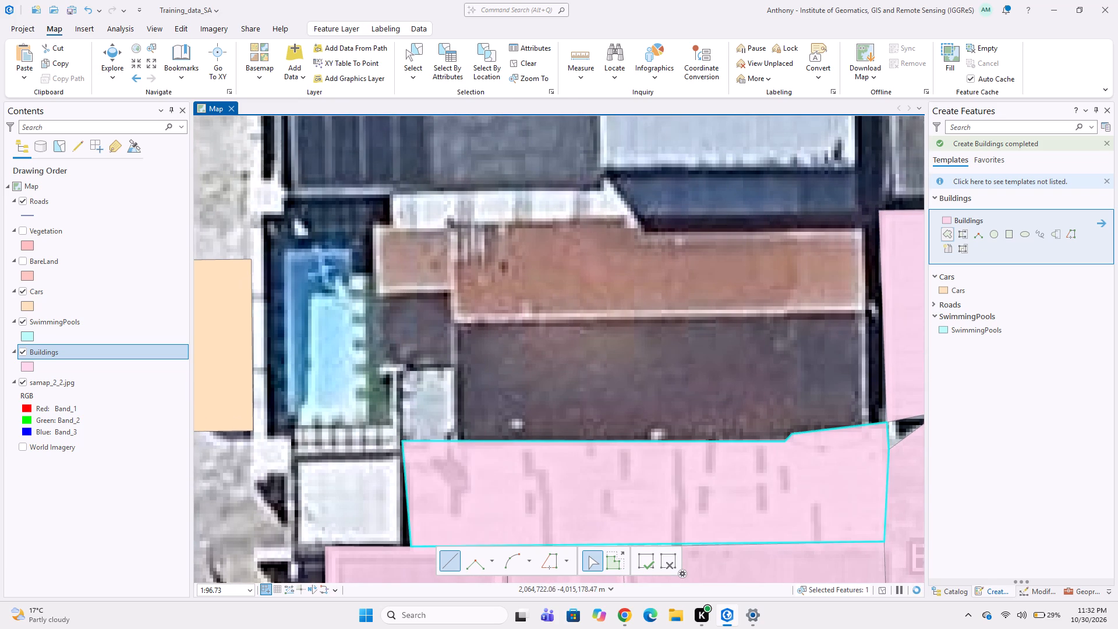
{"action": "left_click", "coordinate": [454, 323]}
{"action": "left_click", "coordinate": [864, 310]}
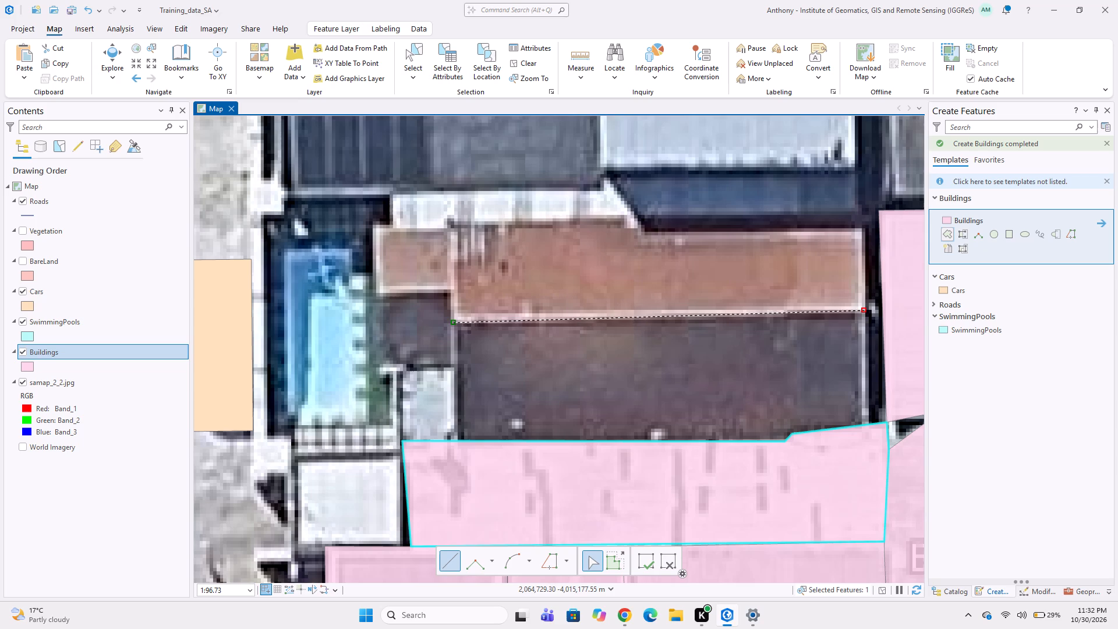
{"action": "left_click", "coordinate": [864, 423]}
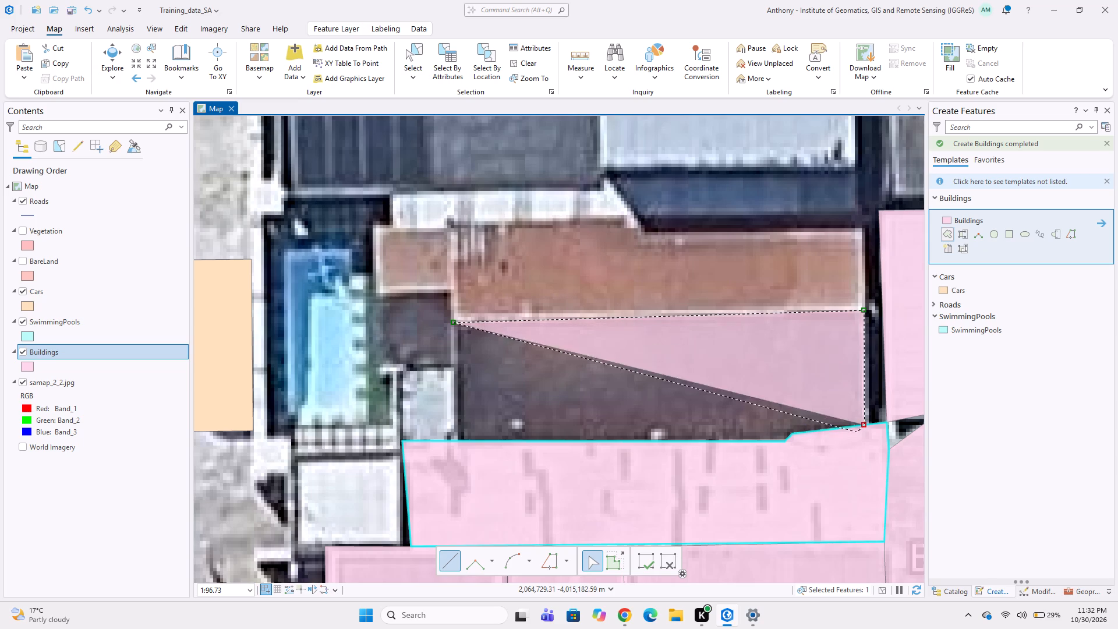
{"action": "left_click", "coordinate": [790, 436]}
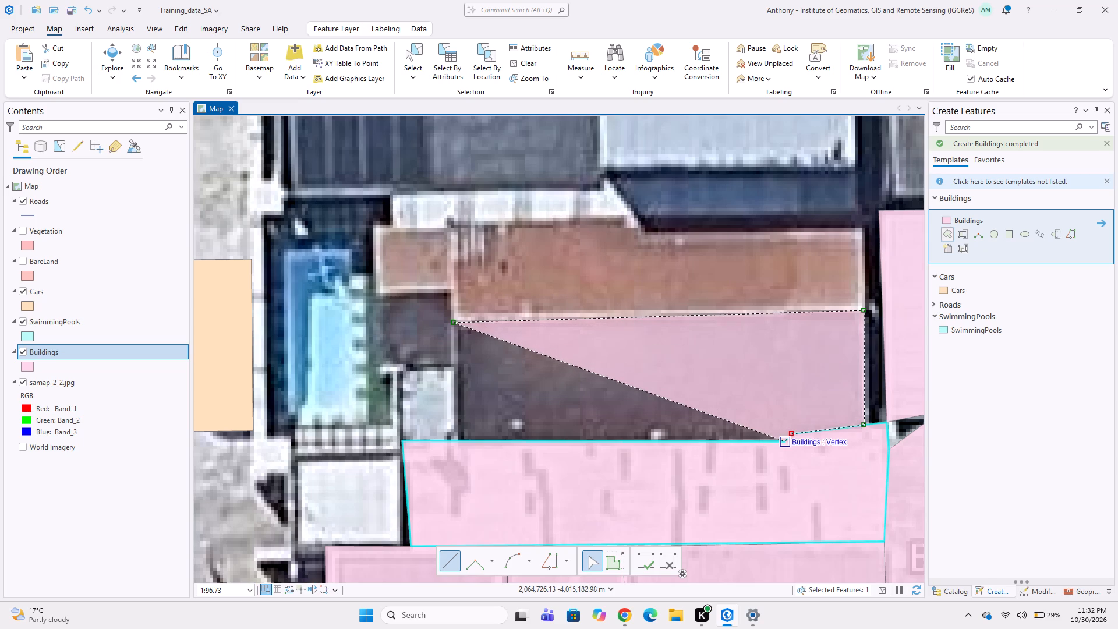
{"action": "left_click", "coordinate": [788, 439]}
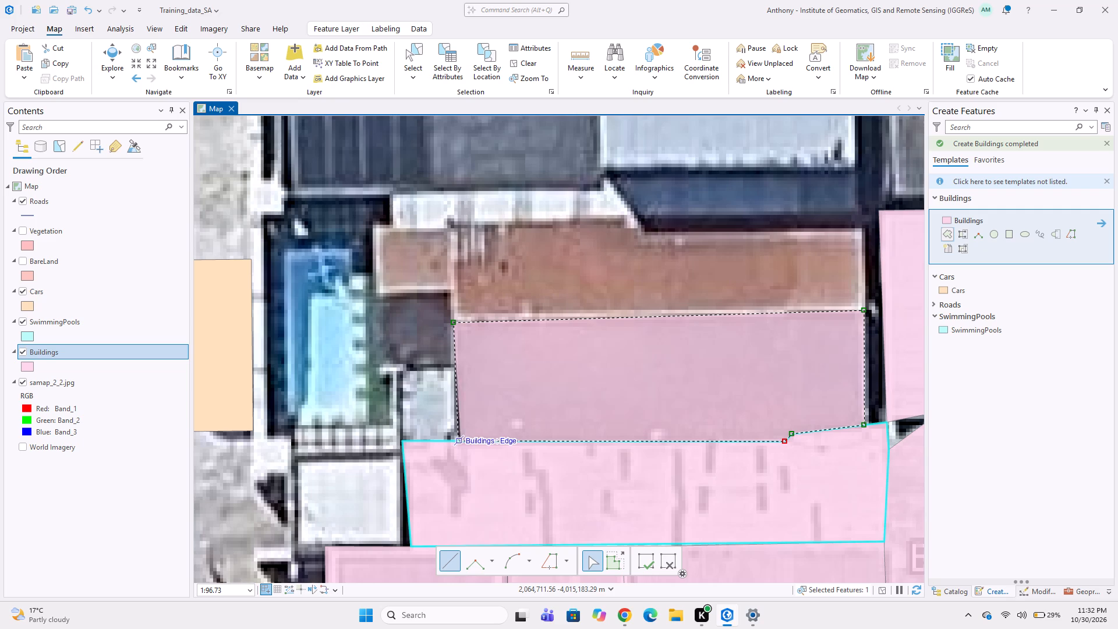
{"action": "left_click", "coordinate": [458, 438]}
{"action": "double_click", "coordinate": [458, 438]}
{"action": "scroll", "coordinate": [440, 429], "scroll_direction": "down", "scroll_amount": 2}
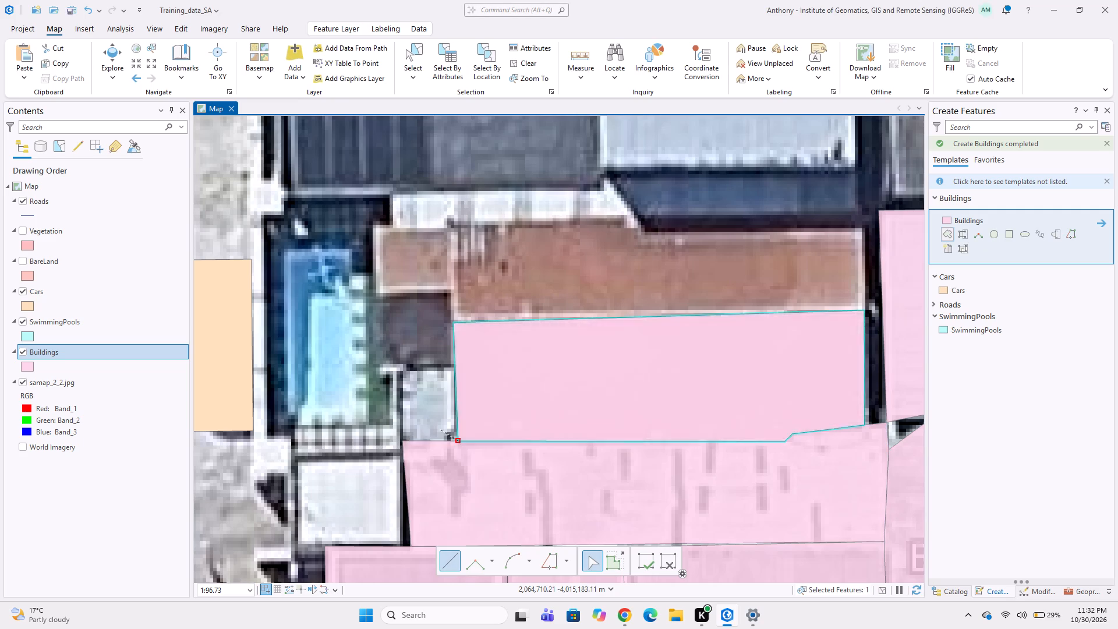
{"action": "scroll", "coordinate": [440, 429], "scroll_direction": "down", "scroll_amount": 1}
{"action": "middle_click_drag", "start_coordinate": [512, 453], "coordinate": [500, 430]}
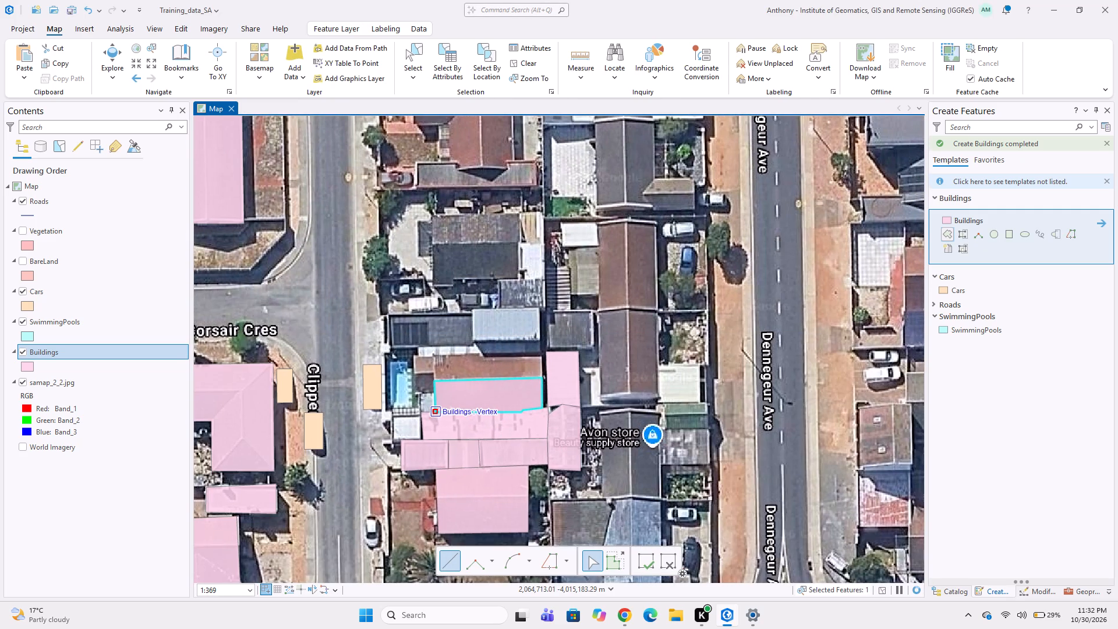
{"action": "key", "text": "Escape"}
Digitize the reddish-brown roof slope north of the dark-brown one as a six-cornered Buildings polygon snapped along their shared edge.
{"action": "scroll", "coordinate": [442, 337], "scroll_direction": "up", "scroll_amount": 1}
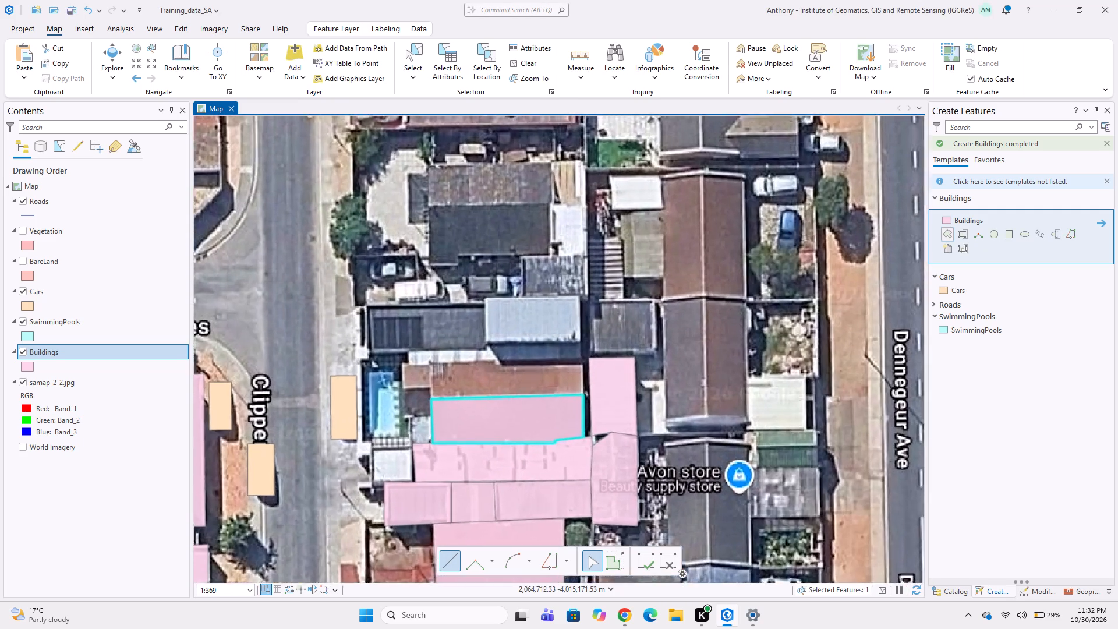
{"action": "scroll", "coordinate": [439, 350], "scroll_direction": "up", "scroll_amount": 2}
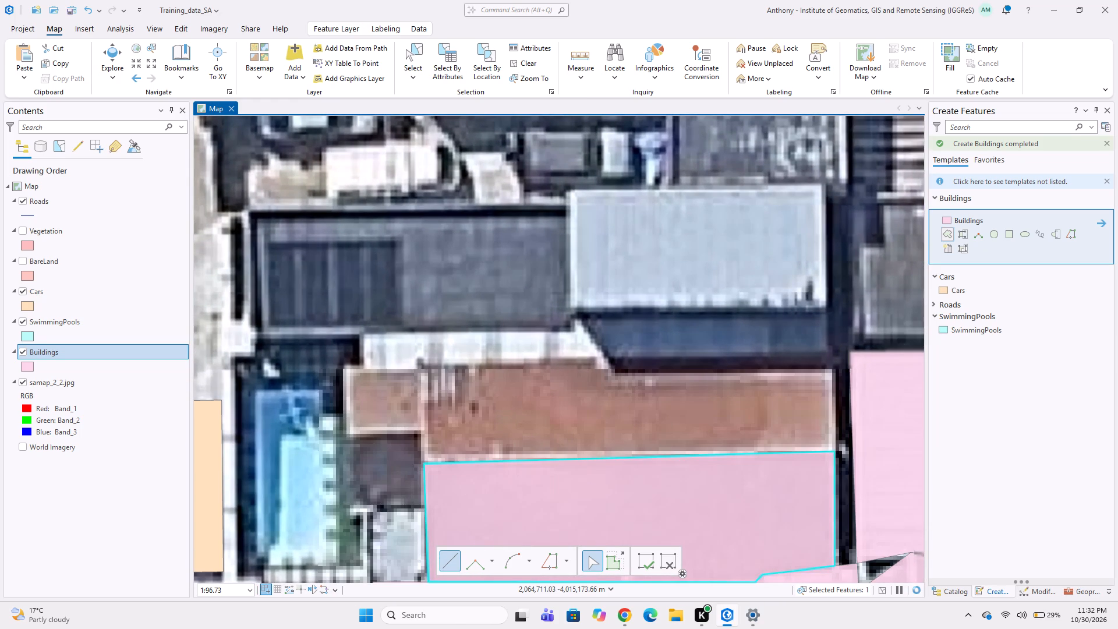
{"action": "left_click", "coordinate": [417, 363]}
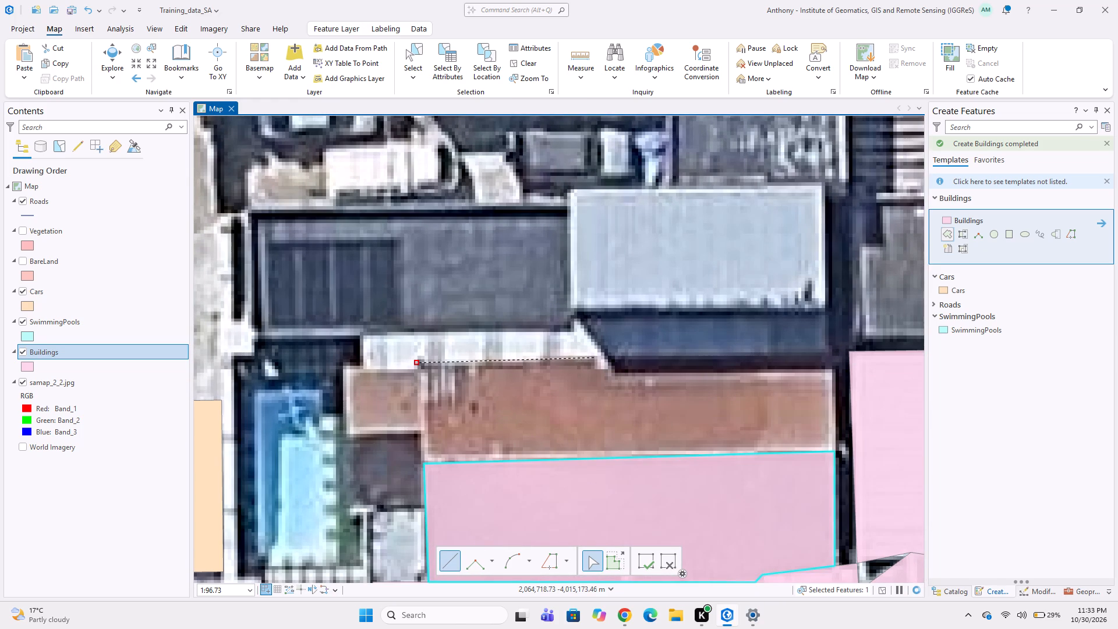
{"action": "left_click", "coordinate": [595, 355]}
{"action": "left_click", "coordinate": [613, 372]}
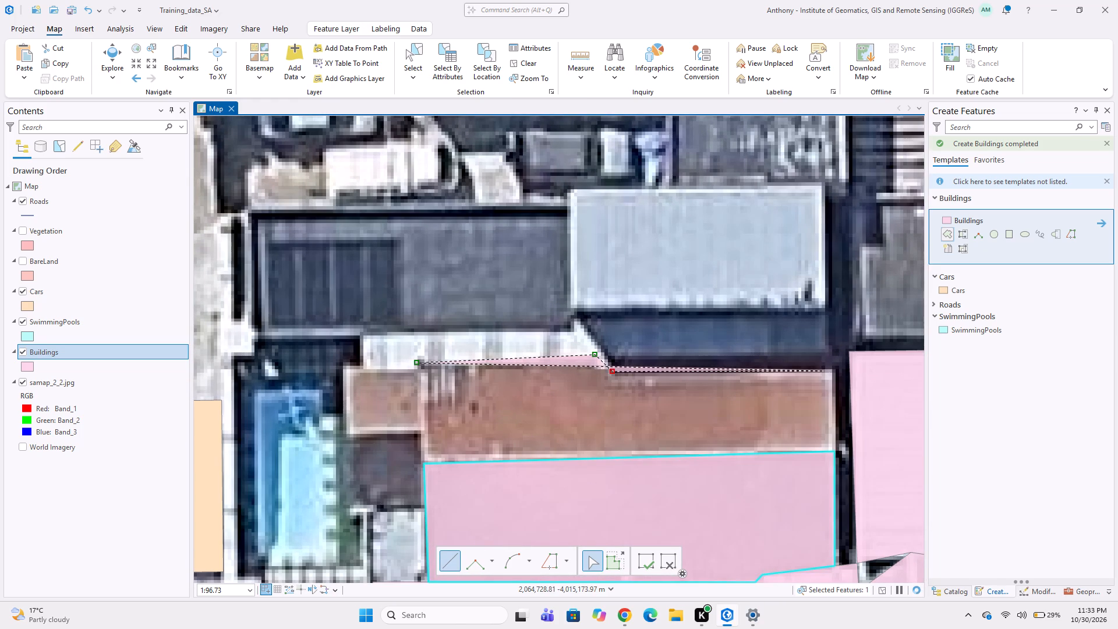
{"action": "left_click", "coordinate": [833, 373]}
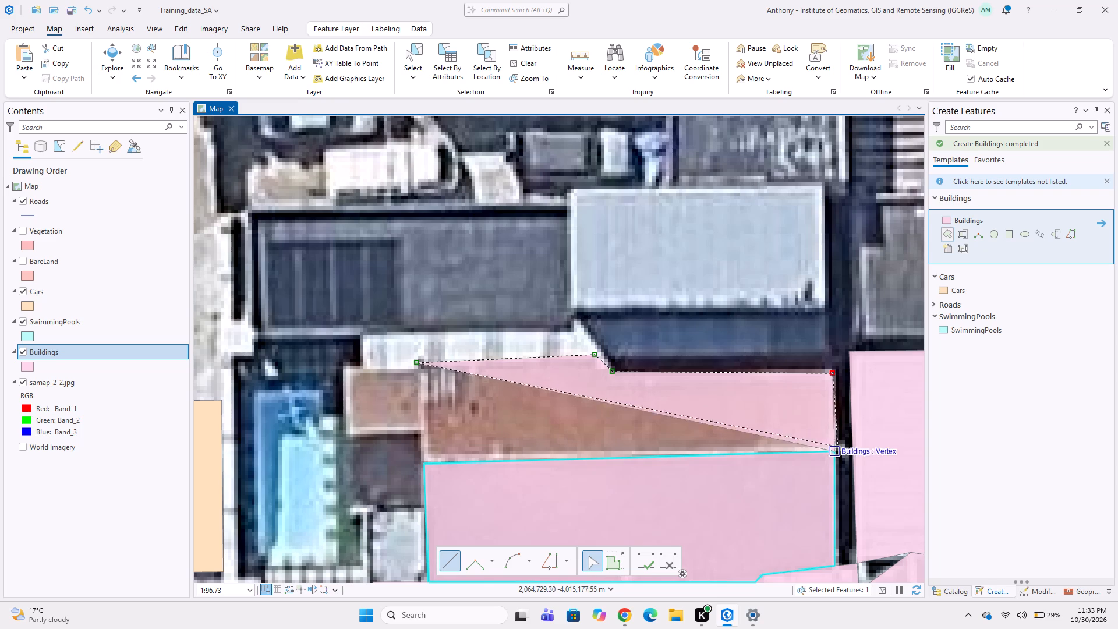
{"action": "left_click", "coordinate": [836, 448]}
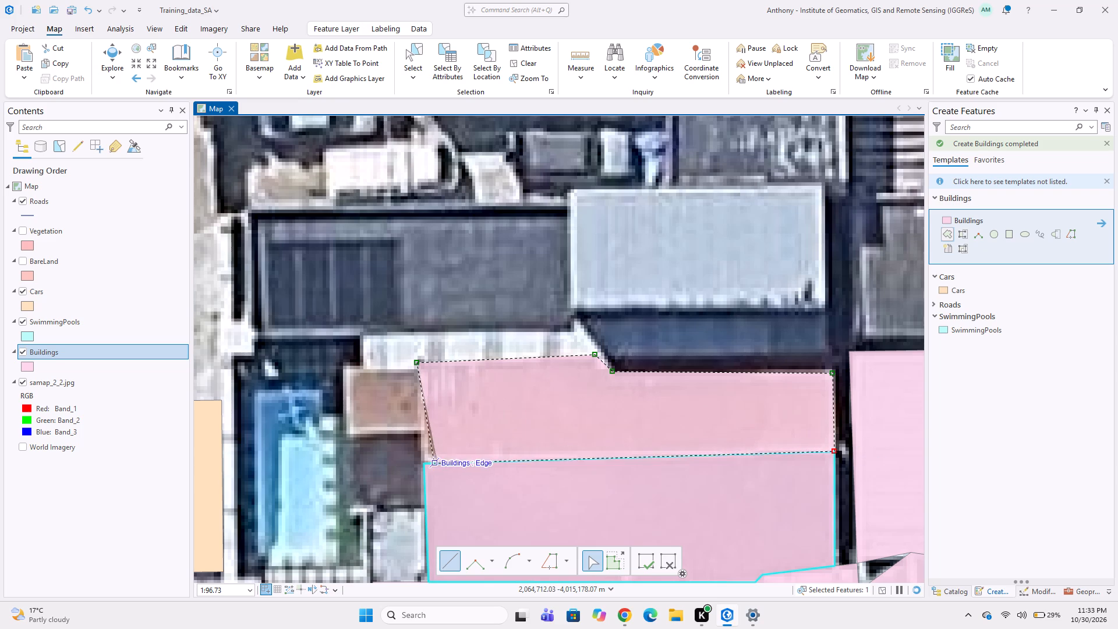
{"action": "double_click", "coordinate": [424, 467]}
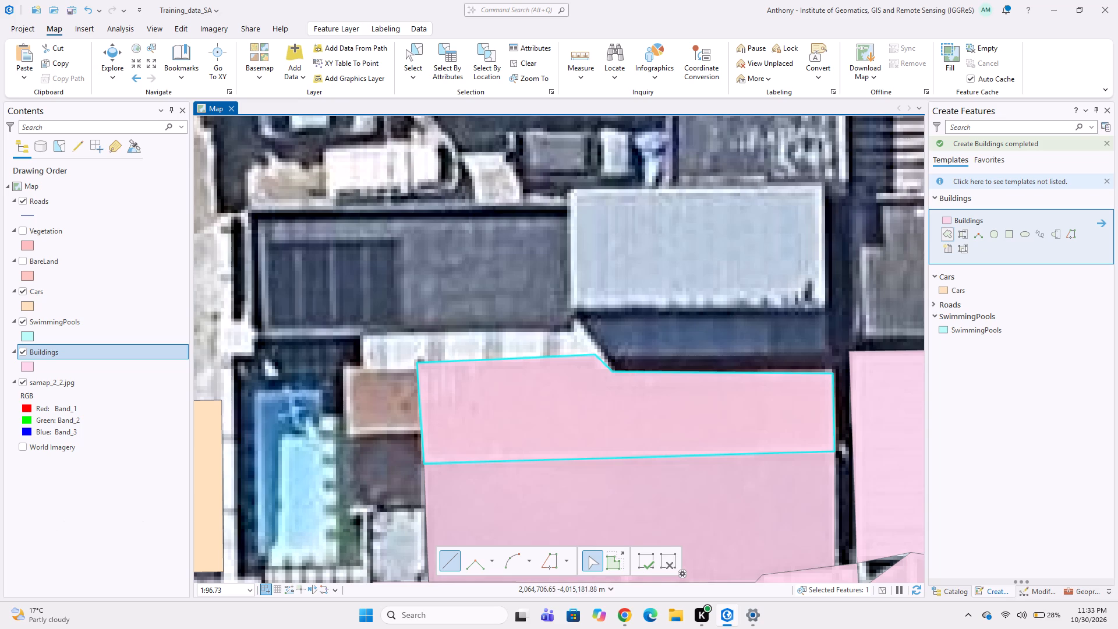
Digitize the small brown roof between the swimming pool and the reddish-brown roof as a four-cornered Buildings polygon adjoining that roof's west end.
{"action": "middle_click_drag", "start_coordinate": [520, 416], "coordinate": [454, 518]}
{"action": "middle_click_drag", "start_coordinate": [380, 453], "coordinate": [466, 355]}
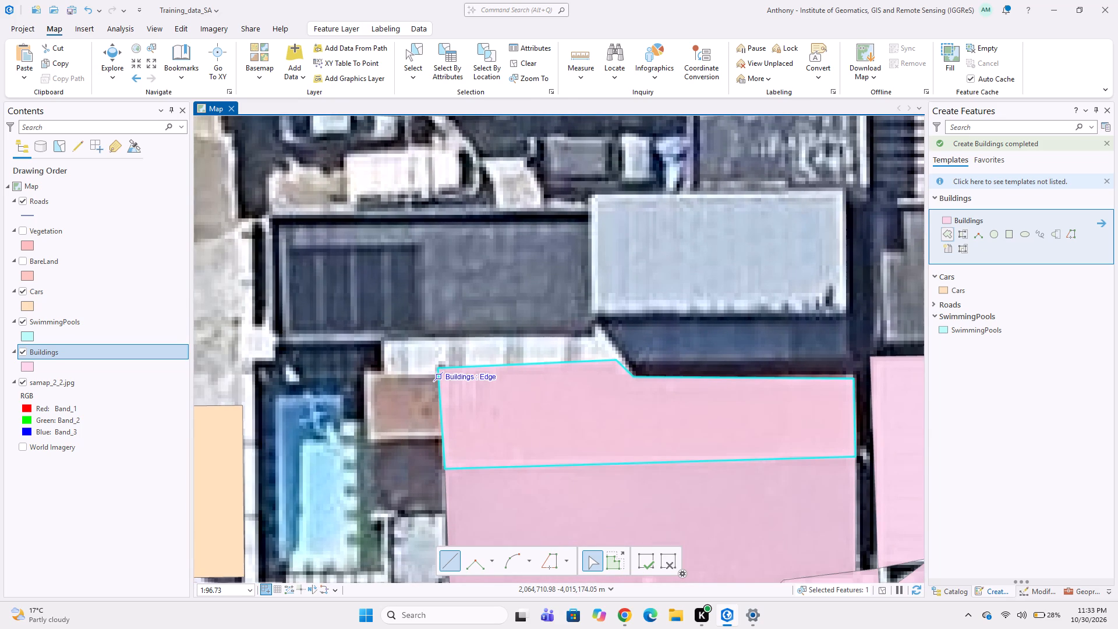
{"action": "left_click", "coordinate": [440, 374]}
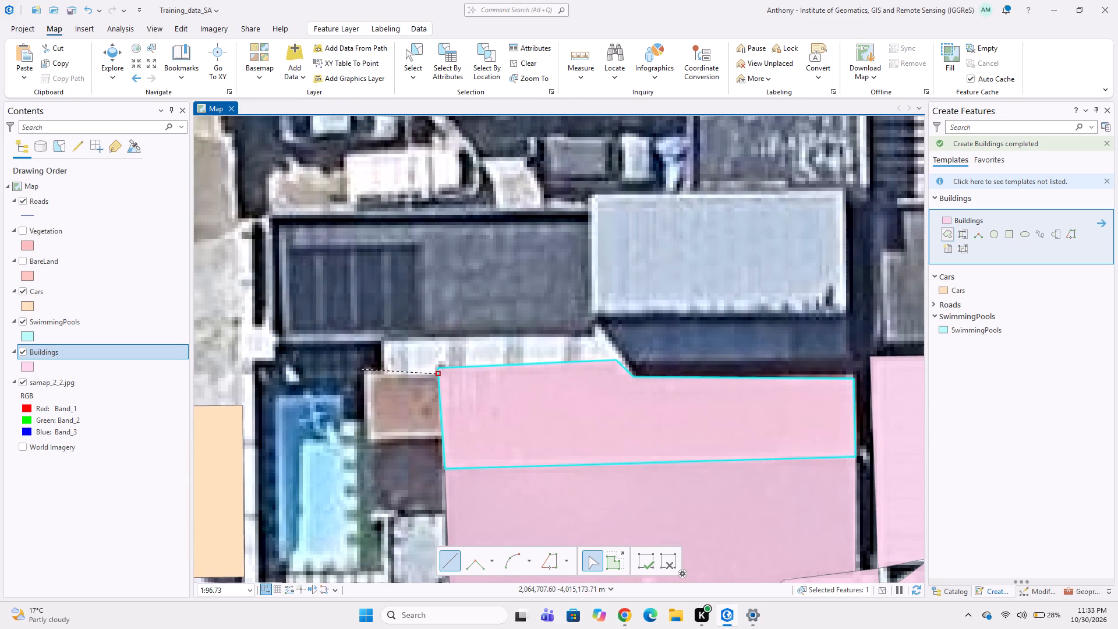
{"action": "left_click", "coordinate": [362, 369]}
{"action": "left_click", "coordinate": [362, 445]}
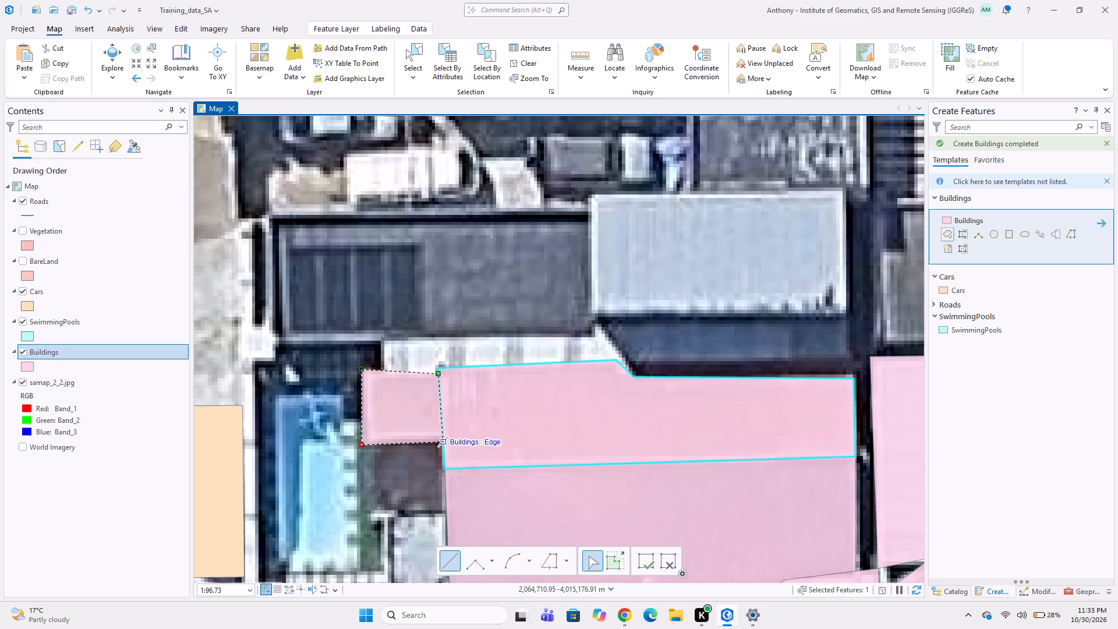
{"action": "double_click", "coordinate": [441, 440]}
Digitize the small dark roof directly south of the small brown roof as a five-cornered Buildings polygon snapped to the adjoining polygons.
{"action": "middle_click_drag", "start_coordinate": [427, 469], "coordinate": [415, 430]}
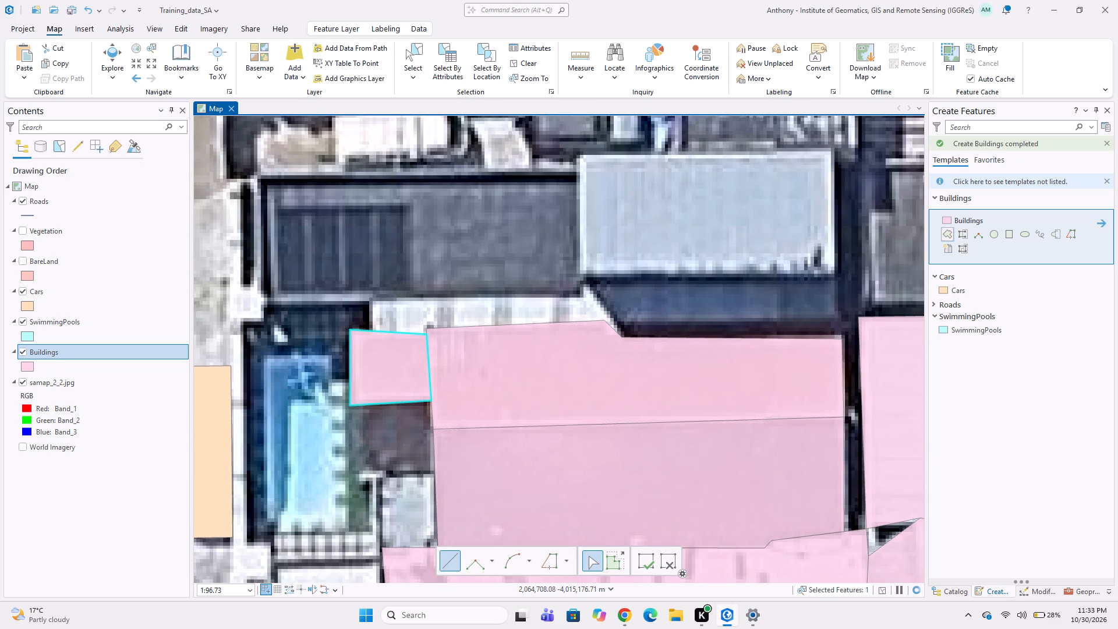
{"action": "left_click", "coordinate": [362, 404]}
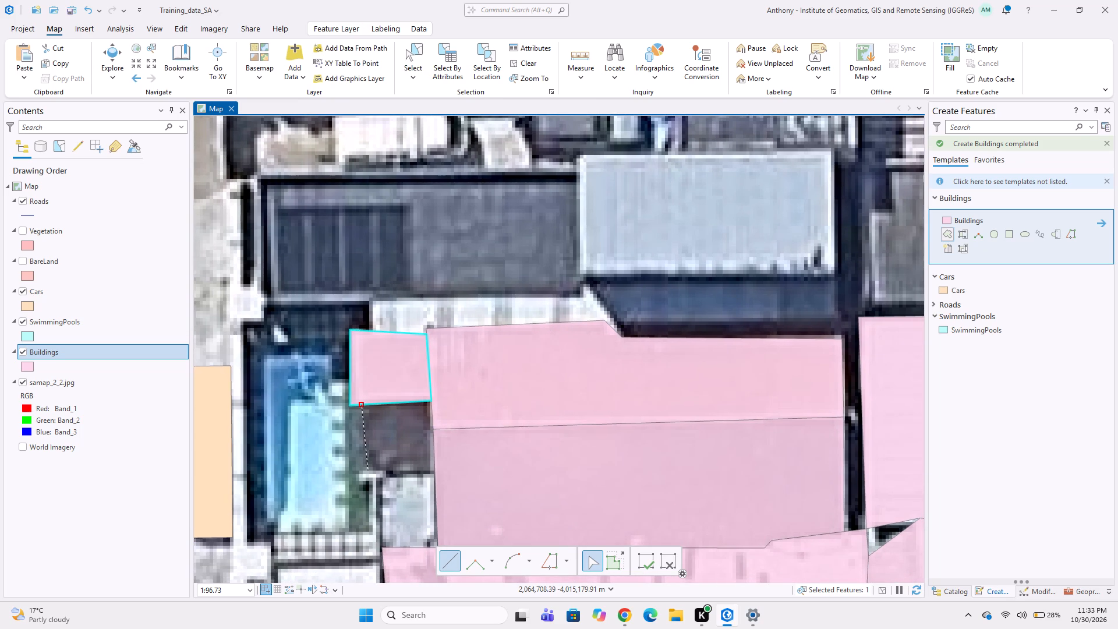
{"action": "left_click", "coordinate": [360, 466]}
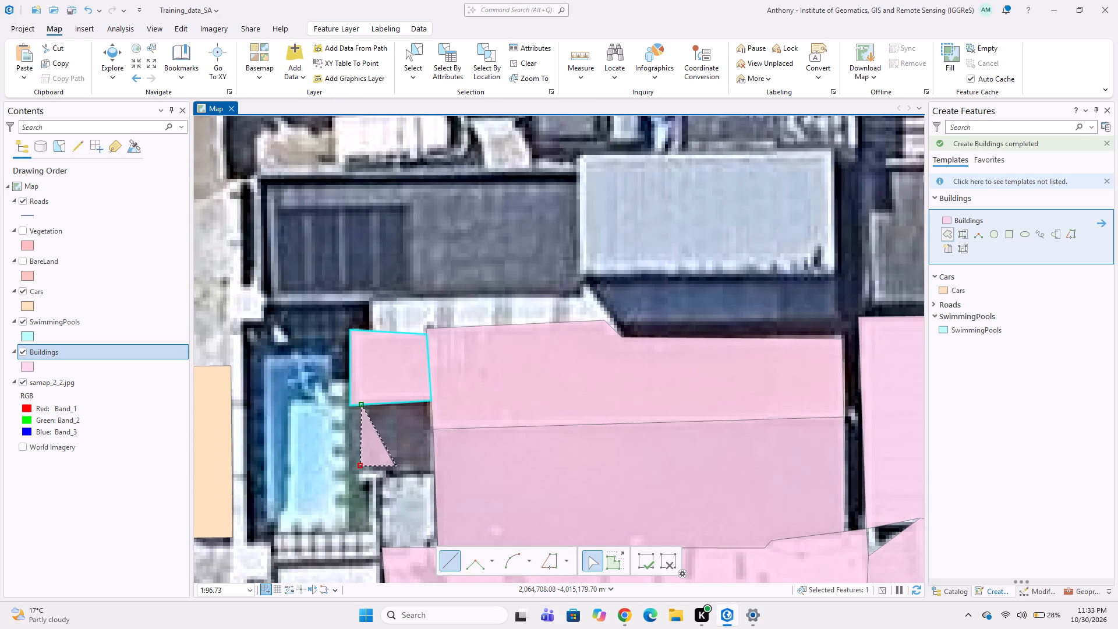
{"action": "left_click", "coordinate": [435, 473]}
{"action": "left_click", "coordinate": [436, 429]}
{"action": "double_click", "coordinate": [434, 401]}
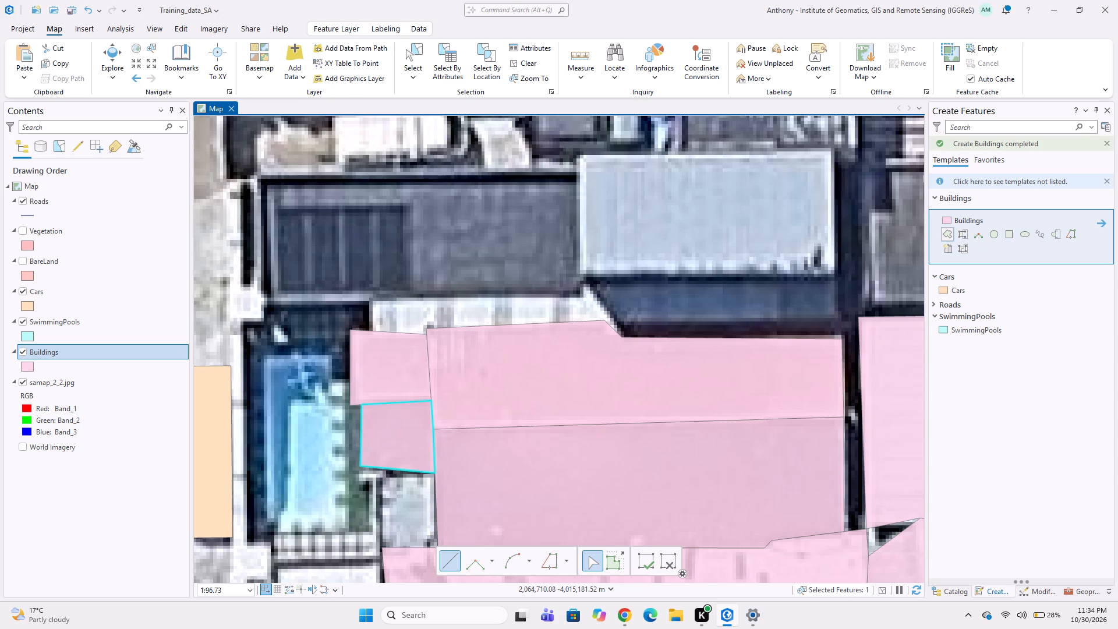
Digitize the small white roof between the small dark roof and the long white strip as a four-cornered Buildings polygon snapped to its neighbours.
{"action": "scroll", "coordinate": [434, 418], "scroll_direction": "down", "scroll_amount": 1}
{"action": "middle_click_drag", "start_coordinate": [434, 418], "coordinate": [420, 220]}
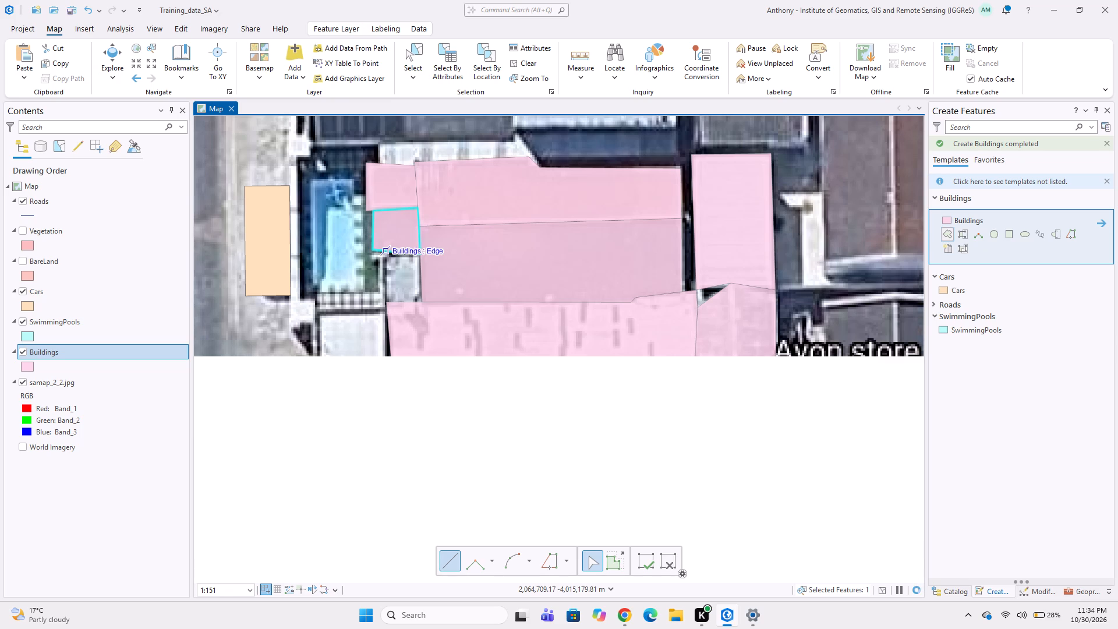
{"action": "left_click", "coordinate": [385, 253]}
{"action": "left_click", "coordinate": [390, 296]}
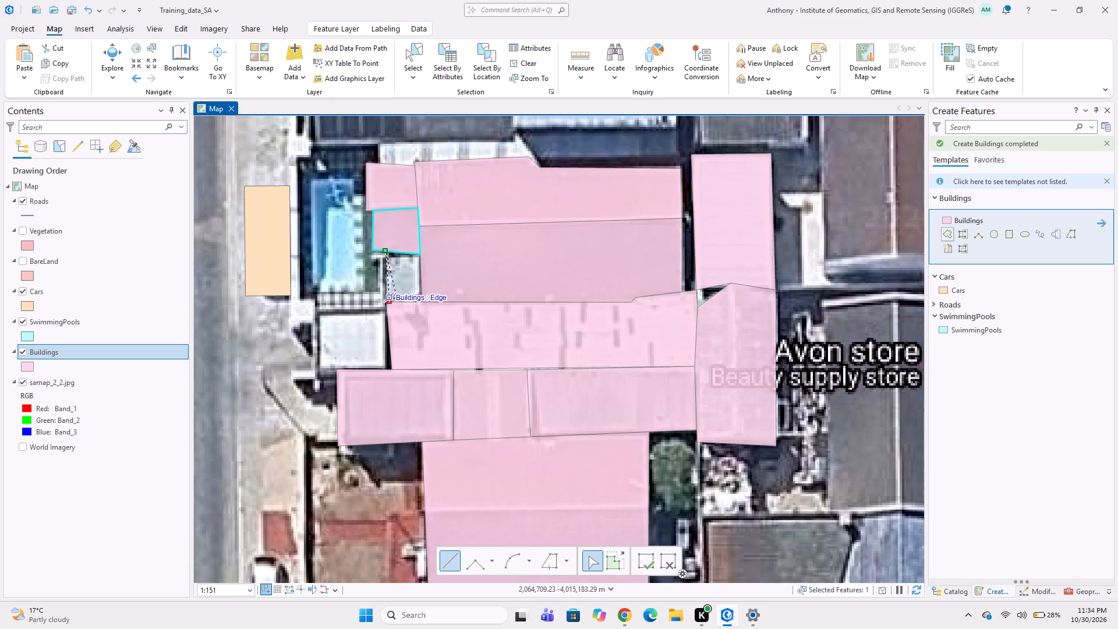
{"action": "left_click", "coordinate": [423, 299]}
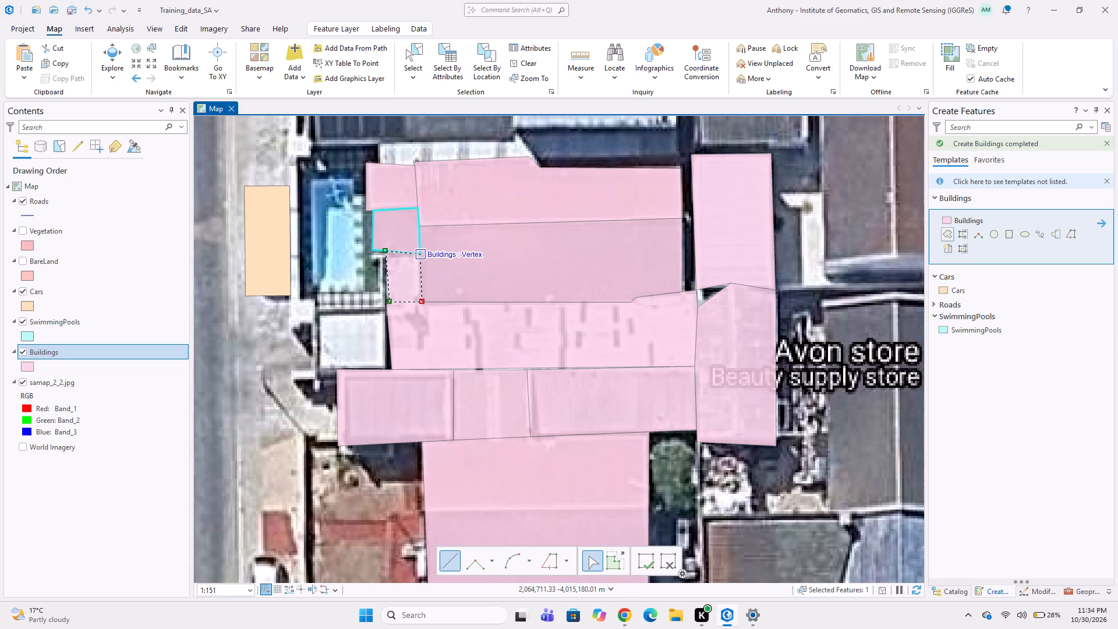
{"action": "double_click", "coordinate": [417, 250]}
Digitize the light-blue roof with its dark-blue southern slope, north of the reddish-brown roof, as one six-cornered Buildings polygon.
{"action": "scroll", "coordinate": [455, 330], "scroll_direction": "down", "scroll_amount": 2}
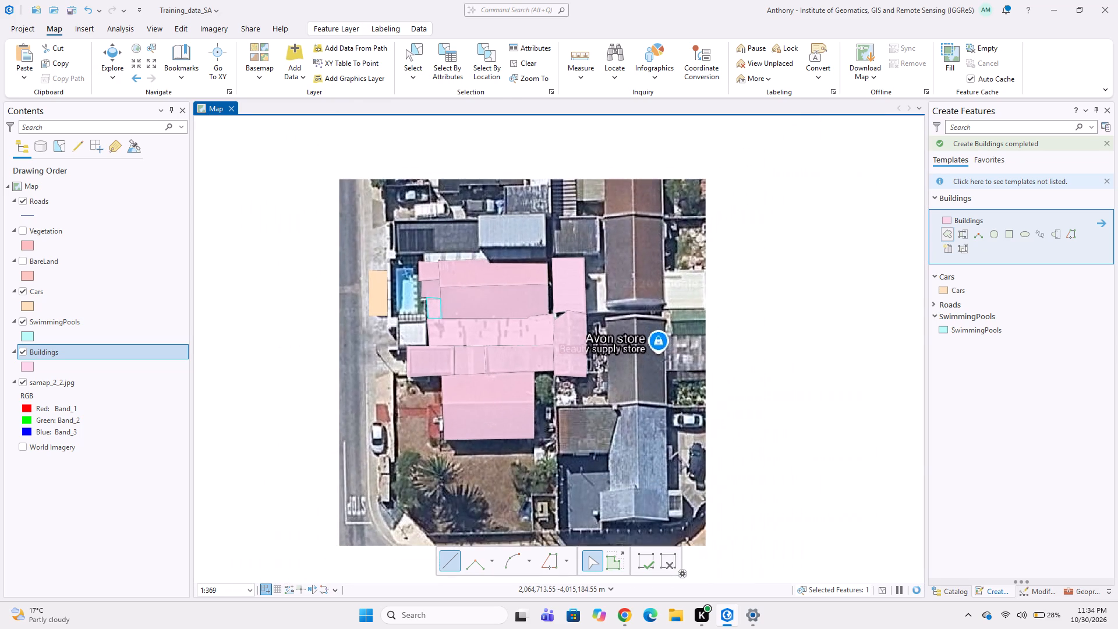
{"action": "middle_click_drag", "start_coordinate": [546, 321], "coordinate": [549, 405]}
{"action": "scroll", "coordinate": [497, 321], "scroll_direction": "up", "scroll_amount": 1}
{"action": "middle_click_drag", "start_coordinate": [476, 351], "coordinate": [448, 288]}
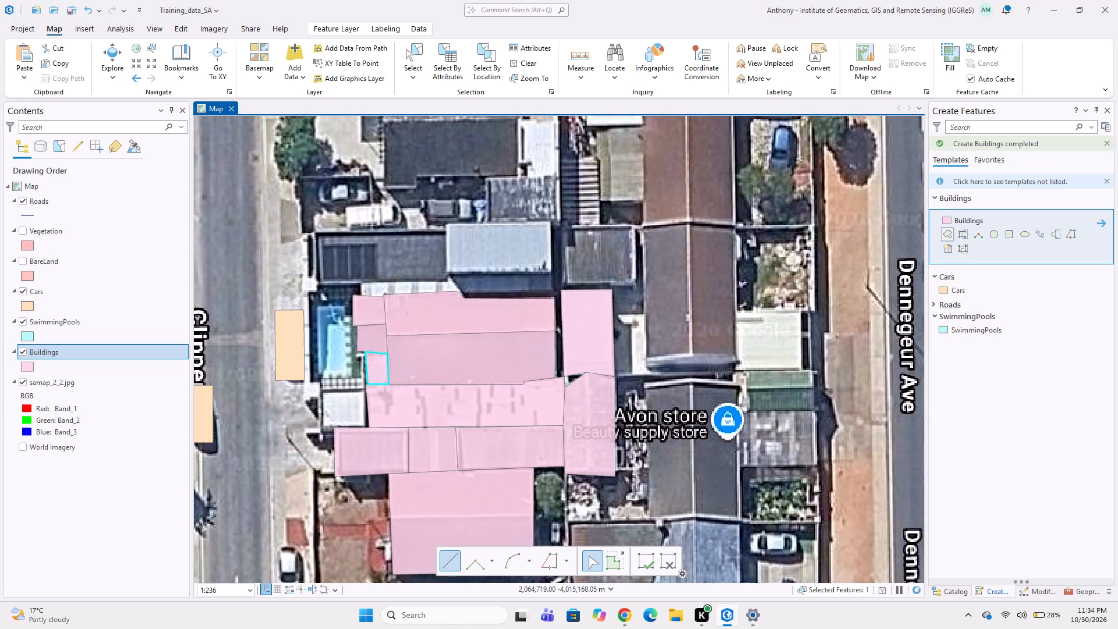
{"action": "scroll", "coordinate": [455, 235], "scroll_direction": "up", "scroll_amount": 1}
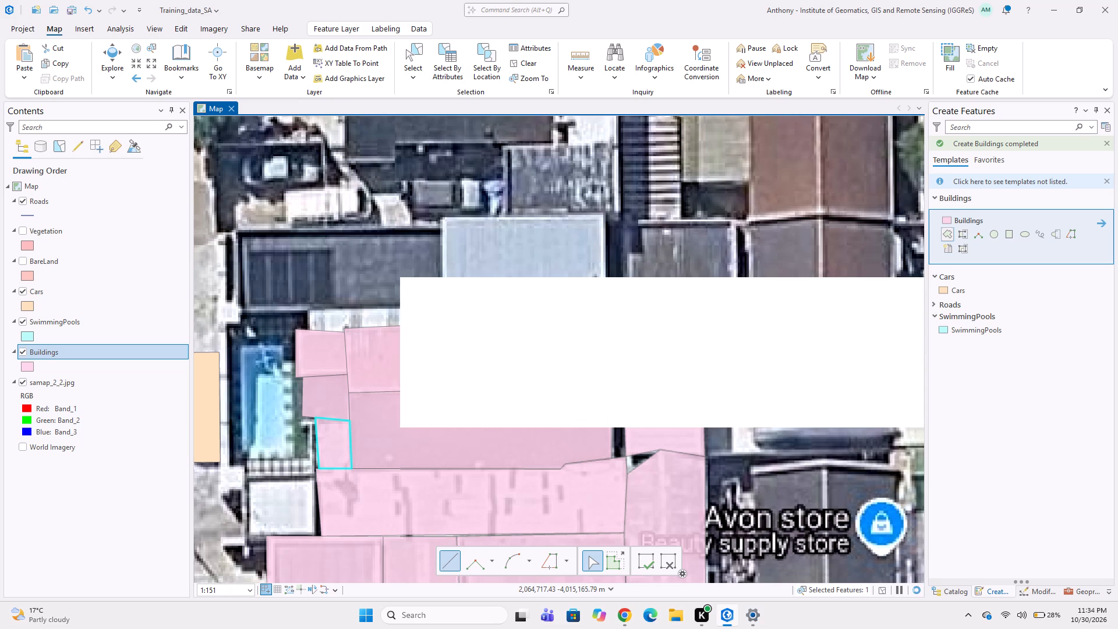
{"action": "left_click", "coordinate": [438, 214]}
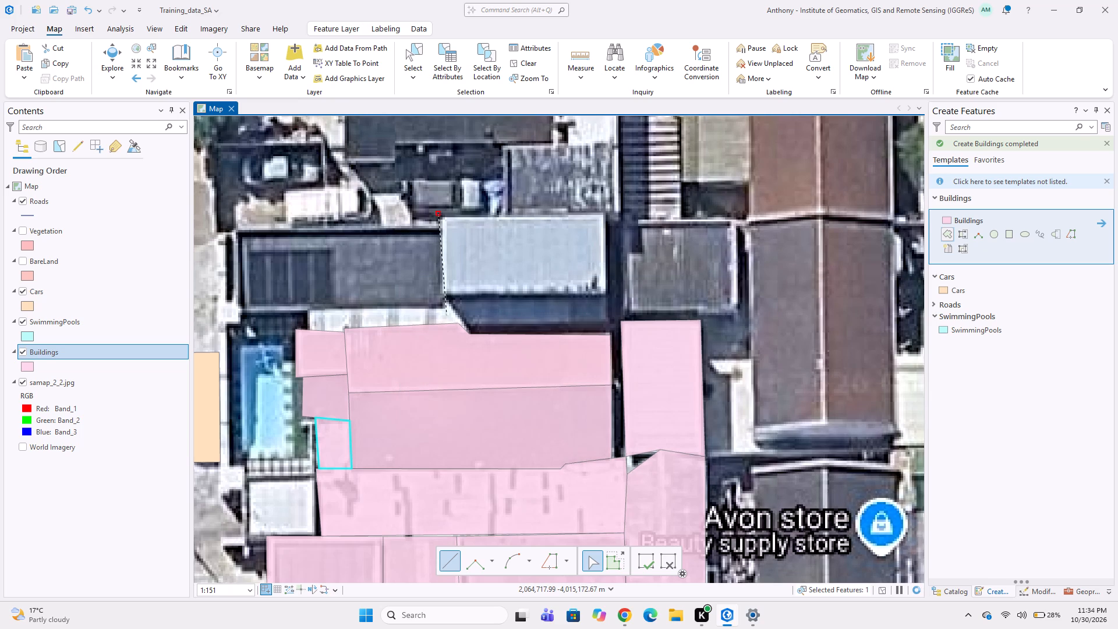
{"action": "left_click", "coordinate": [447, 296]}
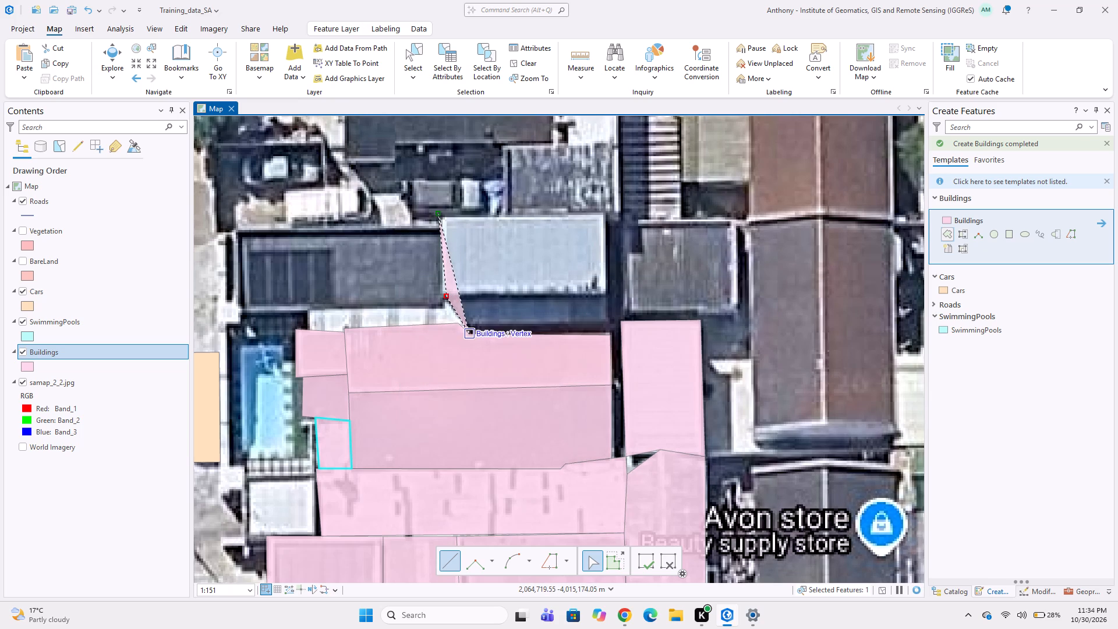
{"action": "left_click", "coordinate": [466, 326]}
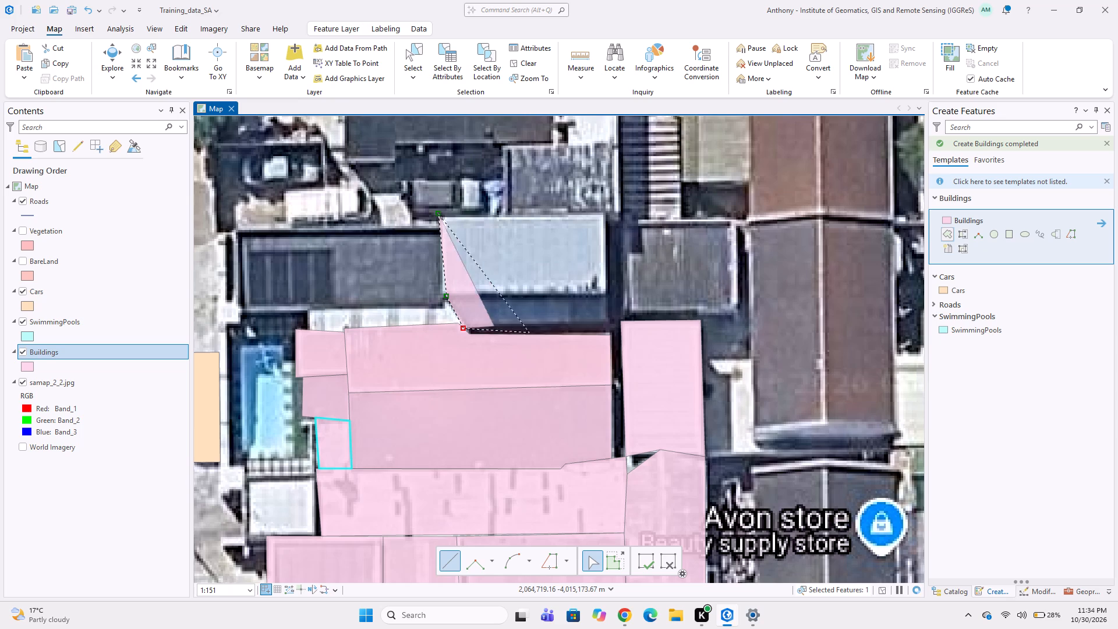
{"action": "left_click", "coordinate": [606, 321]}
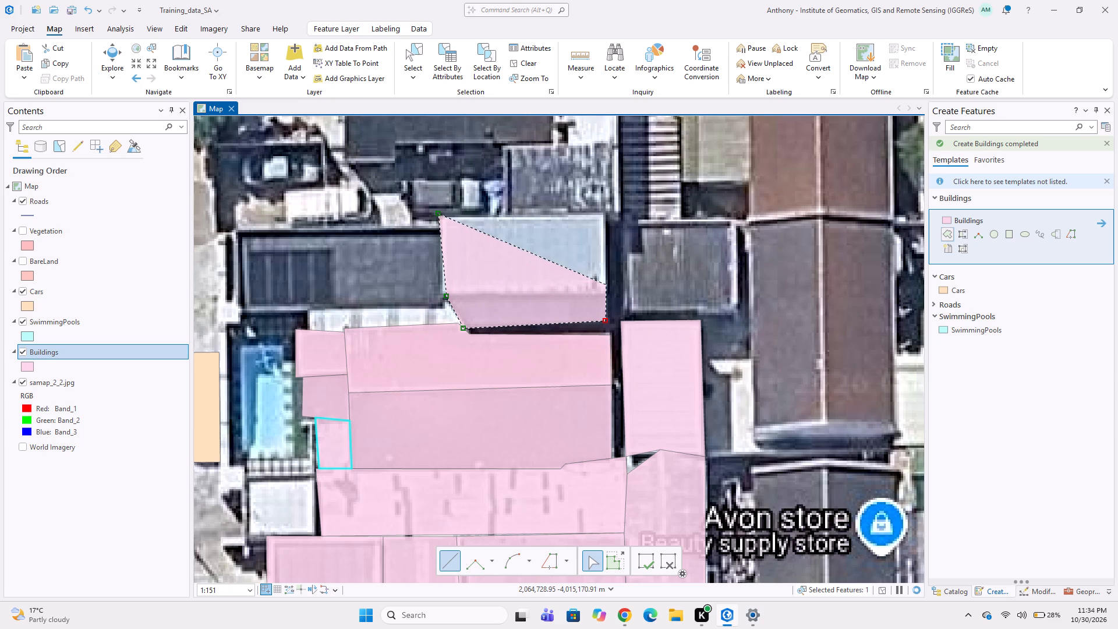
{"action": "left_click", "coordinate": [606, 285]}
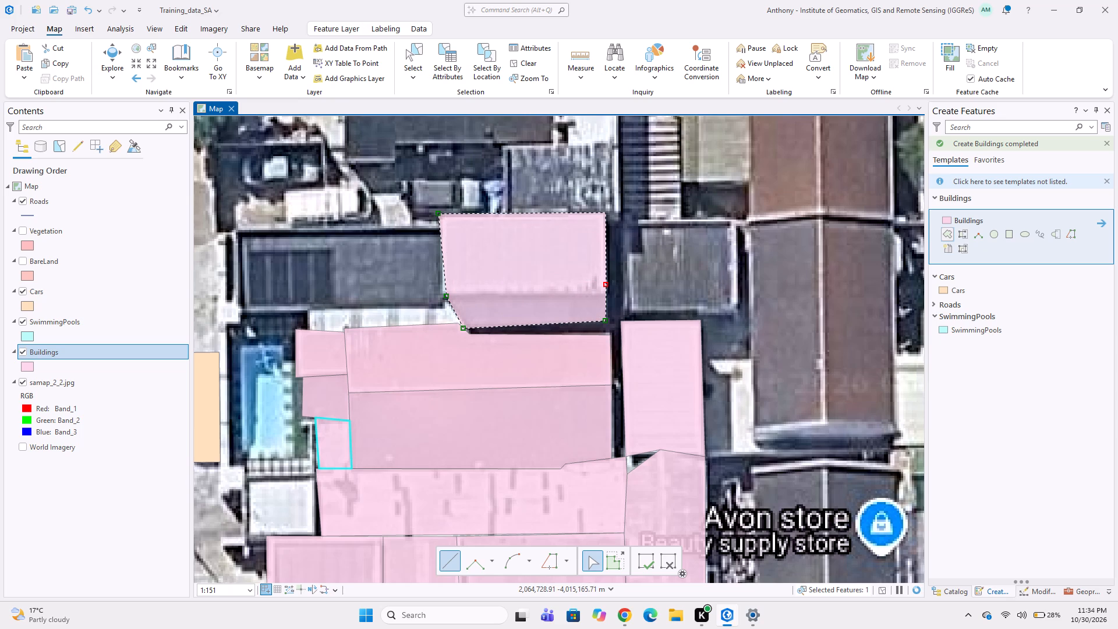
{"action": "double_click", "coordinate": [606, 213]}
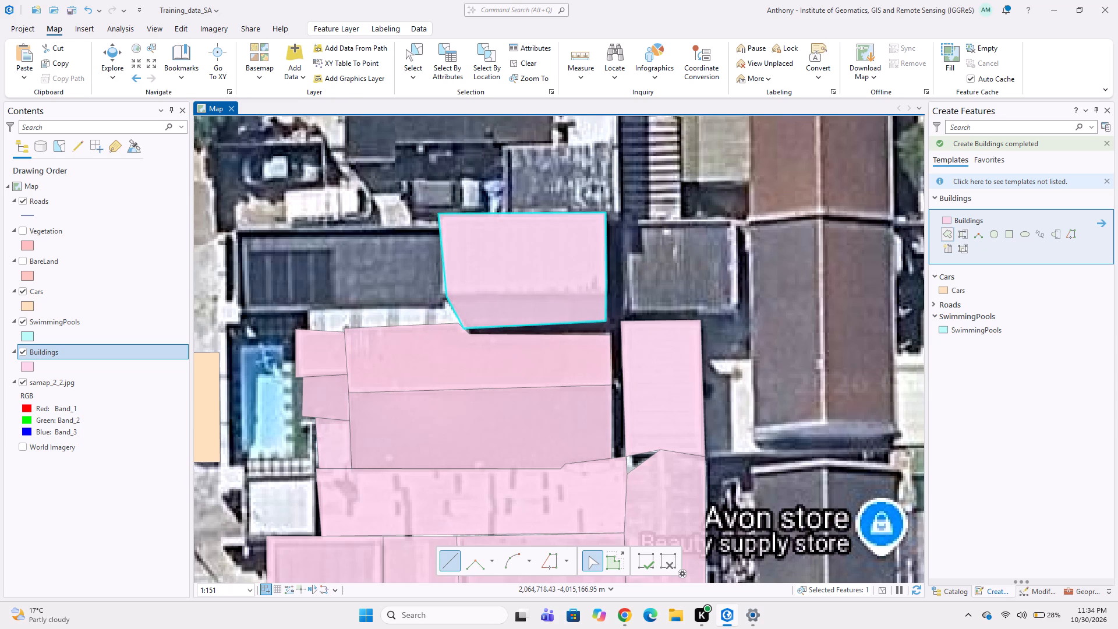
Digitize the long dark roof with solar panels, north of the swimming pool, as a five-cornered Buildings polygon snapped to the adjoining polygon's west edge.
{"action": "middle_click_drag", "start_coordinate": [398, 256], "coordinate": [519, 248]}
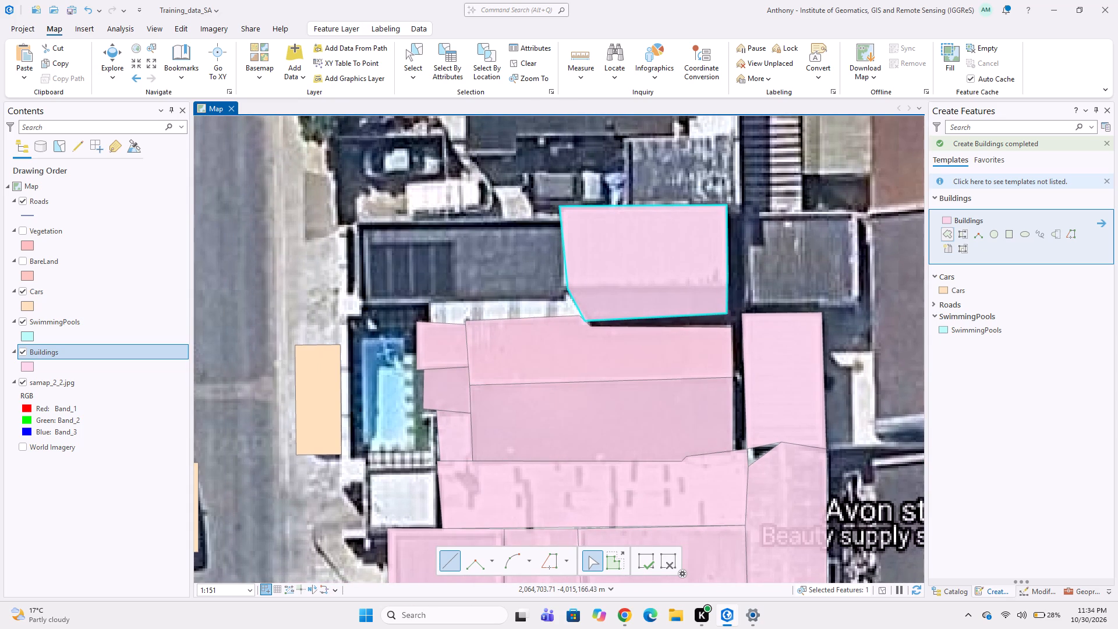
{"action": "left_click", "coordinate": [351, 218]}
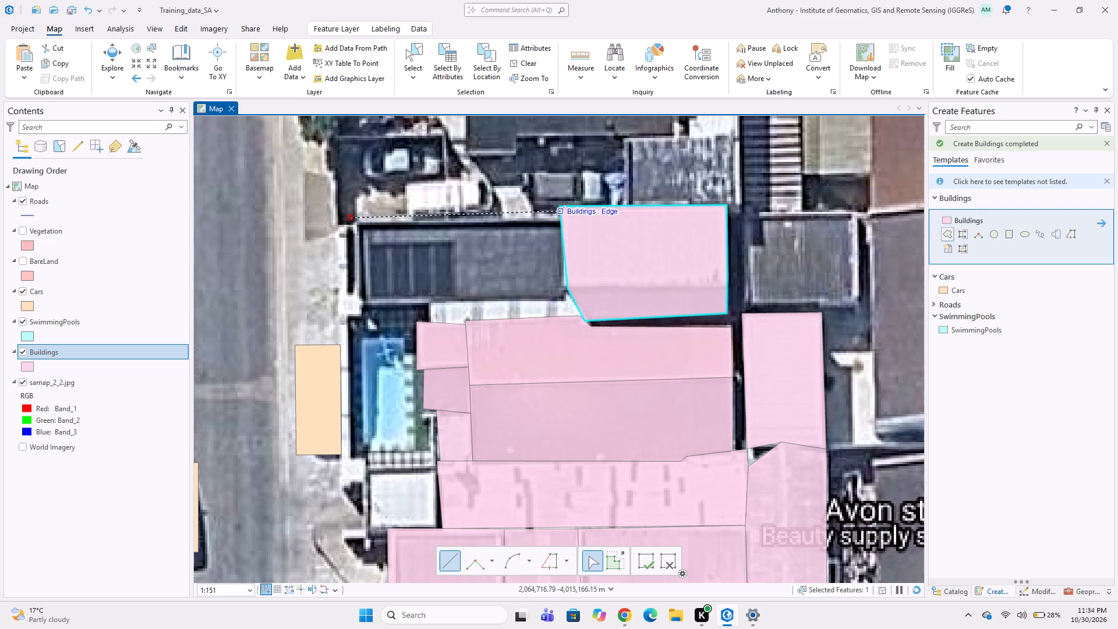
{"action": "left_click", "coordinate": [558, 214]}
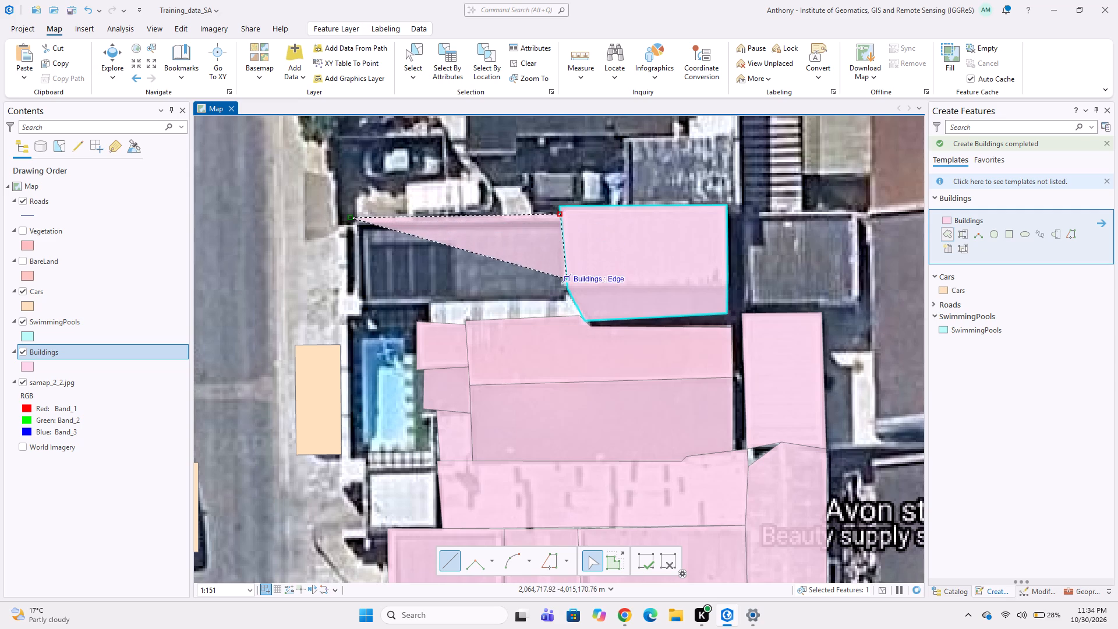
{"action": "left_click", "coordinate": [569, 286]}
{"action": "left_click", "coordinate": [563, 299]}
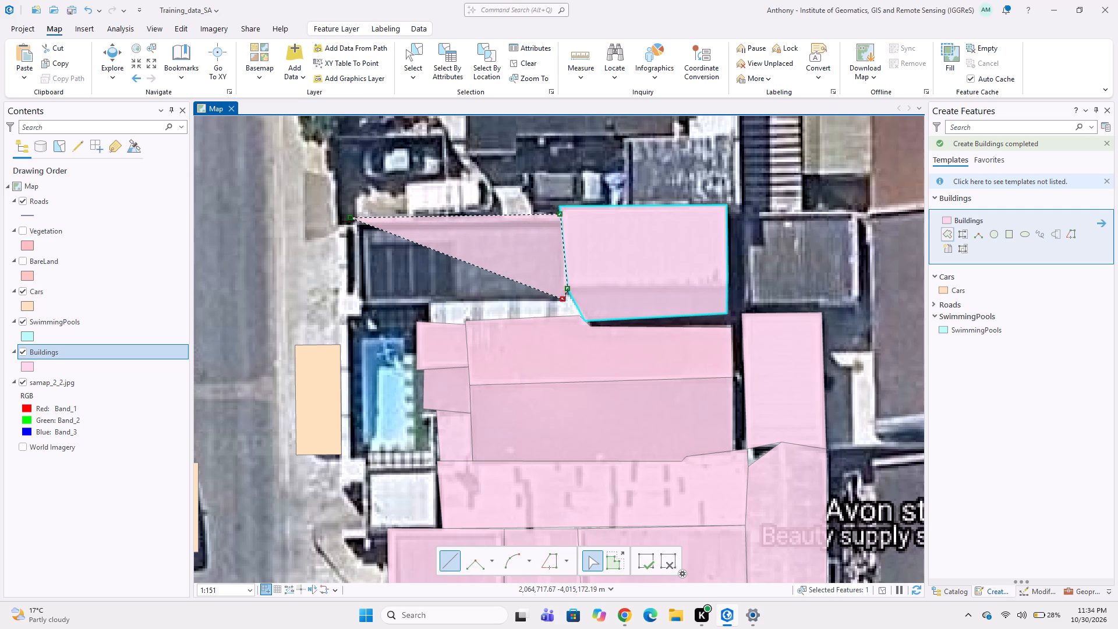
{"action": "double_click", "coordinate": [352, 299]}
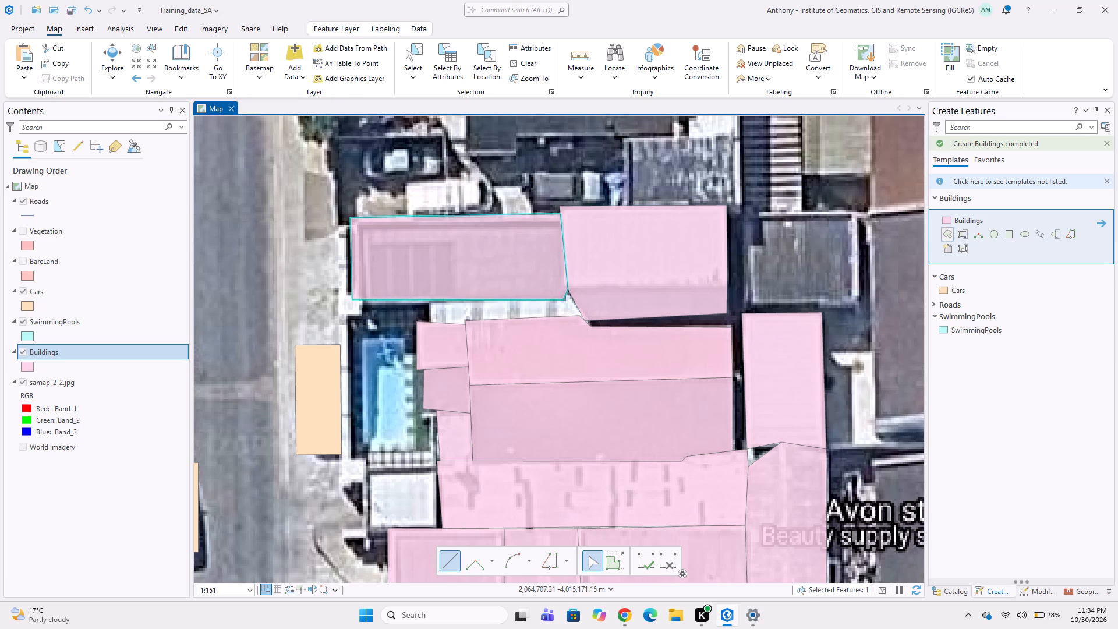
Digitize the small grey corrugated roof directly north of the six-cornered polygon as a five-cornered Buildings polygon.
{"action": "middle_click_drag", "start_coordinate": [489, 277], "coordinate": [453, 394]}
{"action": "middle_click_drag", "start_coordinate": [581, 361], "coordinate": [578, 275]}
{"action": "middle_click_drag", "start_coordinate": [522, 338], "coordinate": [516, 249]}
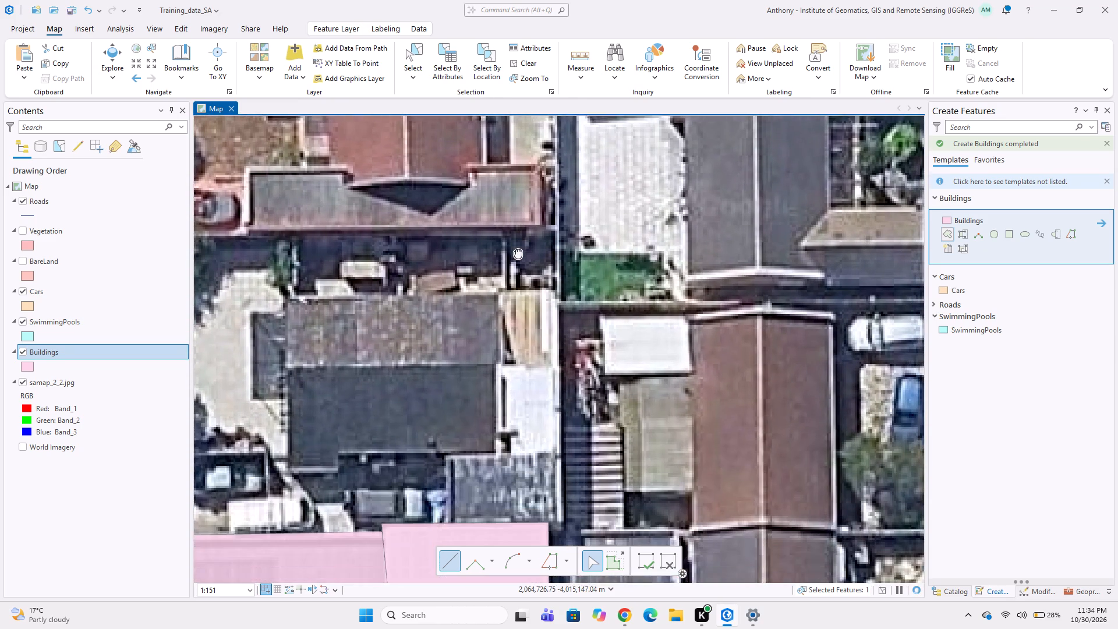
{"action": "middle_click_drag", "start_coordinate": [516, 249], "coordinate": [513, 249]}
{"action": "middle_click_drag", "start_coordinate": [469, 323], "coordinate": [446, 229]}
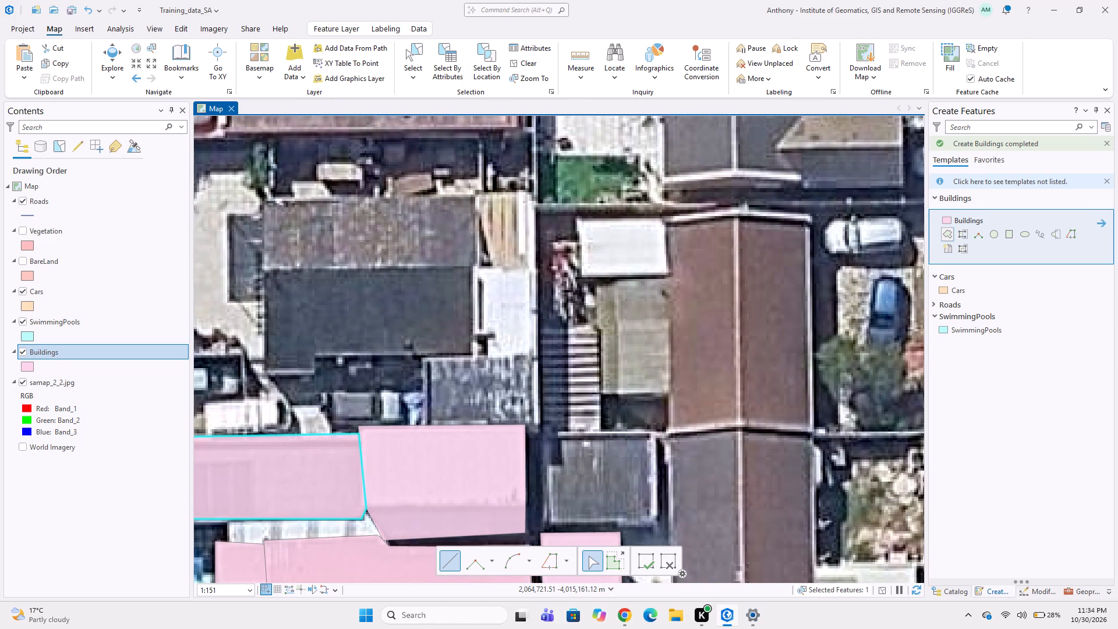
{"action": "left_click", "coordinate": [422, 358]}
{"action": "left_click", "coordinate": [535, 354]}
{"action": "left_click", "coordinate": [539, 425]}
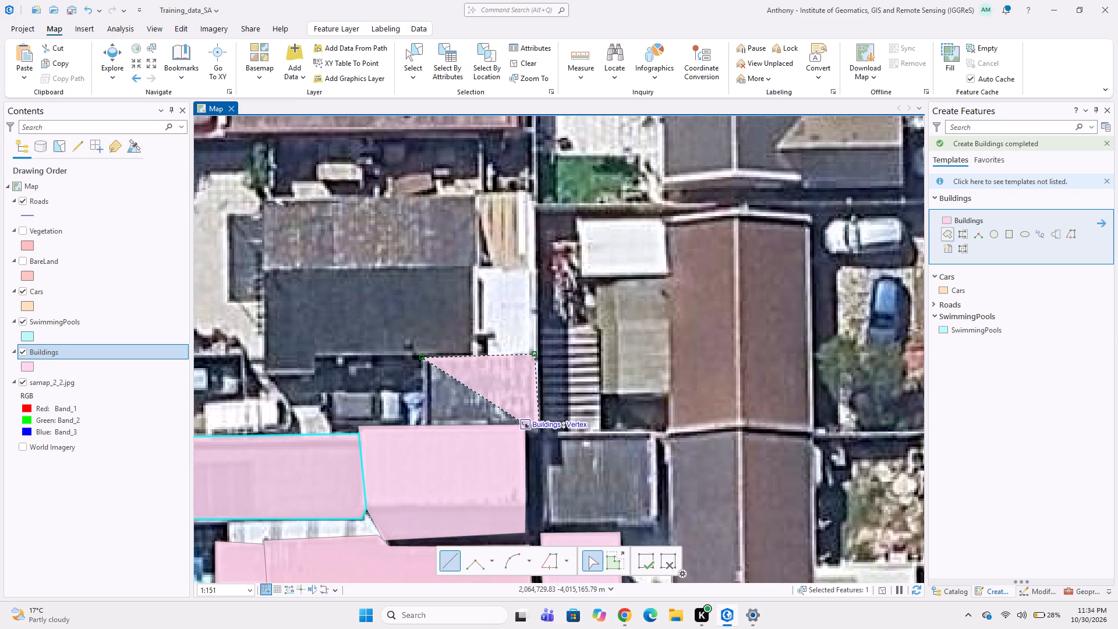
{"action": "left_click", "coordinate": [523, 427]}
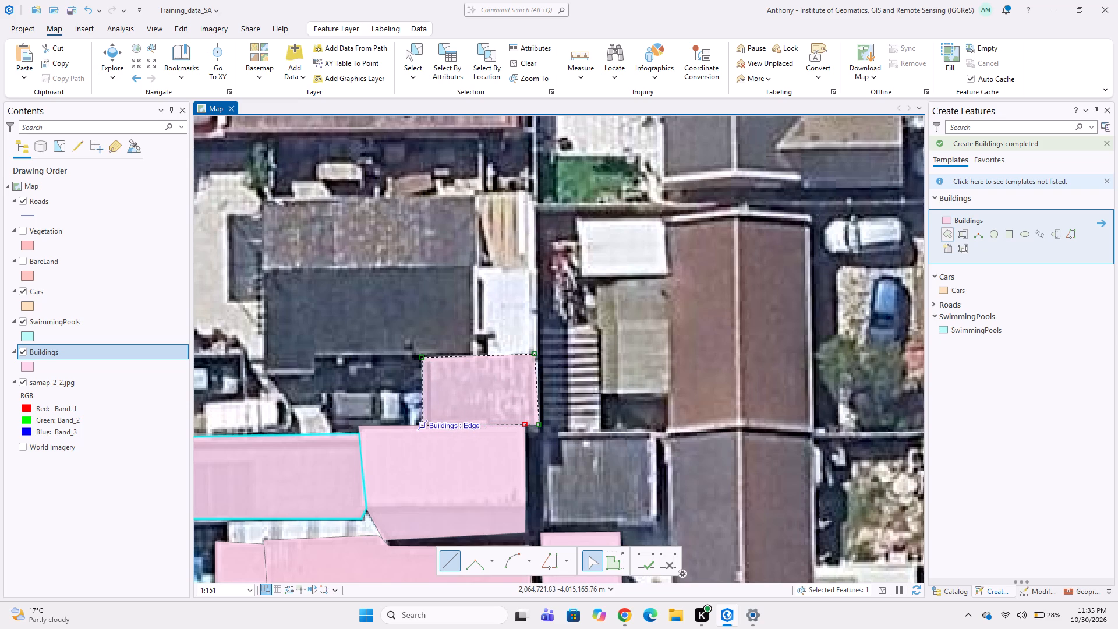
{"action": "double_click", "coordinate": [422, 427]}
Digitize the small dark roof between the six-cornered polygon and the long brown gabled roof as a five-cornered Buildings polygon snapped to its western neighbour.
{"action": "middle_click_drag", "start_coordinate": [406, 416], "coordinate": [466, 319]}
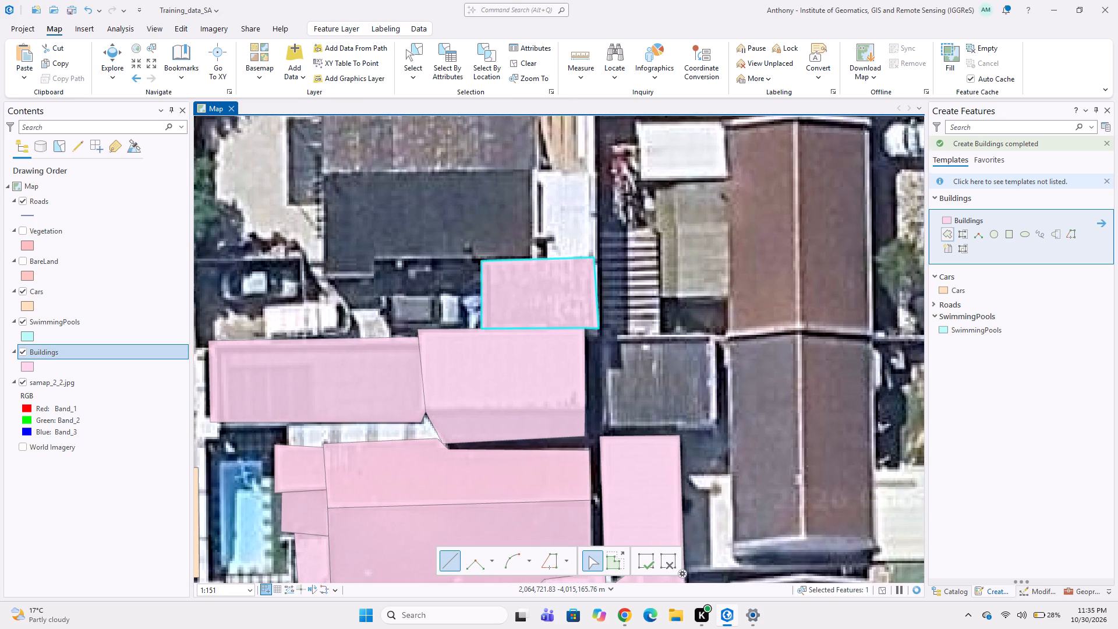
{"action": "left_click", "coordinate": [581, 335]}
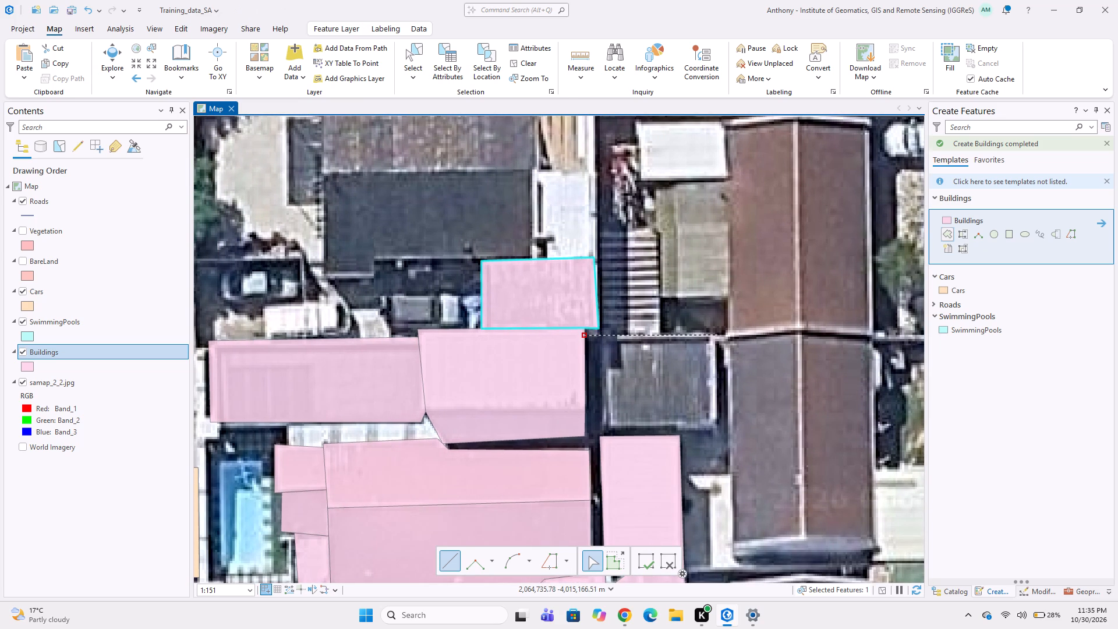
{"action": "left_click", "coordinate": [715, 333]}
{"action": "left_click", "coordinate": [716, 429]}
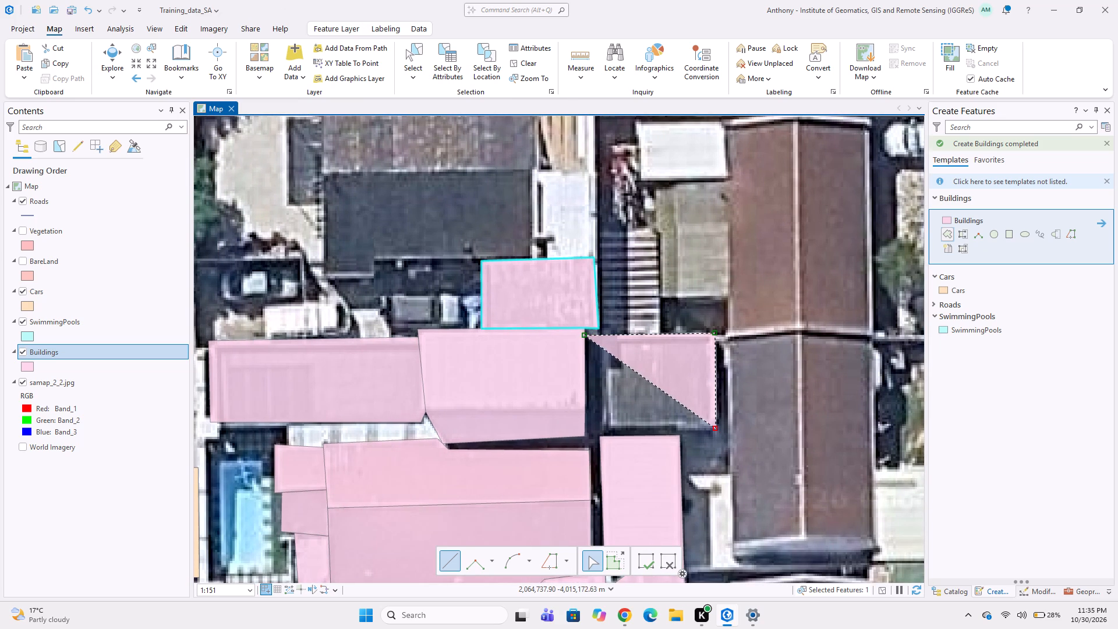
{"action": "left_click", "coordinate": [686, 432]}
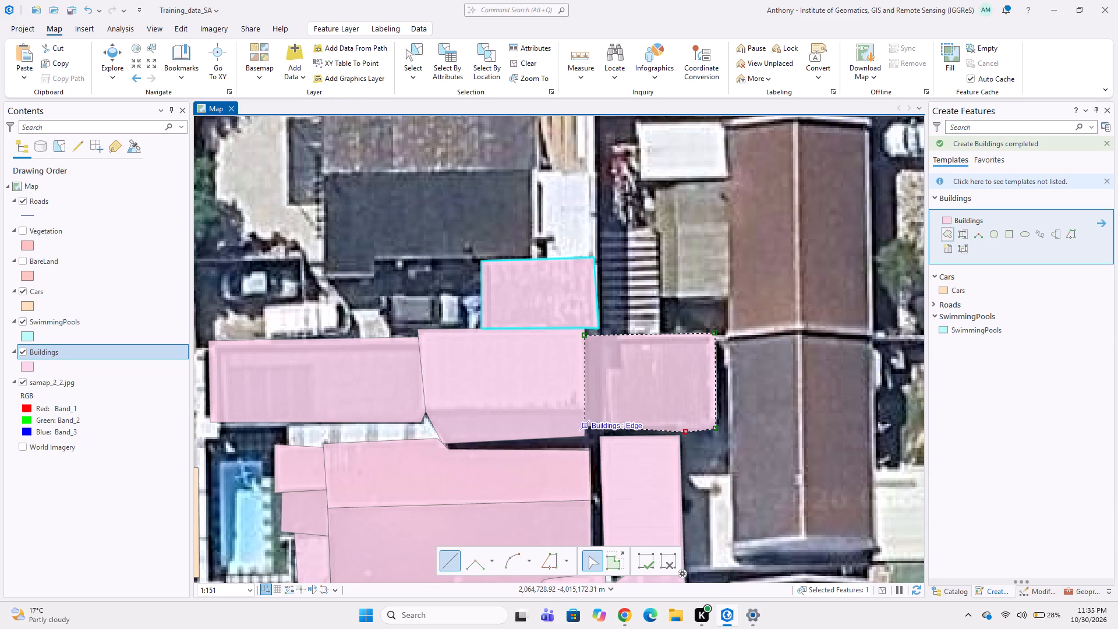
{"action": "double_click", "coordinate": [589, 431]}
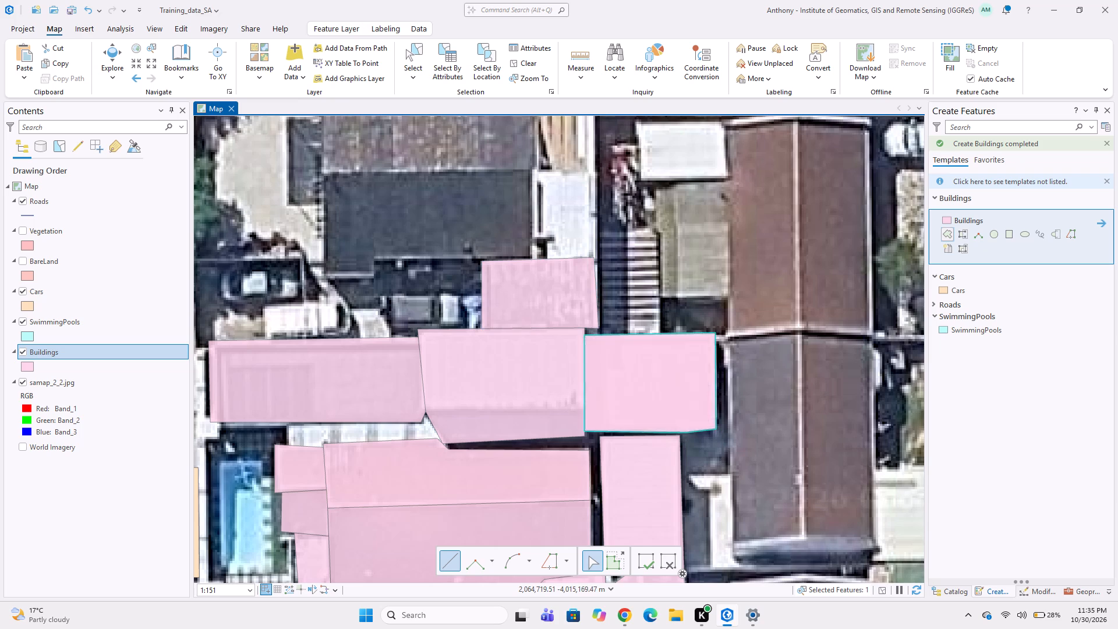
Digitize the L-shaped blue-grey roof at the corner of Frigate Rd and Dennegeur Ave as a seven-cornered Buildings polygon.
{"action": "middle_click_drag", "start_coordinate": [590, 358], "coordinate": [660, 333]}
{"action": "middle_click_drag", "start_coordinate": [546, 338], "coordinate": [496, 267]}
{"action": "middle_click", "coordinate": [588, 331]}
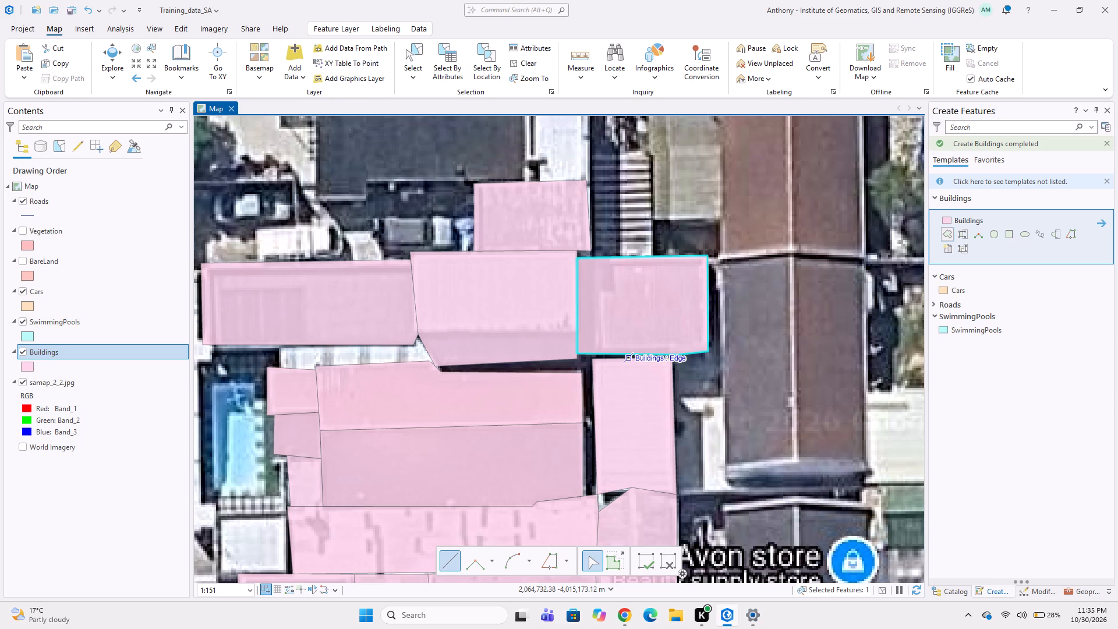
{"action": "middle_click", "coordinate": [457, 284]}
{"action": "scroll", "coordinate": [457, 284], "scroll_direction": "down", "scroll_amount": 3}
{"action": "middle_click_drag", "start_coordinate": [429, 239], "coordinate": [500, 331]}
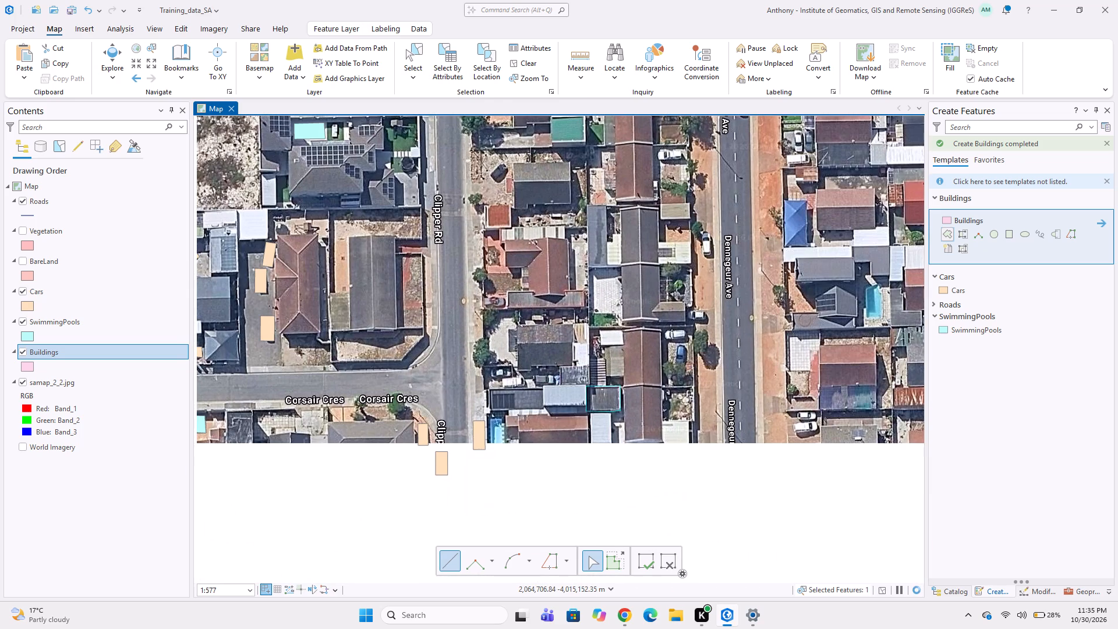
{"action": "middle_click_drag", "start_coordinate": [632, 366], "coordinate": [607, 285]}
{"action": "middle_click_drag", "start_coordinate": [534, 333], "coordinate": [521, 288]}
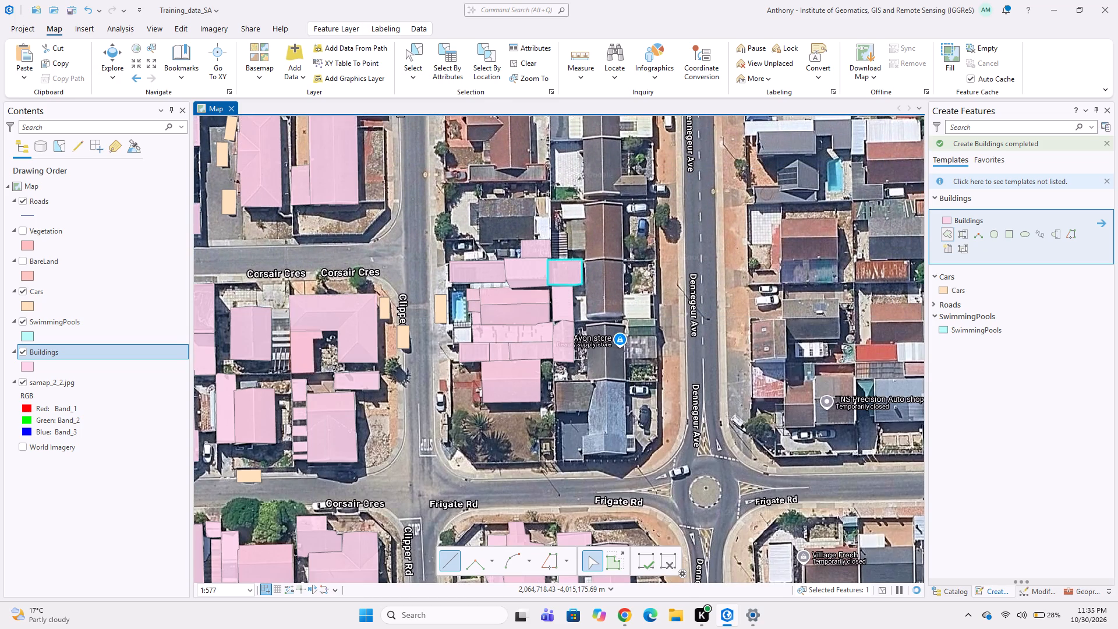
{"action": "middle_click", "coordinate": [577, 440]}
{"action": "scroll", "coordinate": [577, 440], "scroll_direction": "up", "scroll_amount": 1}
{"action": "middle_click", "coordinate": [590, 476]}
{"action": "scroll", "coordinate": [590, 476], "scroll_direction": "up", "scroll_amount": 1}
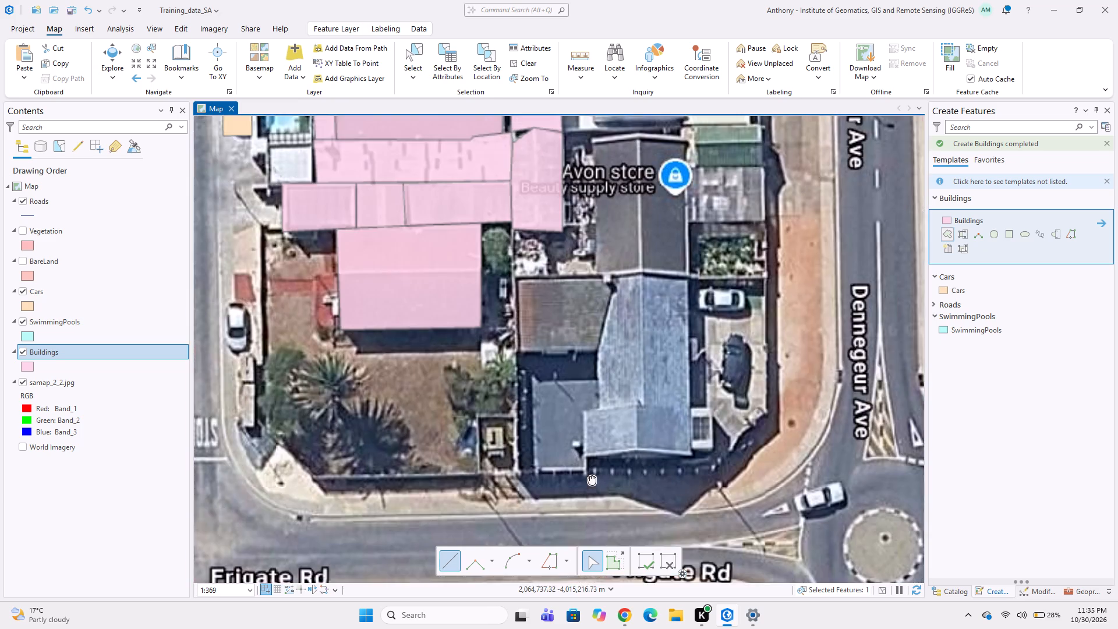
{"action": "scroll", "coordinate": [583, 478], "scroll_direction": "up", "scroll_amount": 1}
{"action": "left_click", "coordinate": [588, 370]}
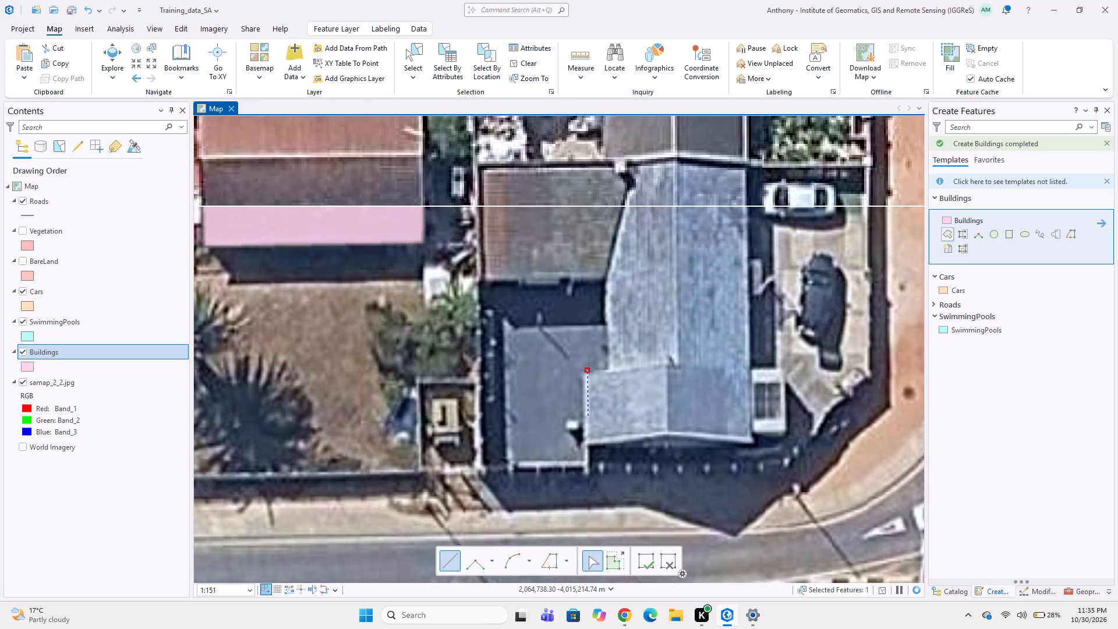
{"action": "left_click", "coordinate": [586, 439]}
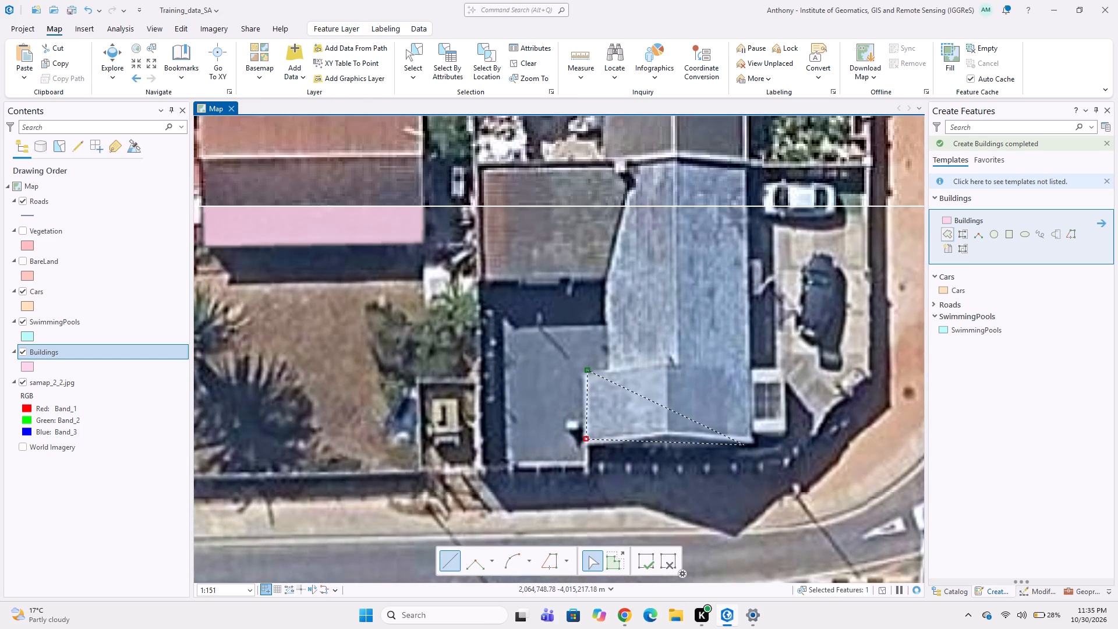
{"action": "left_click", "coordinate": [749, 445]}
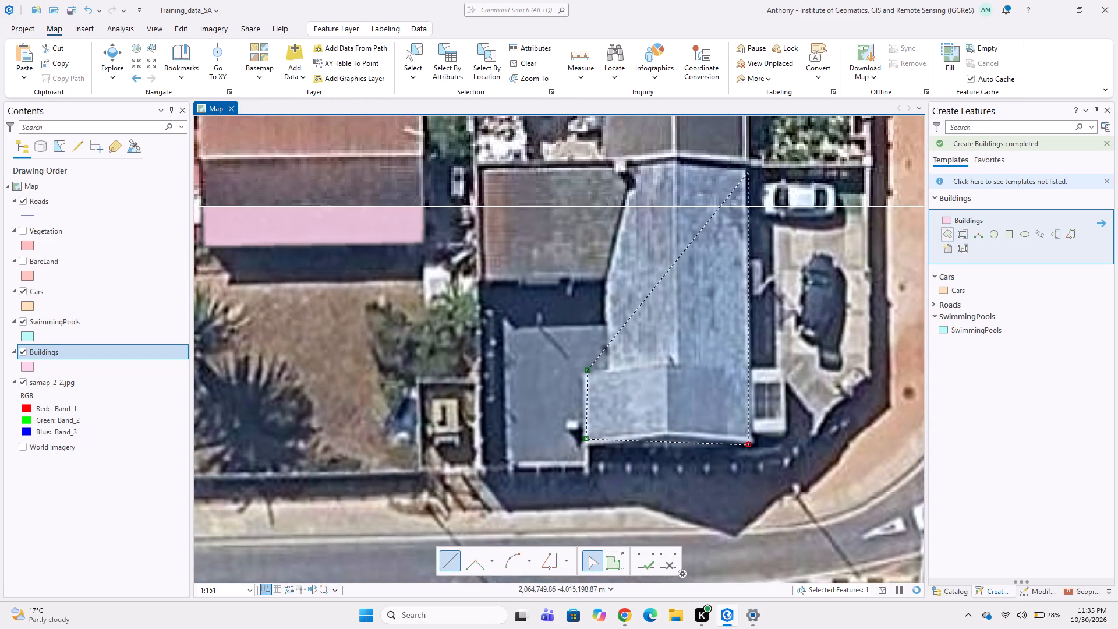
{"action": "left_click", "coordinate": [747, 166]}
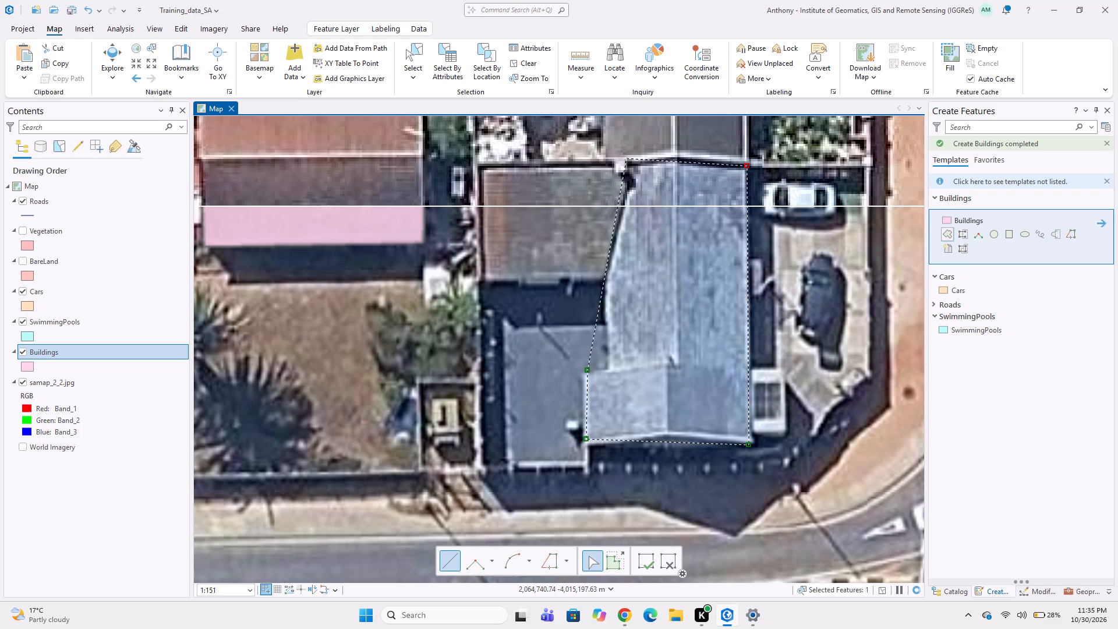
{"action": "left_click", "coordinate": [627, 162]}
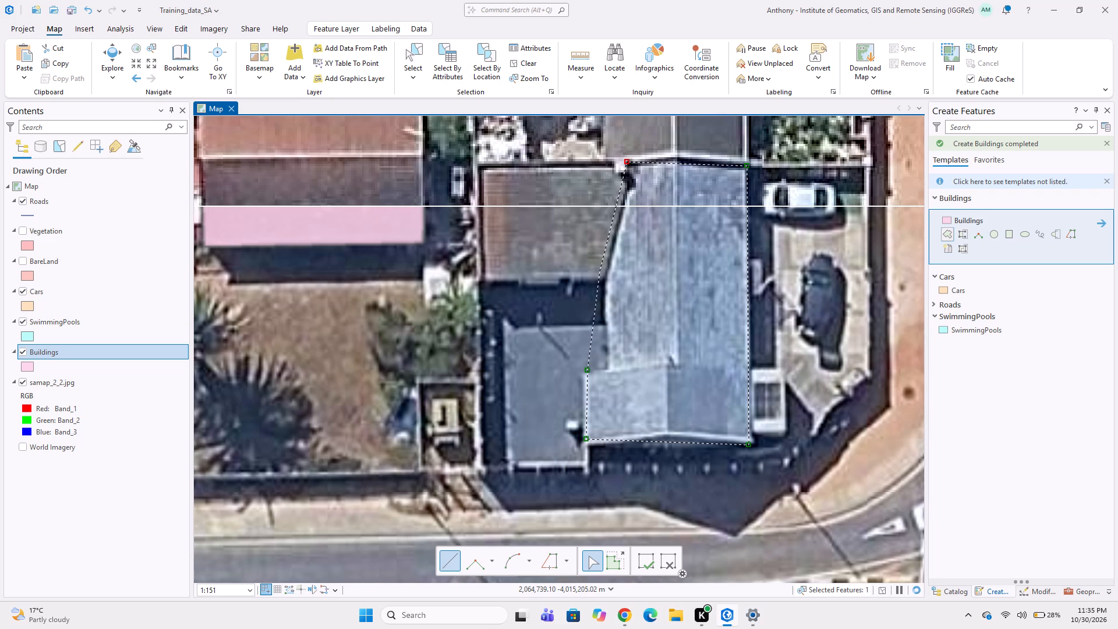
{"action": "left_click", "coordinate": [603, 275]}
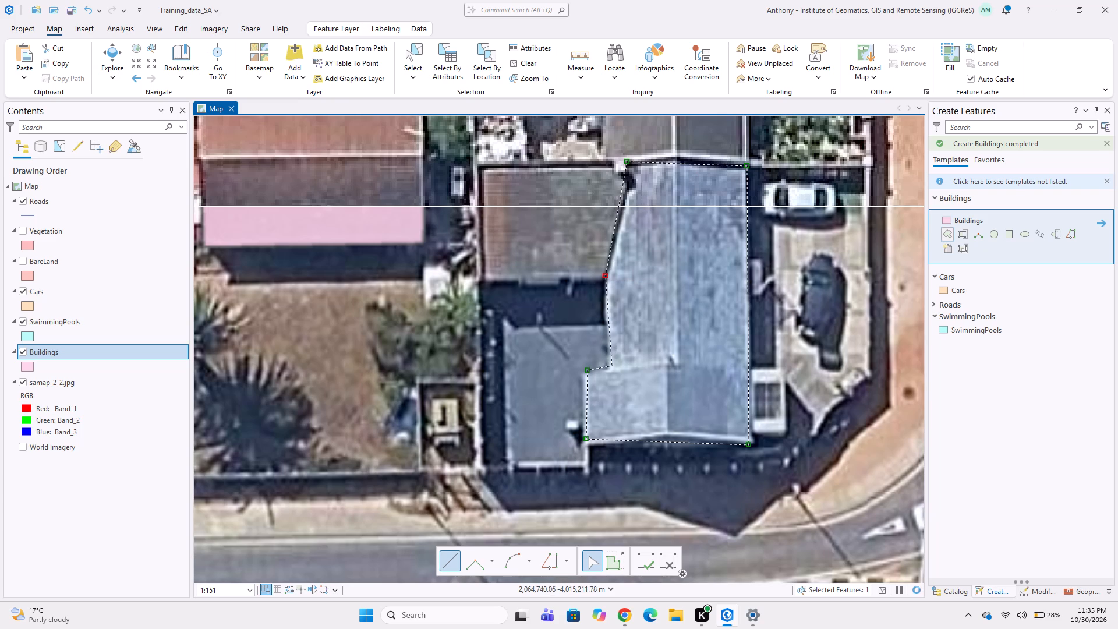
{"action": "double_click", "coordinate": [610, 368]}
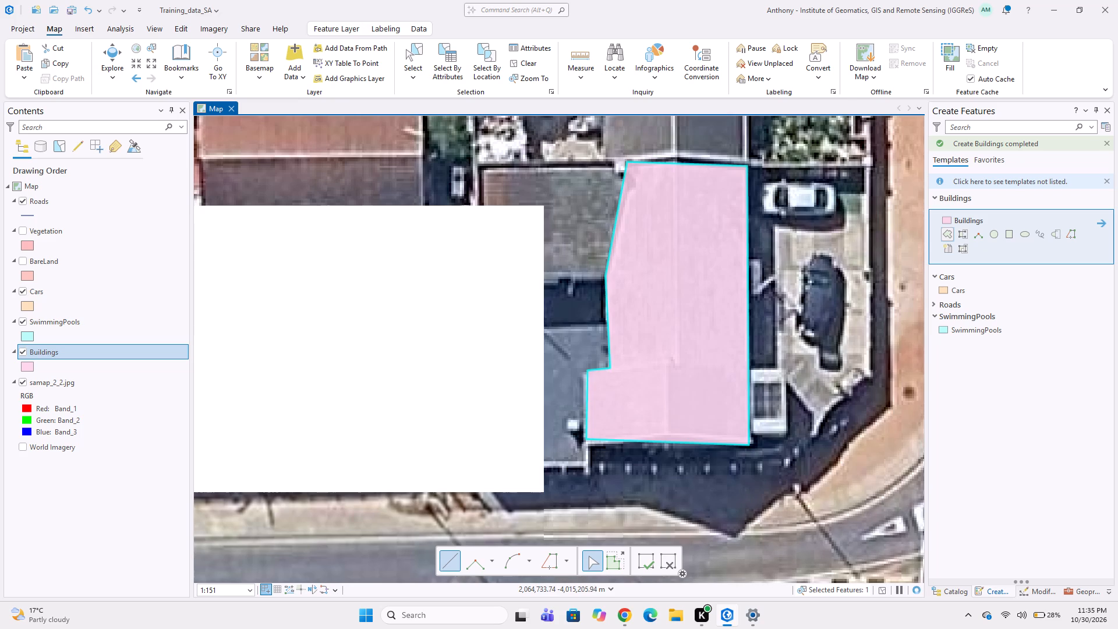
Digitize the brown-grey roof on the northwest side of the L-shaped polygon as a four-cornered Buildings polygon snapped to its slanted edge.
{"action": "left_click", "coordinate": [479, 166]}
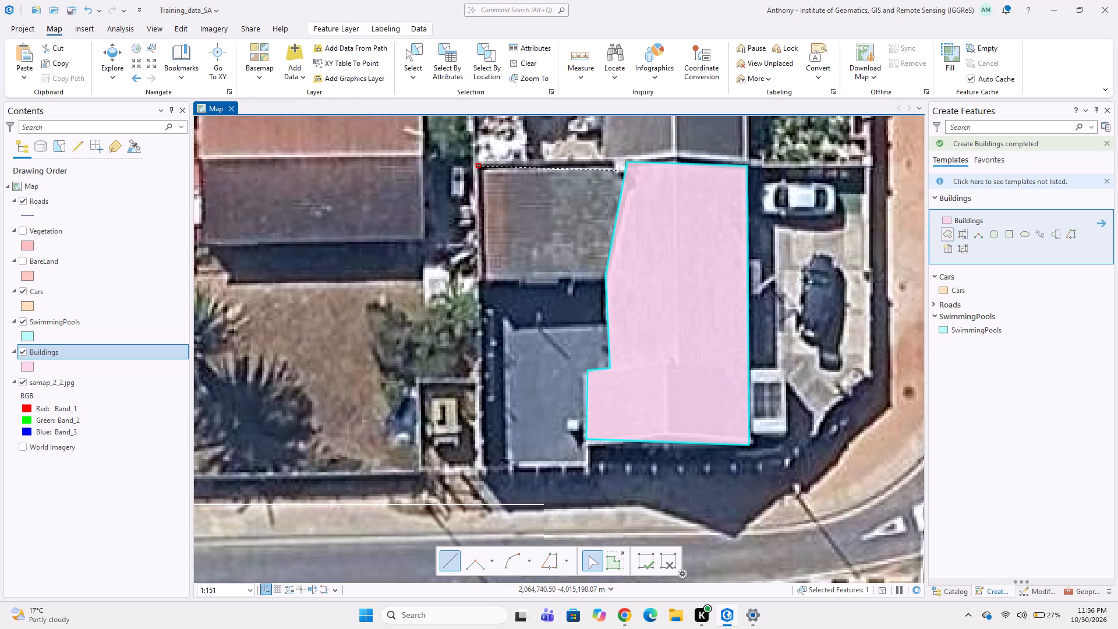
{"action": "left_click", "coordinate": [622, 165]}
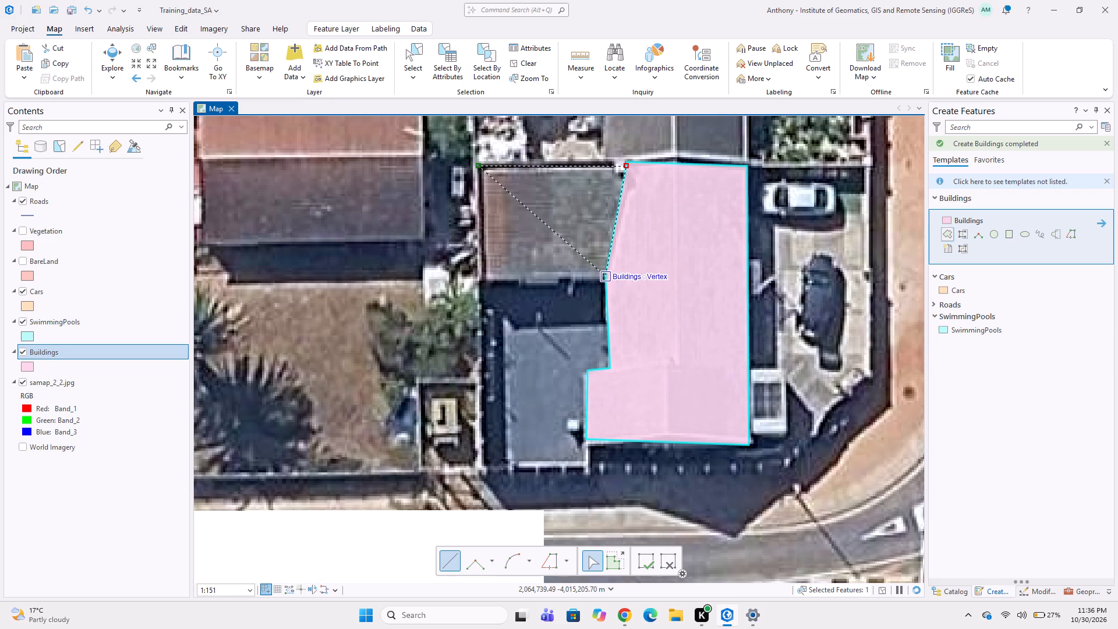
{"action": "left_click", "coordinate": [602, 275]}
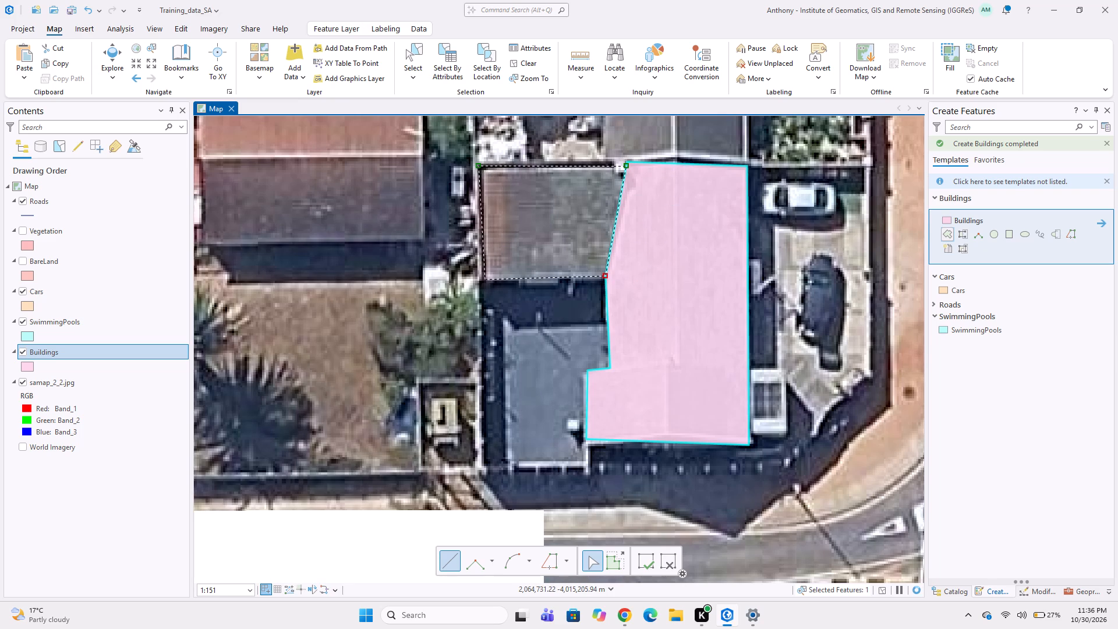
{"action": "double_click", "coordinate": [483, 280]}
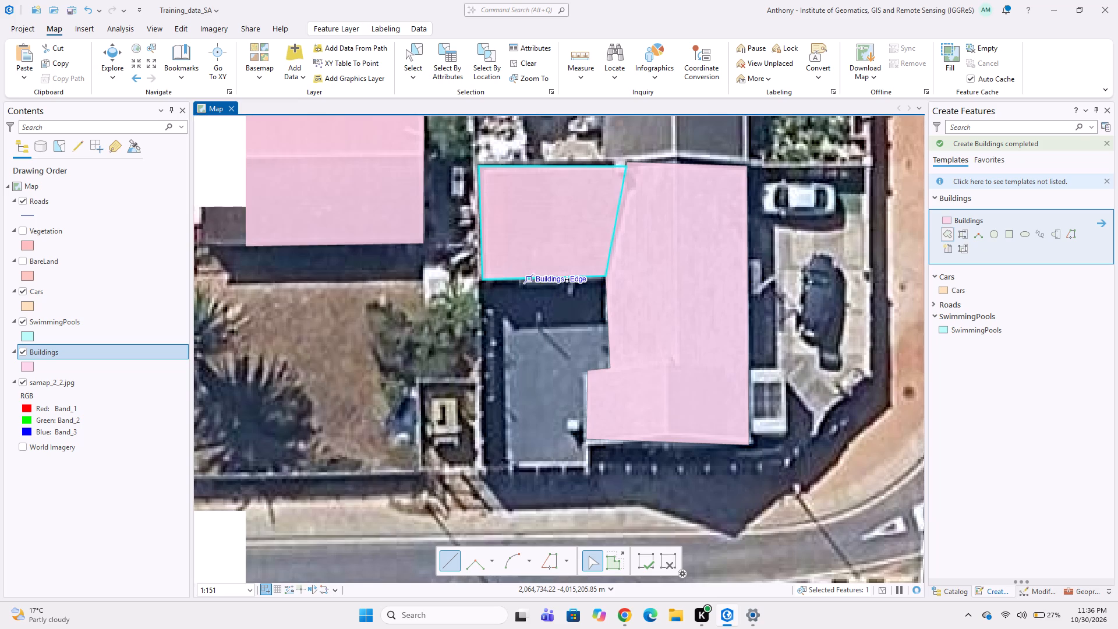
Digitize the dark gabled roof at the Avon store label as a five-cornered Buildings polygon snapped to the building polygons on its south side.
{"action": "middle_click_drag", "start_coordinate": [544, 271], "coordinate": [551, 355]}
{"action": "middle_click_drag", "start_coordinate": [583, 236], "coordinate": [575, 327]}
{"action": "middle_click_drag", "start_coordinate": [614, 220], "coordinate": [605, 305]}
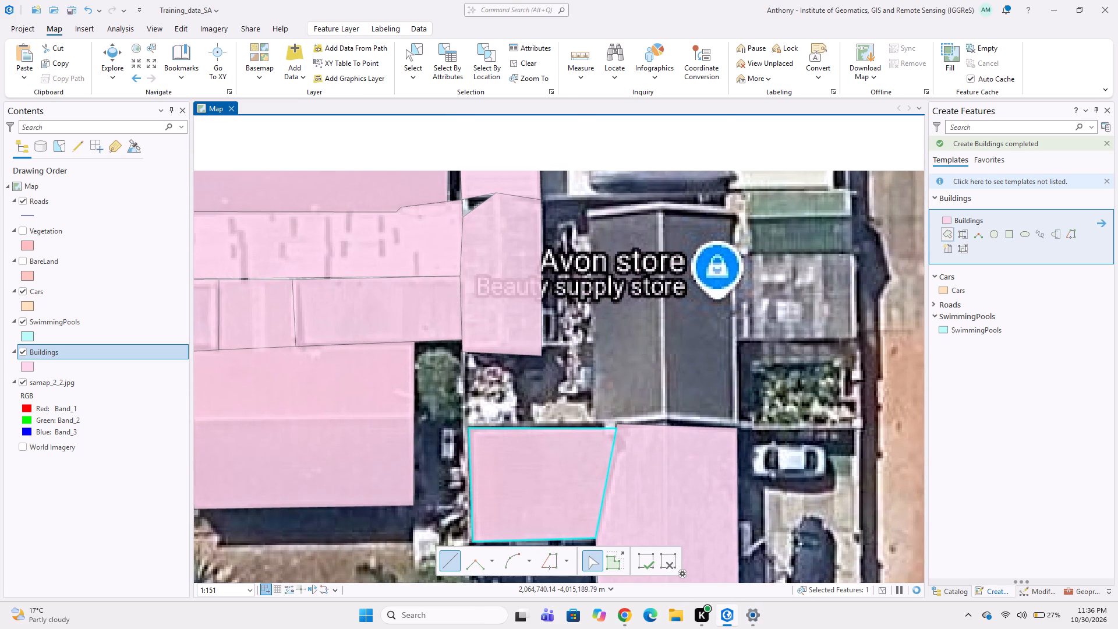
{"action": "left_click", "coordinate": [586, 206]}
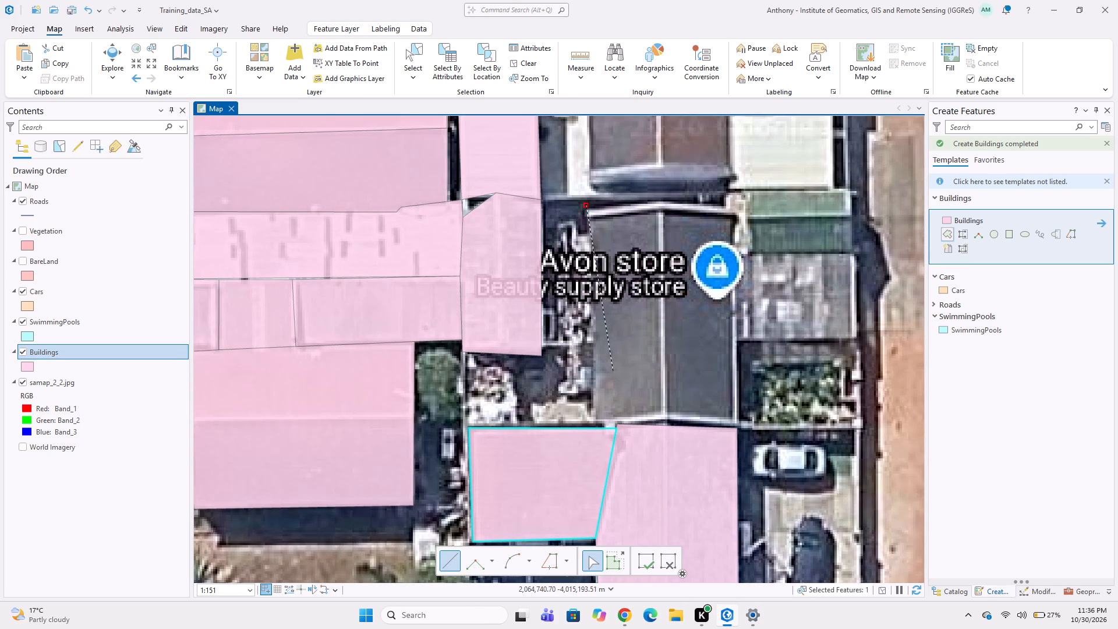
{"action": "left_click", "coordinate": [599, 431]}
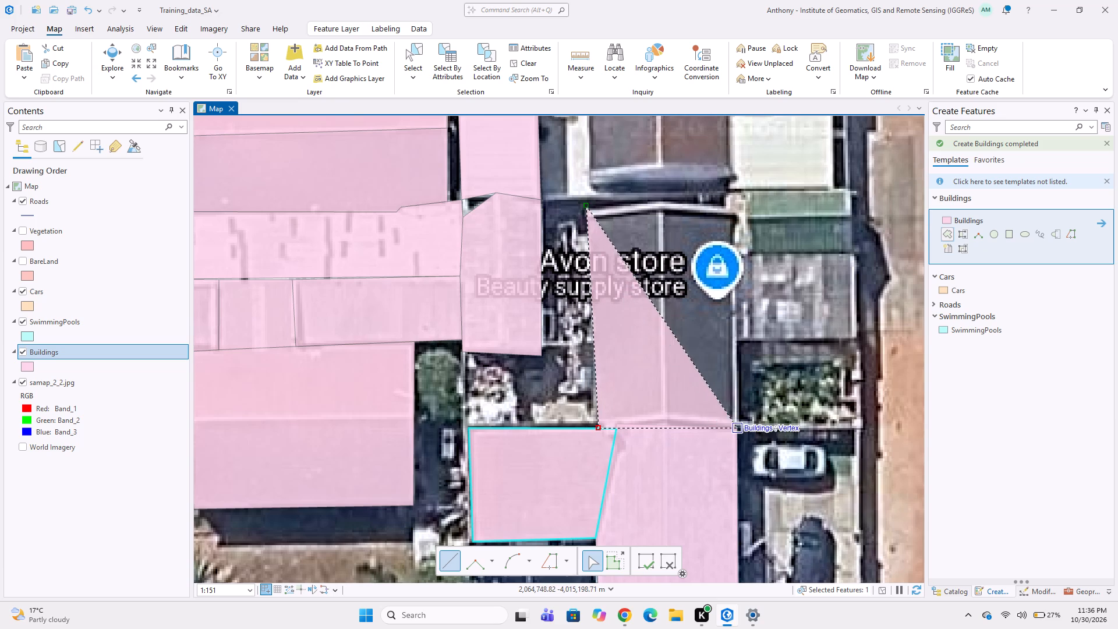
{"action": "left_click", "coordinate": [617, 425]}
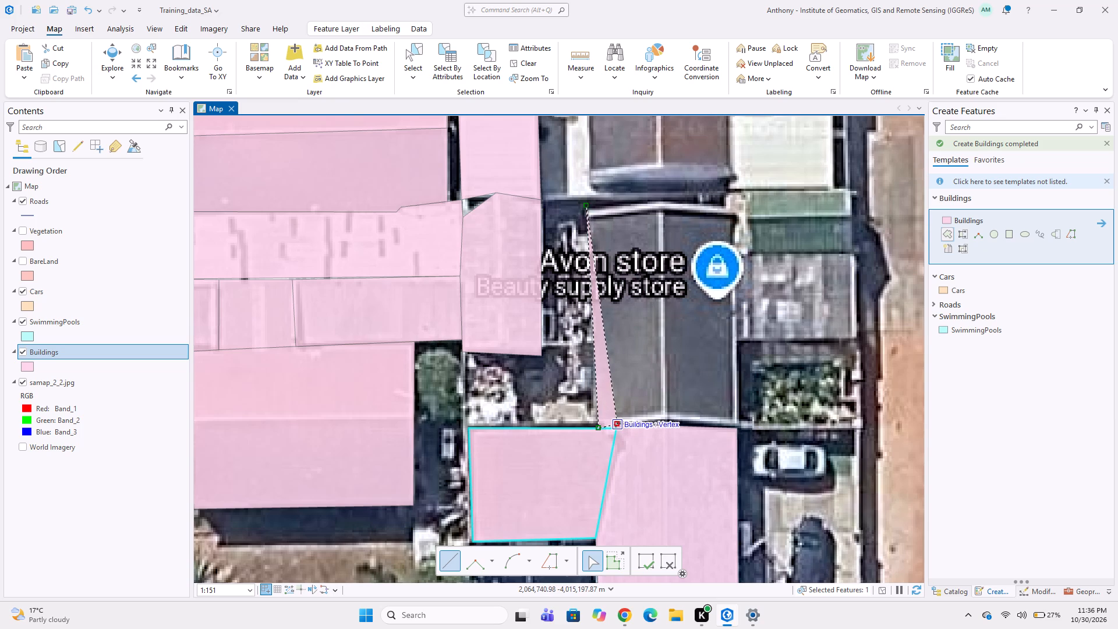
{"action": "left_click", "coordinate": [737, 427]}
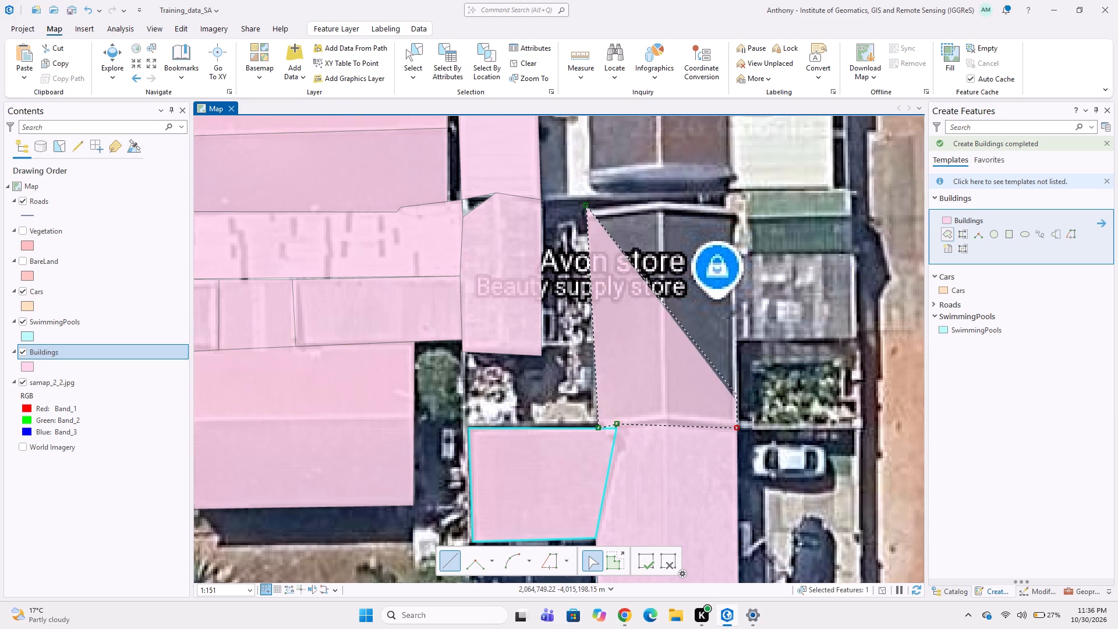
{"action": "double_click", "coordinate": [735, 206]}
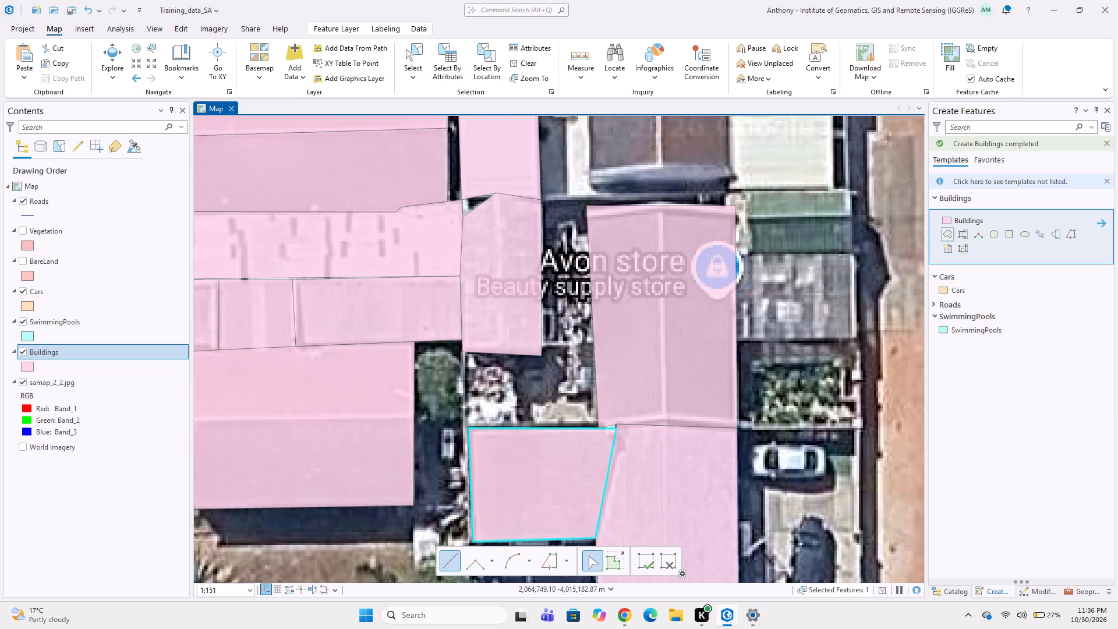
Digitize the dark brown gabled roof directly north of the Avon store polygon as a five-cornered Buildings polygon with a vertex at its northern ridge end.
{"action": "middle_click_drag", "start_coordinate": [671, 214], "coordinate": [691, 306]}
{"action": "middle_click_drag", "start_coordinate": [678, 229], "coordinate": [687, 315]}
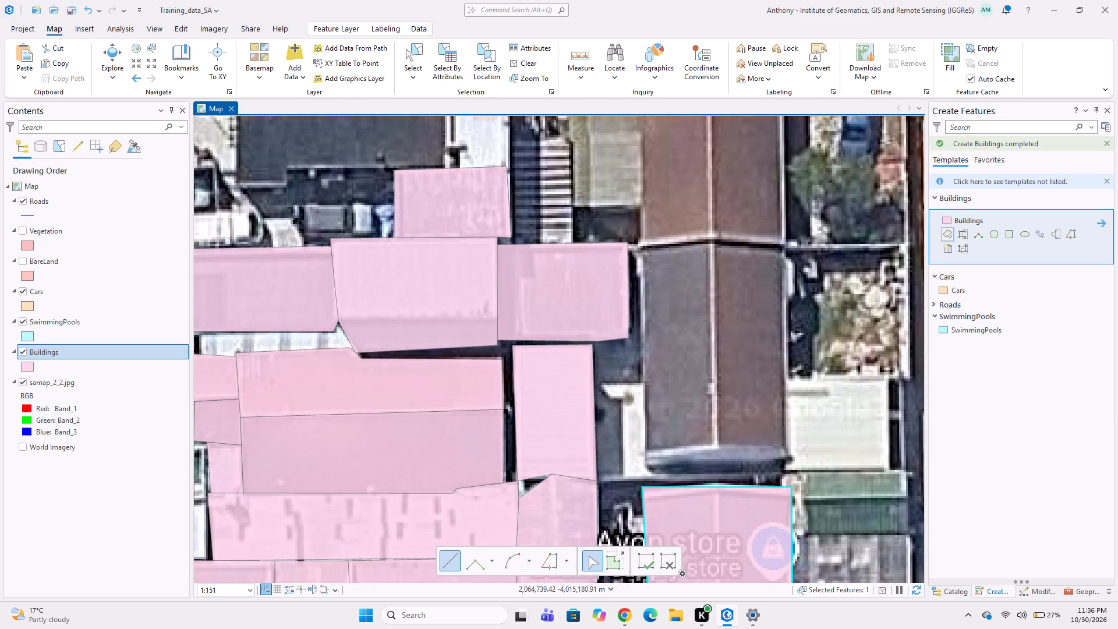
{"action": "left_click", "coordinate": [642, 472]}
{"action": "left_click", "coordinate": [786, 467]}
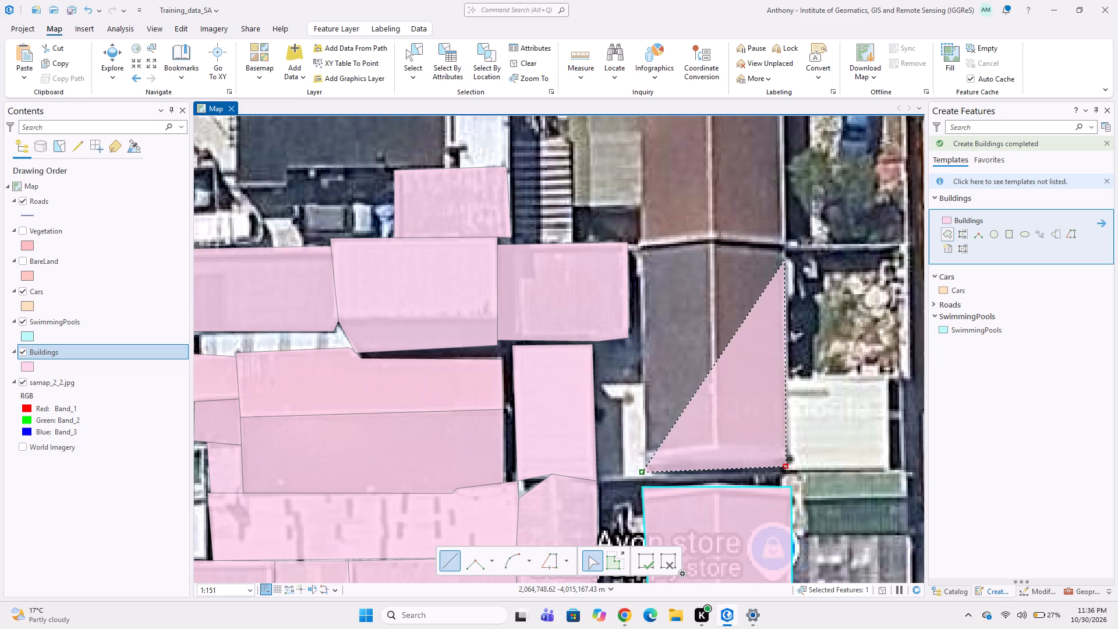
{"action": "left_click", "coordinate": [784, 253]}
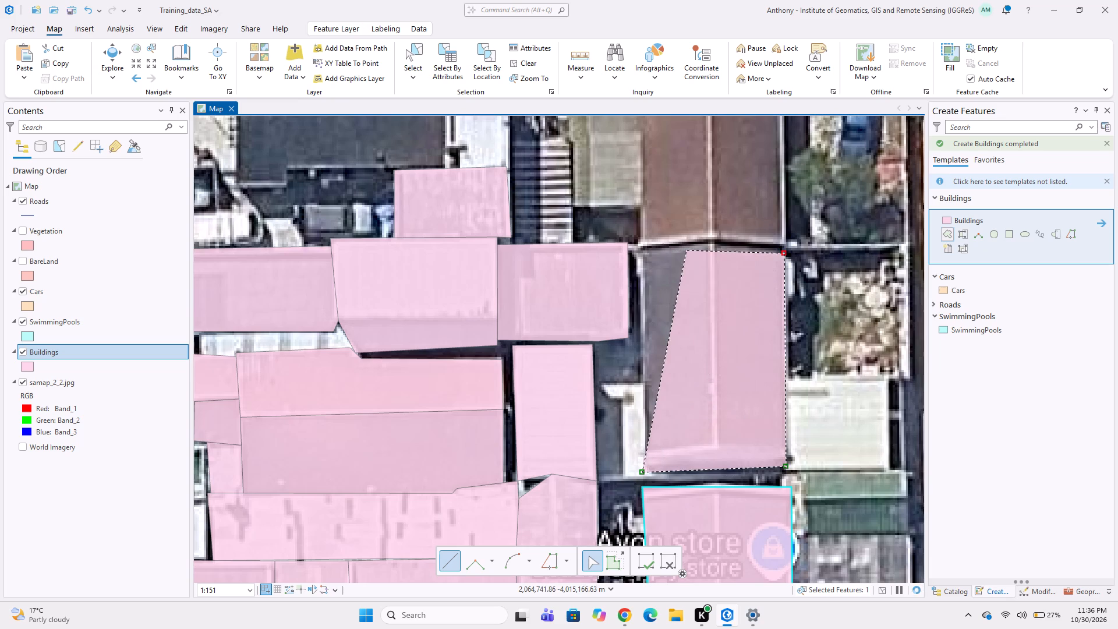
{"action": "left_click", "coordinate": [711, 241]}
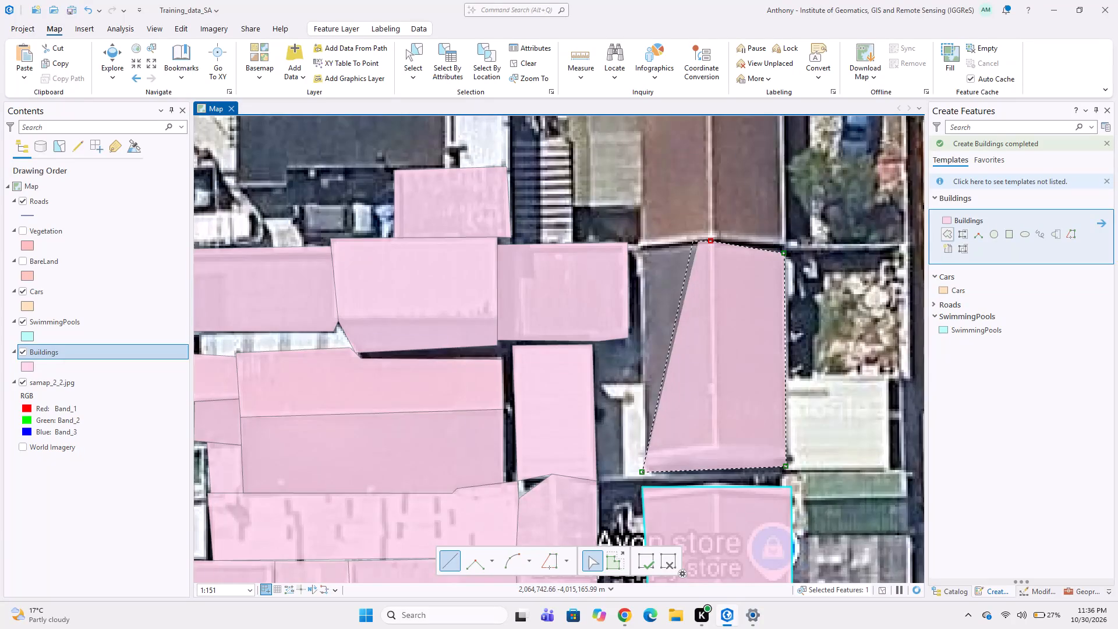
{"action": "double_click", "coordinate": [641, 252]}
Digitize the adjoining reddish-brown gabled roof to the north as a five-cornered Buildings polygon snapped to the peaked northern edge of the previous polygon.
{"action": "middle_click_drag", "start_coordinate": [698, 281], "coordinate": [696, 413]}
{"action": "middle_click_drag", "start_coordinate": [689, 394], "coordinate": [681, 316]}
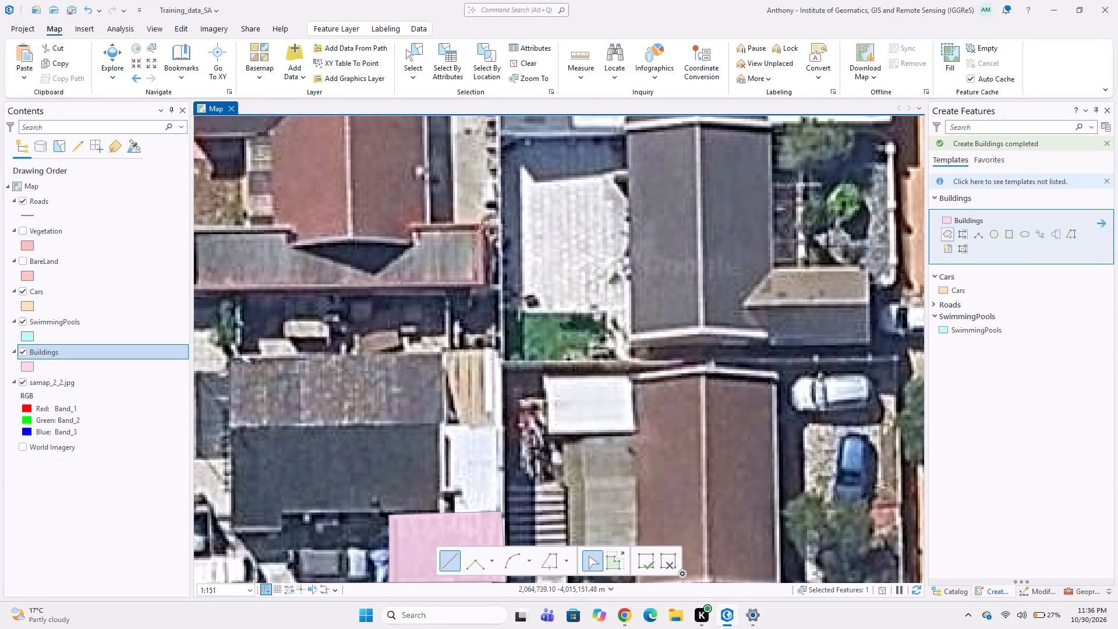
{"action": "left_click", "coordinate": [630, 369]}
{"action": "middle_click_drag", "start_coordinate": [648, 436], "coordinate": [619, 345]}
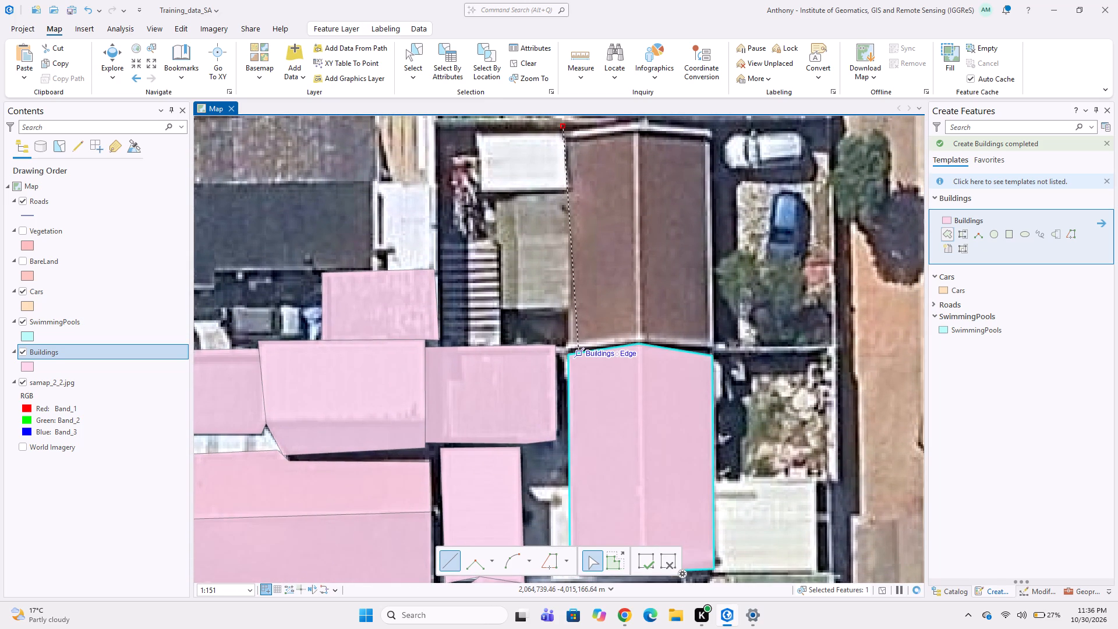
{"action": "left_click", "coordinate": [570, 354]}
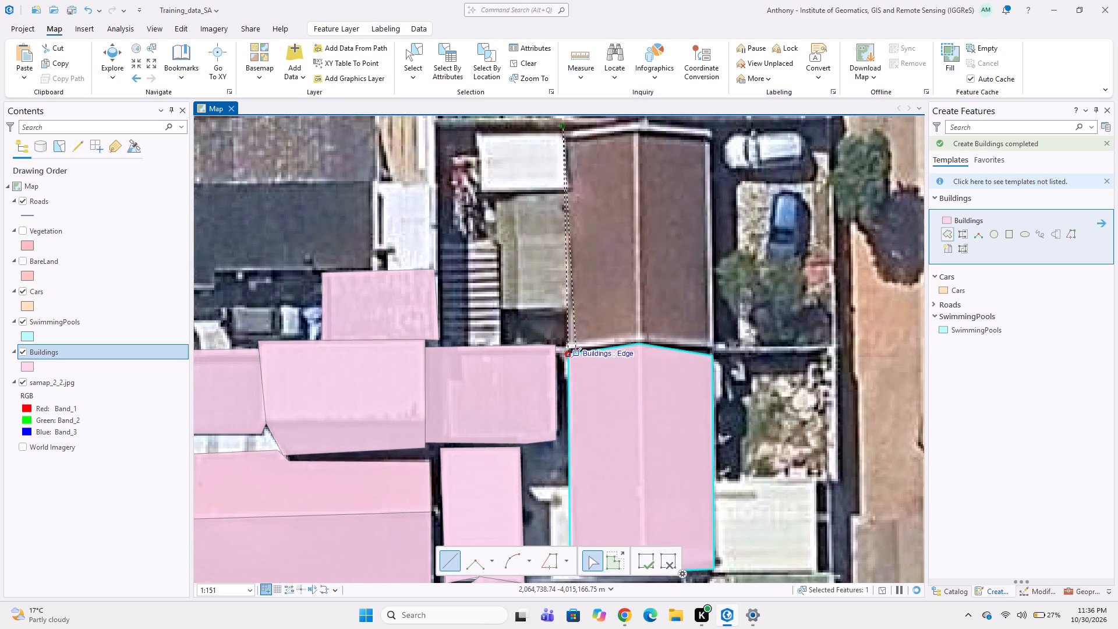
{"action": "left_click", "coordinate": [639, 349]}
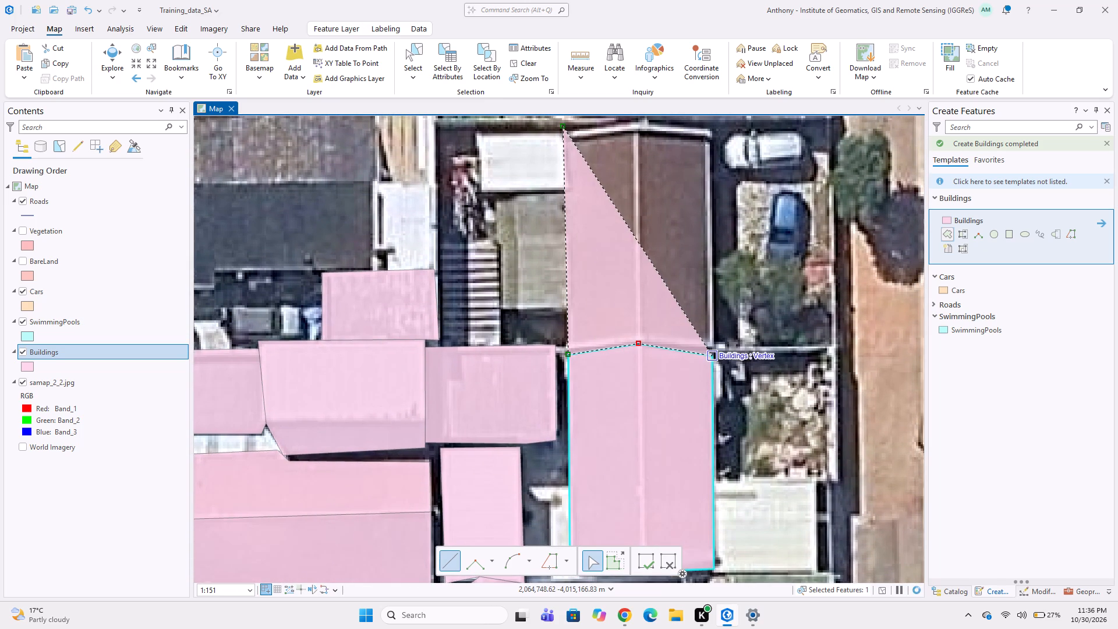
{"action": "left_click", "coordinate": [714, 361]}
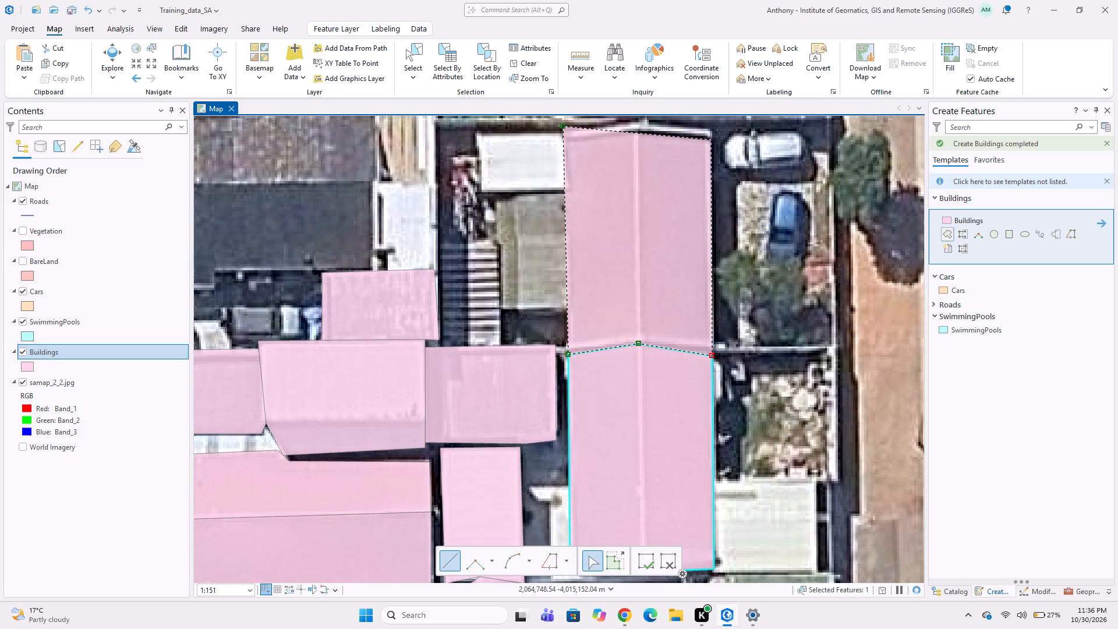
{"action": "double_click", "coordinate": [709, 129]}
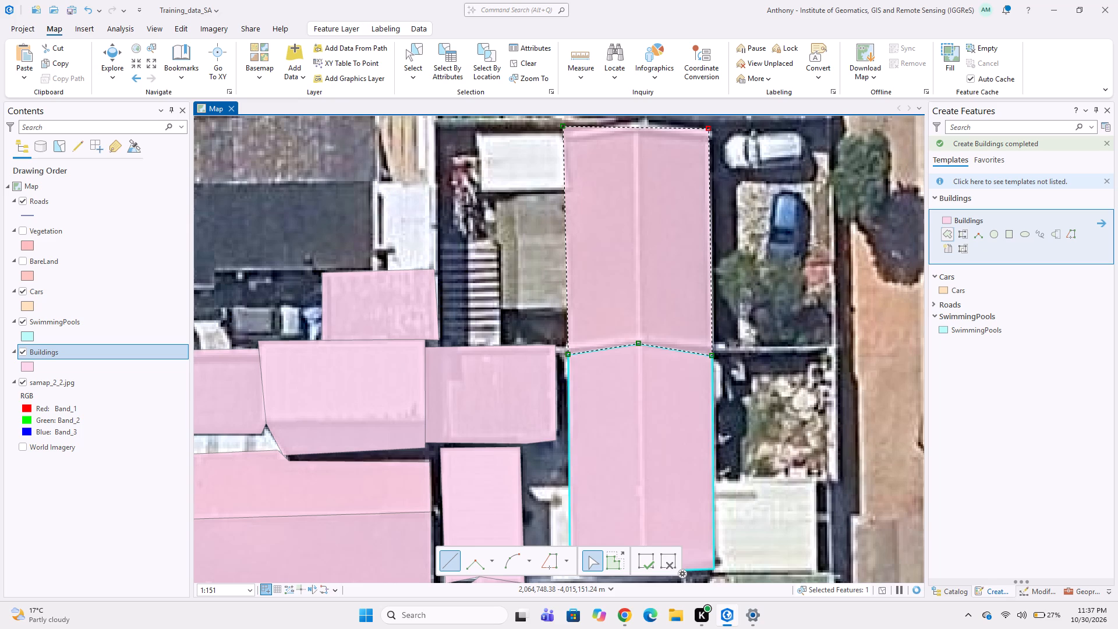
Digitize the small white roof at the northwest corner of the reddish-brown roof as a four-cornered Buildings polygon snapped to its western edge.
{"action": "middle_click_drag", "start_coordinate": [642, 132], "coordinate": [649, 277]}
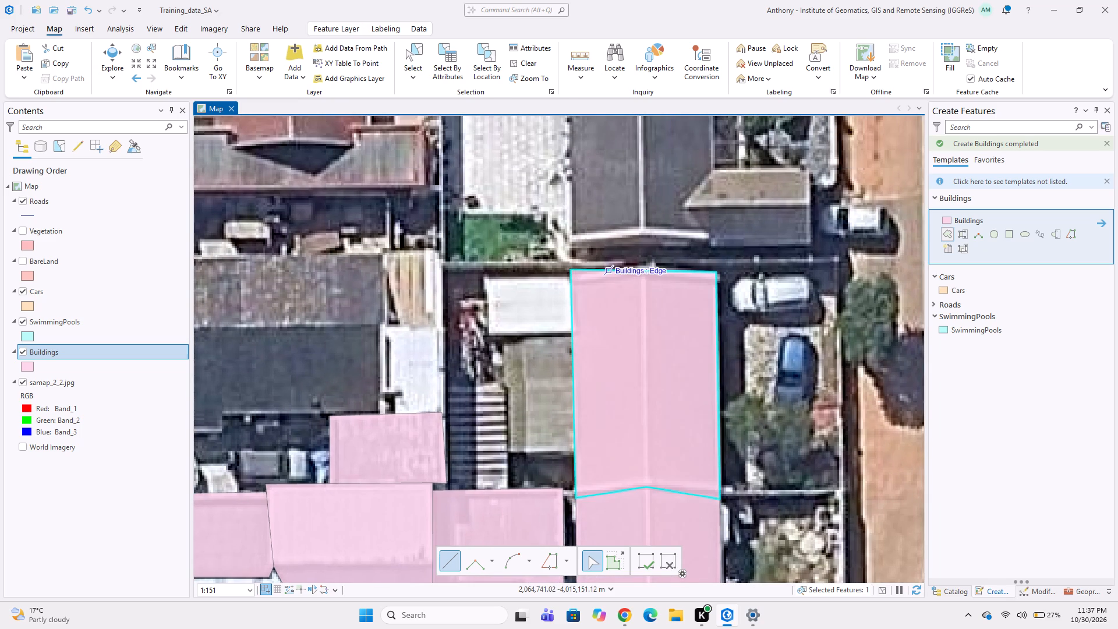
{"action": "middle_click_drag", "start_coordinate": [610, 264], "coordinate": [676, 192]}
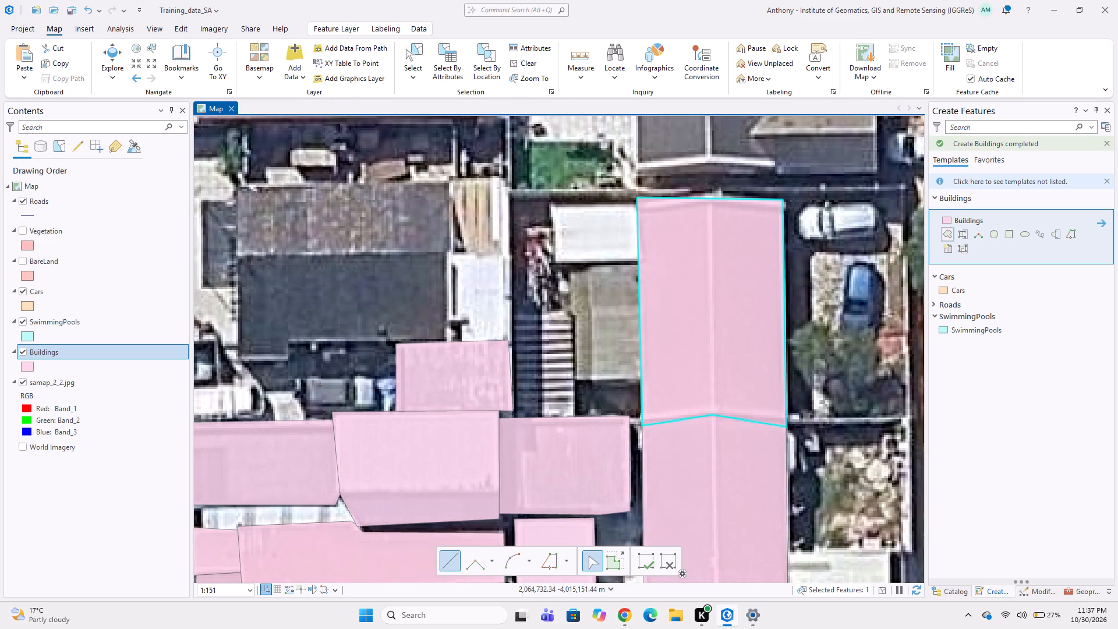
{"action": "left_click", "coordinate": [549, 203]}
{"action": "left_click", "coordinate": [636, 206]}
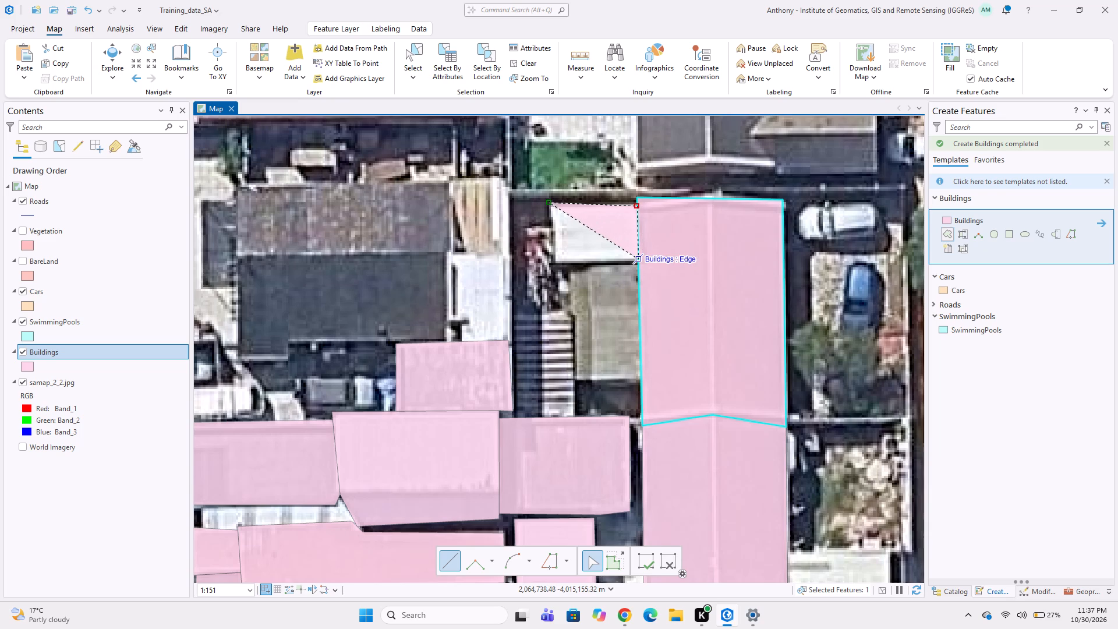
{"action": "left_click", "coordinate": [641, 259]}
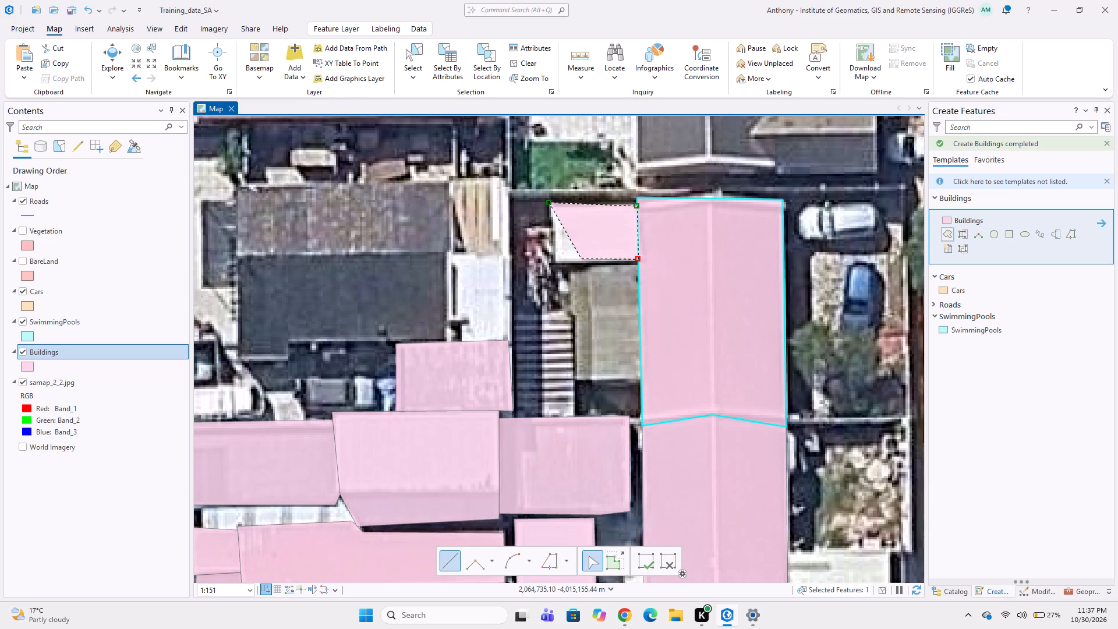
{"action": "double_click", "coordinate": [556, 264]}
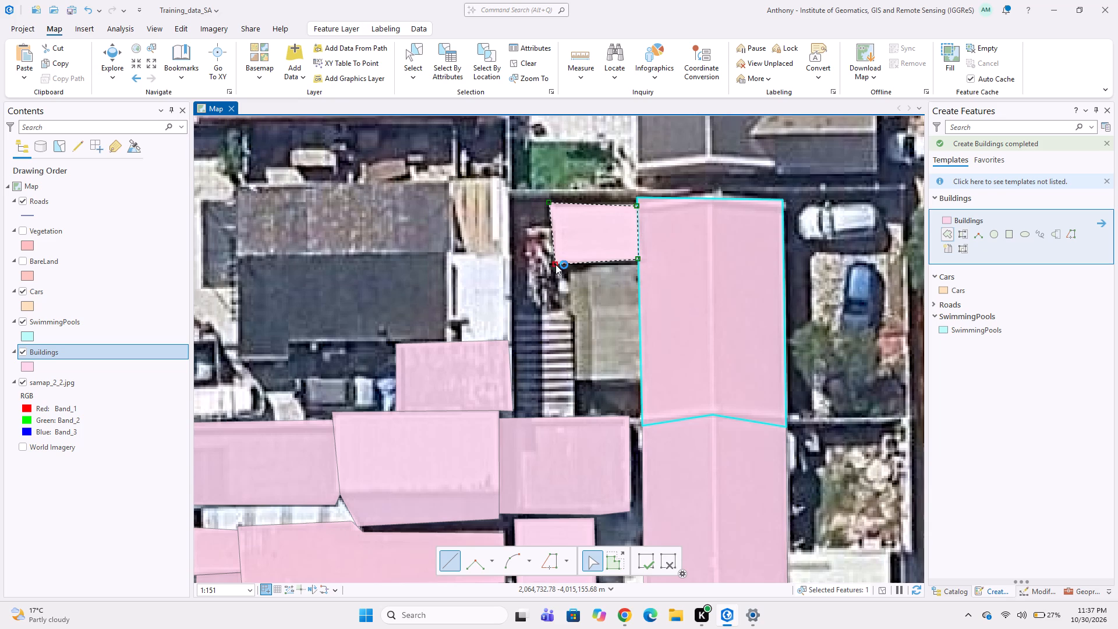
Digitize the olive-grey roof directly south of the small white roof as a four-cornered Buildings polygon snapped to both neighbouring polygons.
{"action": "left_click", "coordinate": [569, 265]}
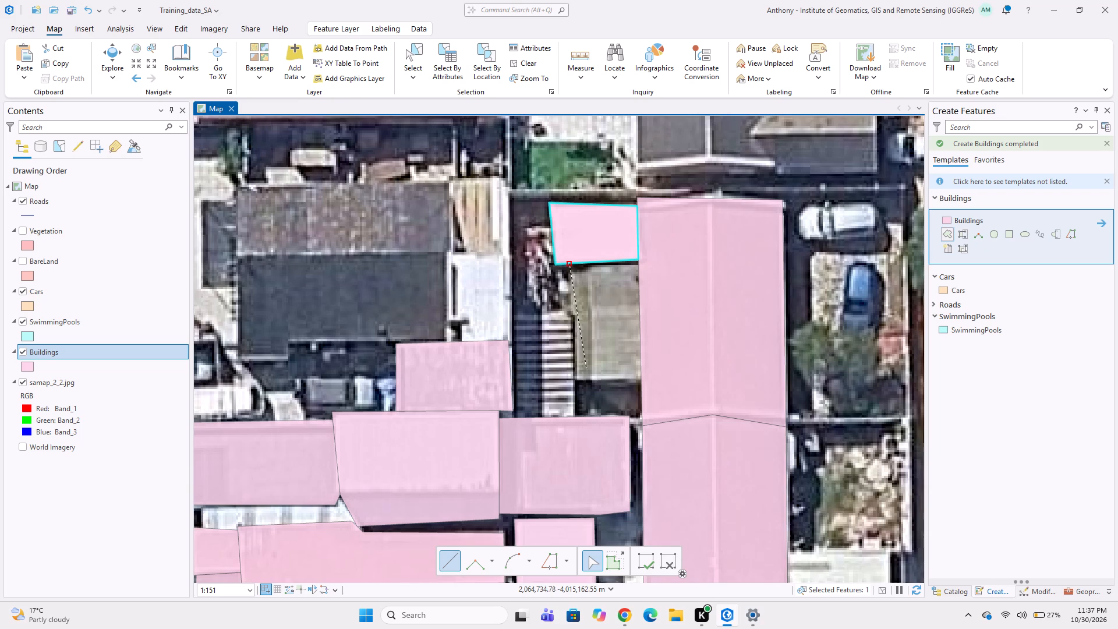
{"action": "left_click", "coordinate": [572, 381]}
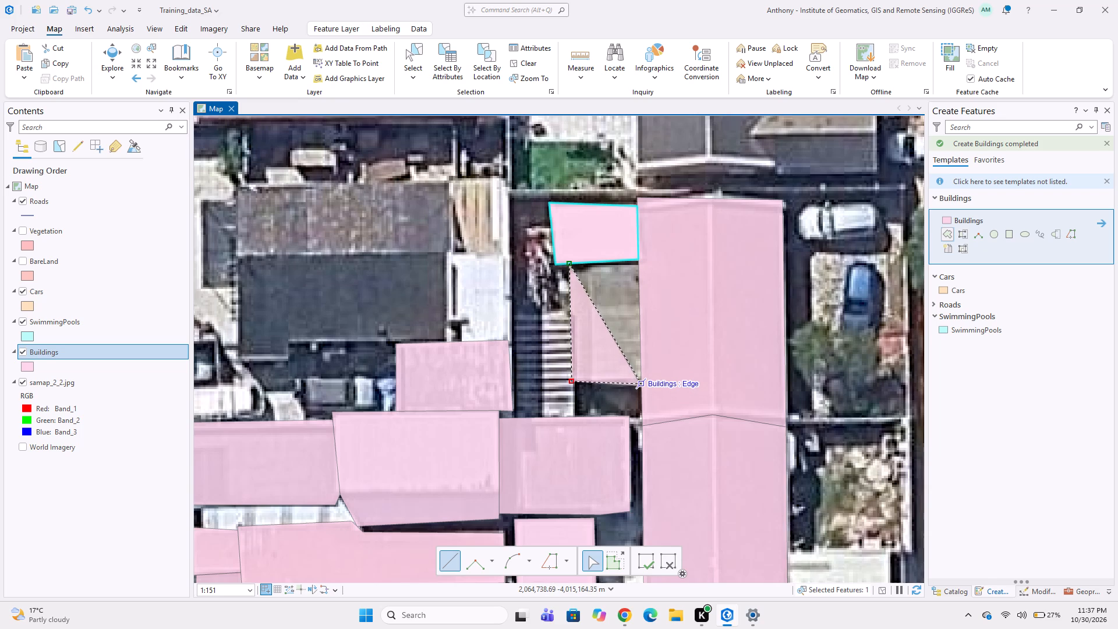
{"action": "left_click", "coordinate": [645, 380]}
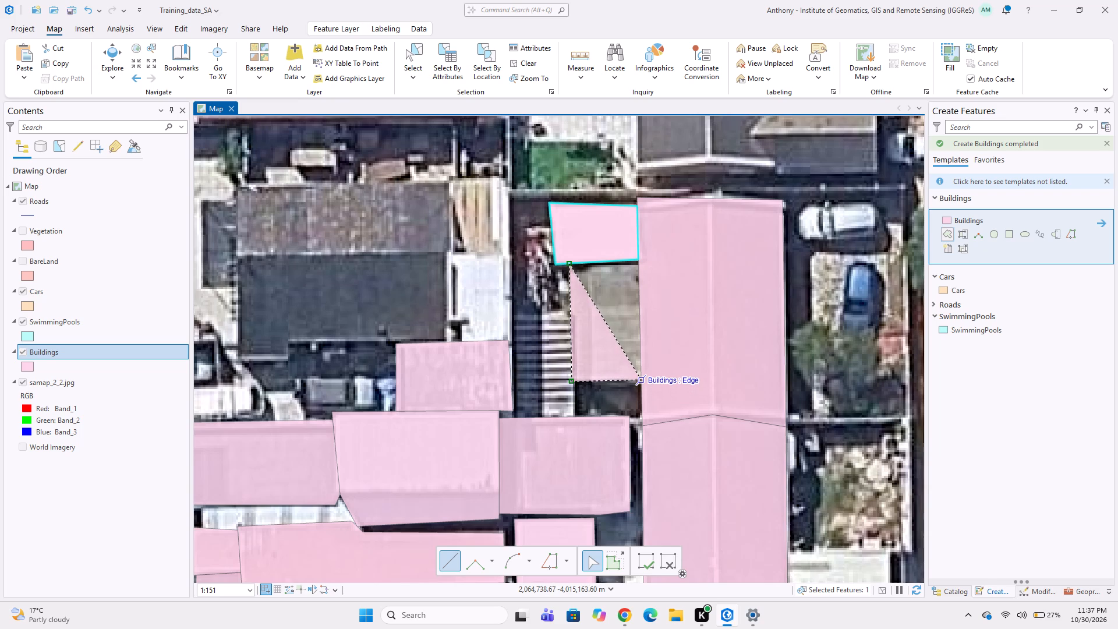
{"action": "double_click", "coordinate": [641, 258]}
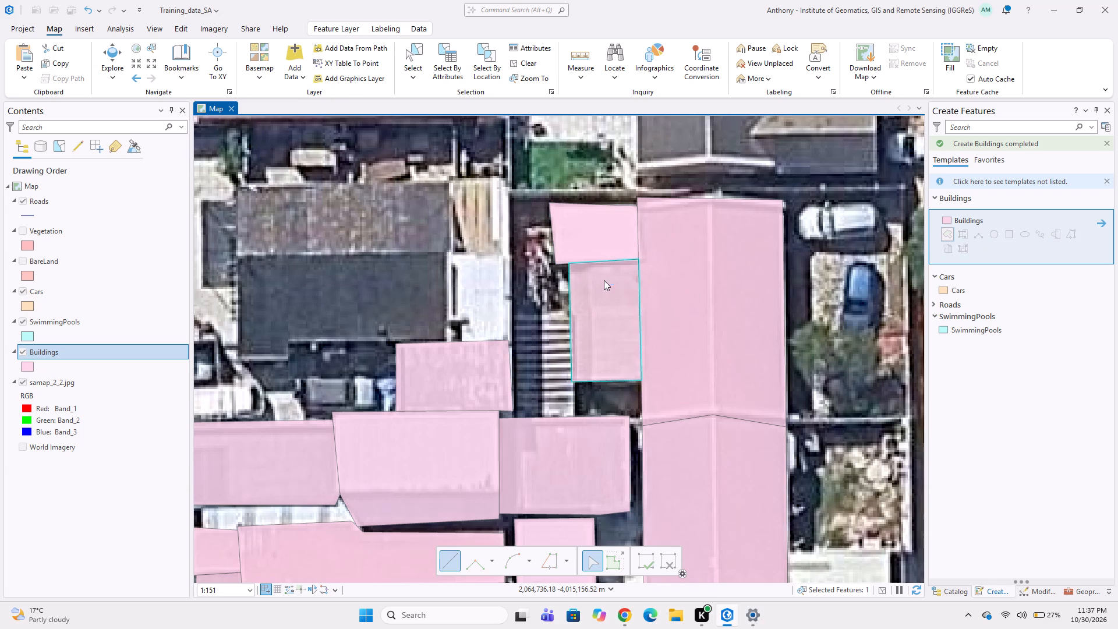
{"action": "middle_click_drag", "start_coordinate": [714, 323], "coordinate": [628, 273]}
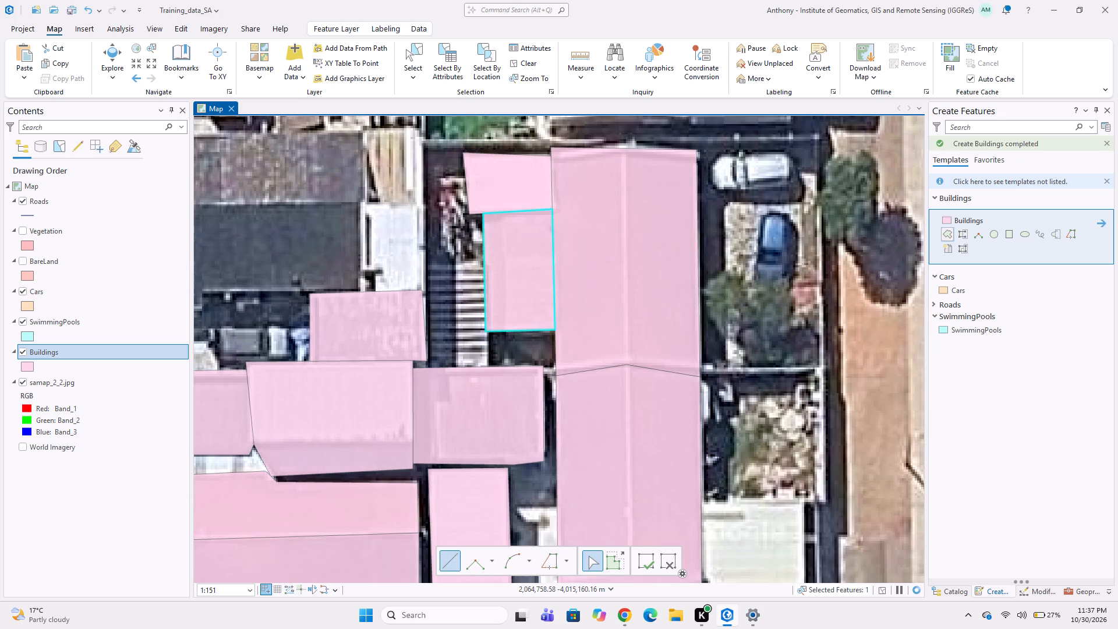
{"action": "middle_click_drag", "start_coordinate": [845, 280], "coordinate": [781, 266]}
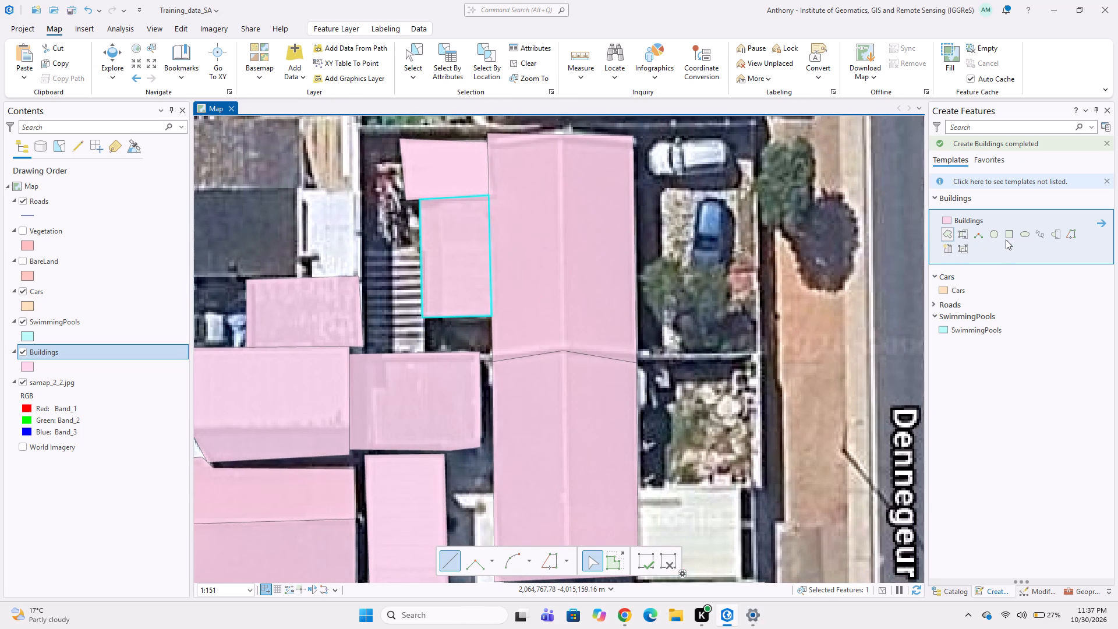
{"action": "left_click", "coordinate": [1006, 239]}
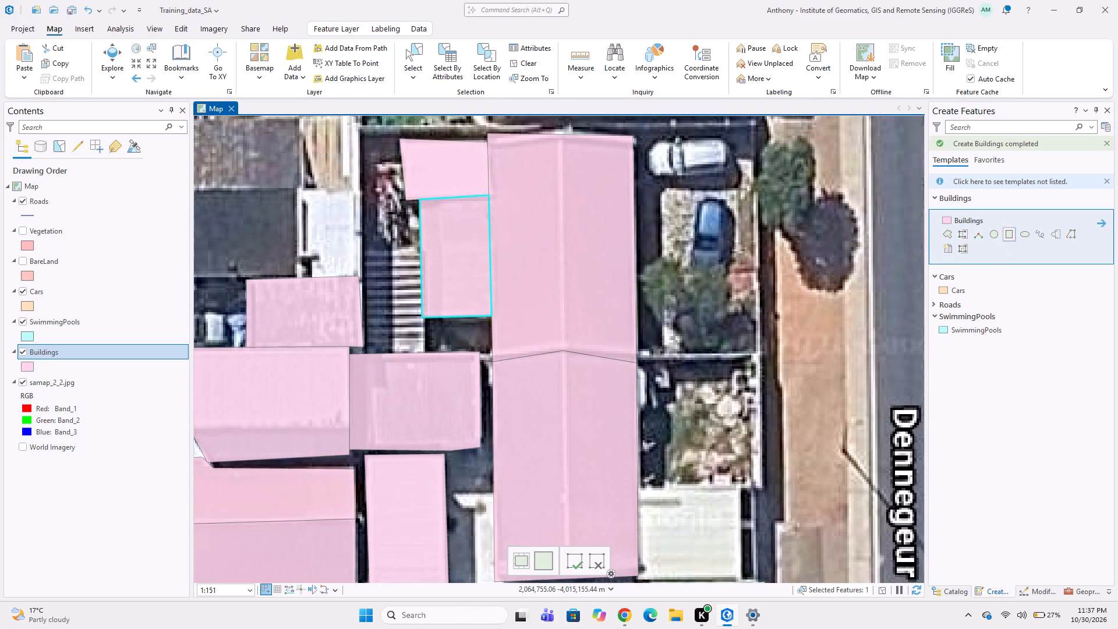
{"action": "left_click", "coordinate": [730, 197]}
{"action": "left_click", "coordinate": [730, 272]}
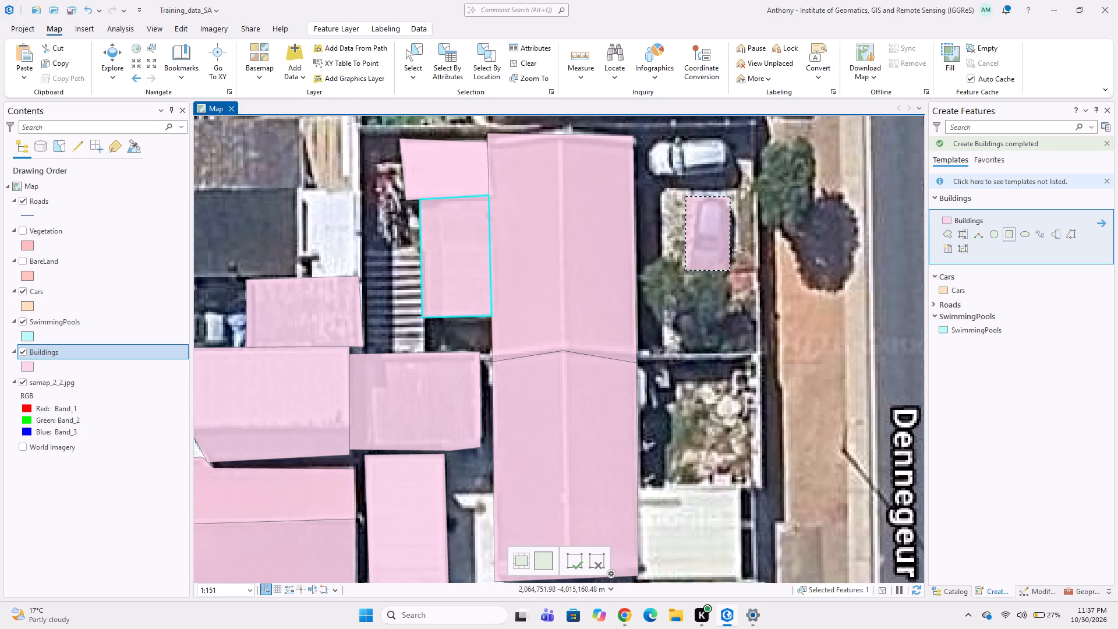
Digitize the blue car parked in the yard east of the northern gabled roof as a rectangular Cars polygon aligned to the car's direction.
{"action": "left_click", "coordinate": [943, 292]}
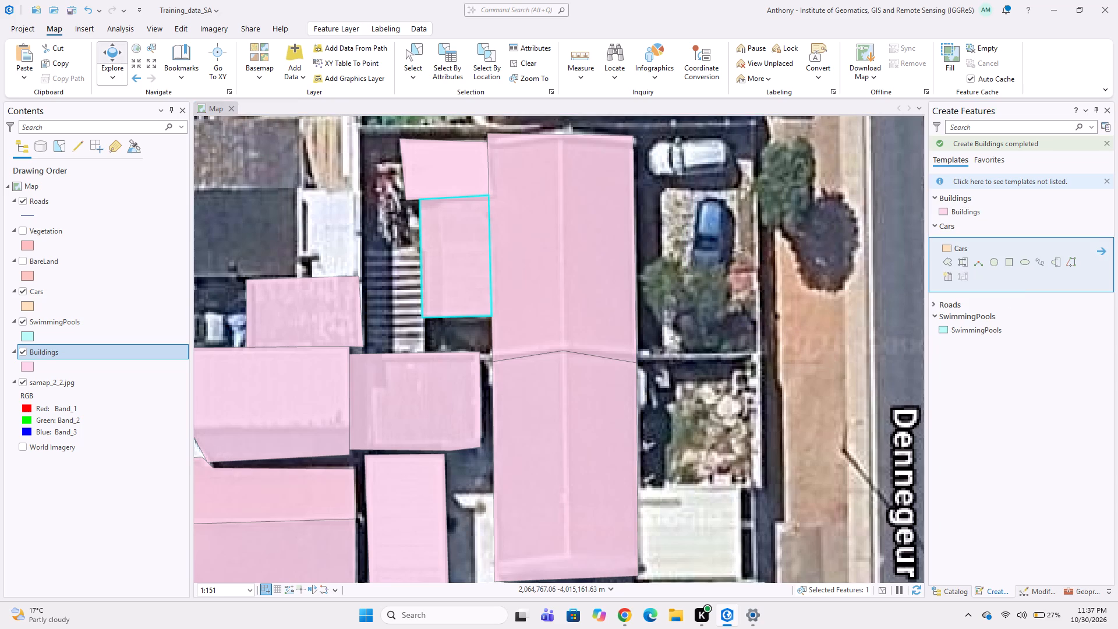
{"action": "left_click", "coordinate": [1011, 258]}
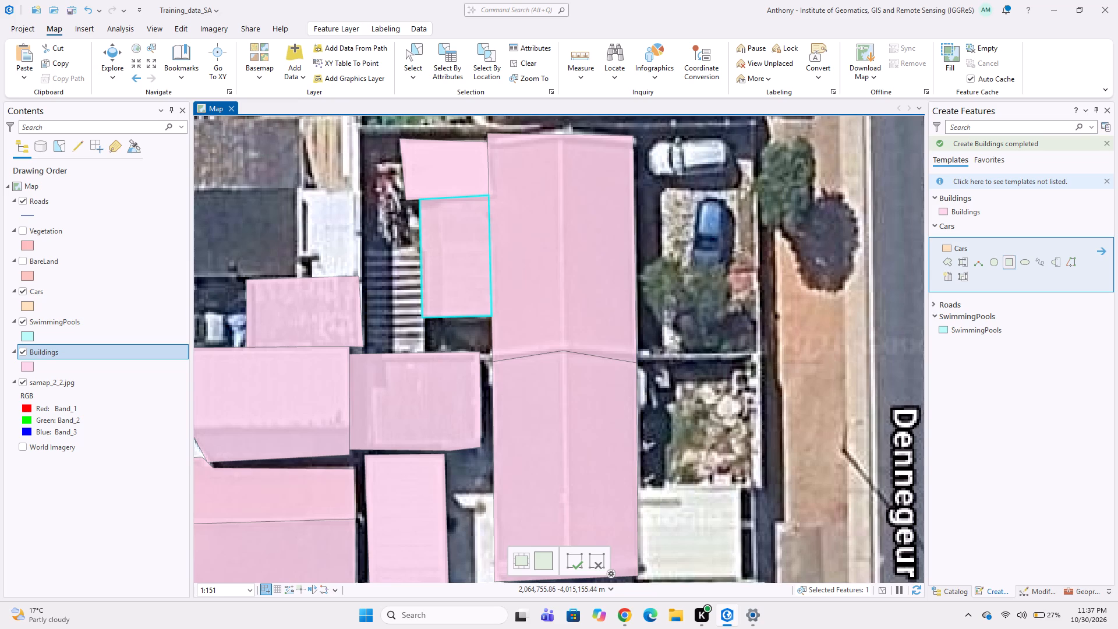
{"action": "middle_click", "coordinate": [742, 199]}
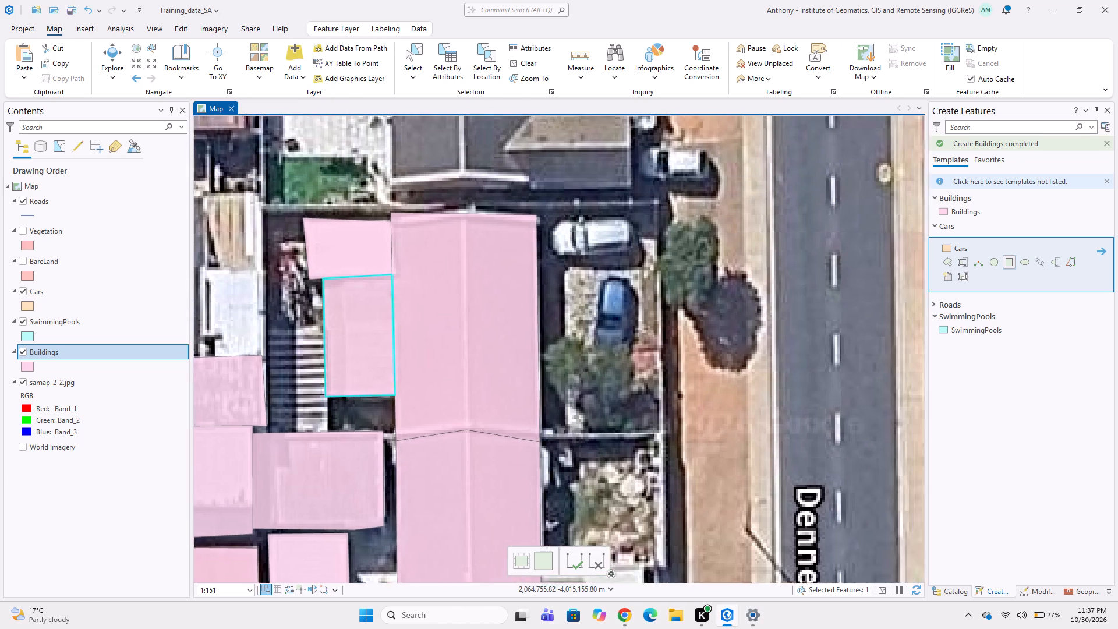
{"action": "middle_click_drag", "start_coordinate": [532, 374], "coordinate": [615, 352]}
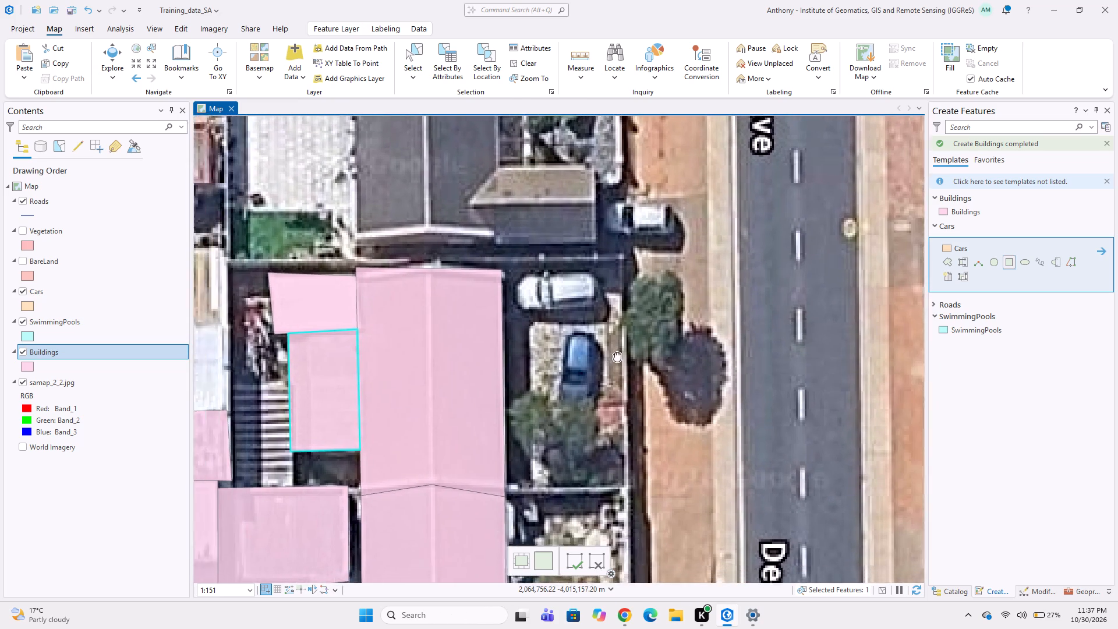
{"action": "middle_click_drag", "start_coordinate": [615, 352], "coordinate": [620, 351]}
{"action": "scroll", "coordinate": [620, 351], "scroll_direction": "up", "scroll_amount": 1}
{"action": "middle_click", "coordinate": [636, 363]}
{"action": "scroll", "coordinate": [636, 363], "scroll_direction": "up", "scroll_amount": 1}
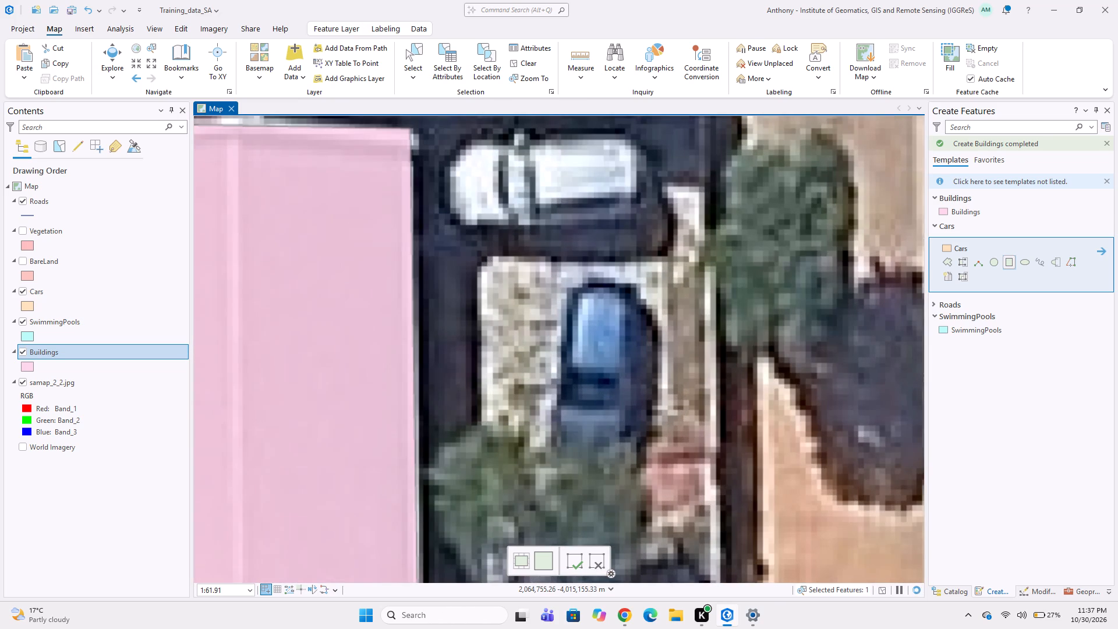
{"action": "left_click", "coordinate": [661, 272]}
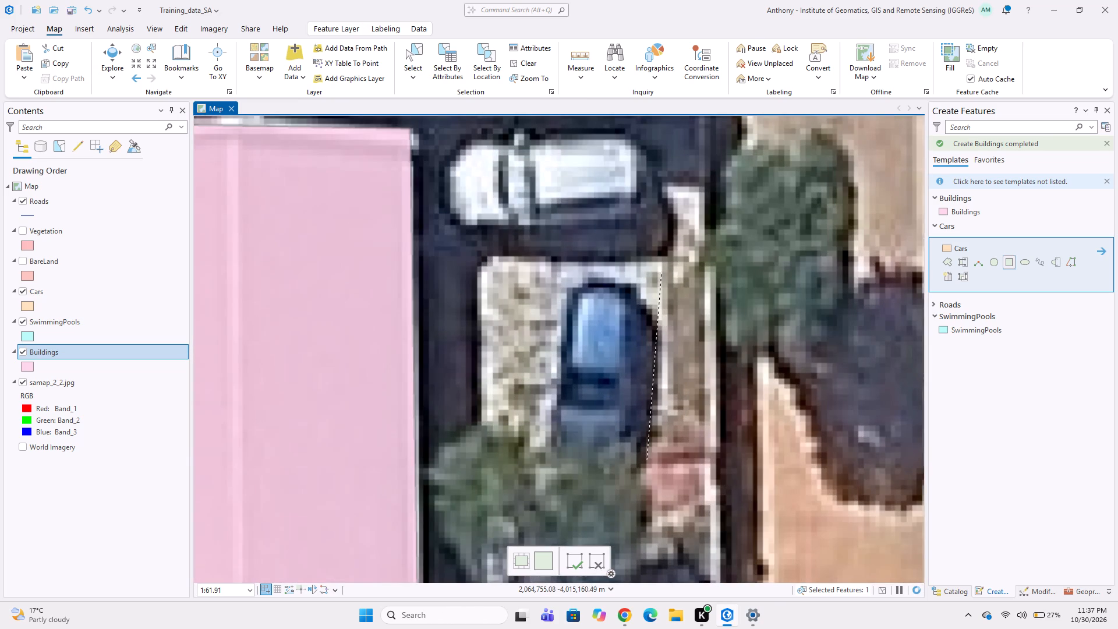
{"action": "left_click", "coordinate": [647, 460]}
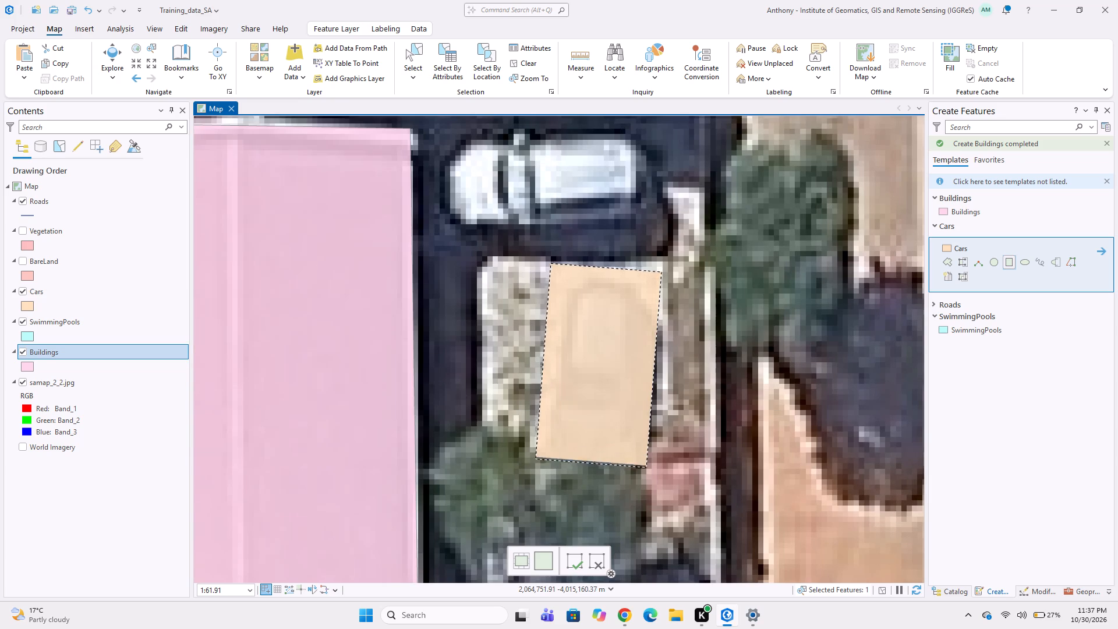
{"action": "left_click", "coordinate": [533, 454]}
Digitize the white car parked directly north of the blue car as a rectangular Cars polygon.
{"action": "middle_click_drag", "start_coordinate": [472, 316], "coordinate": [508, 427]}
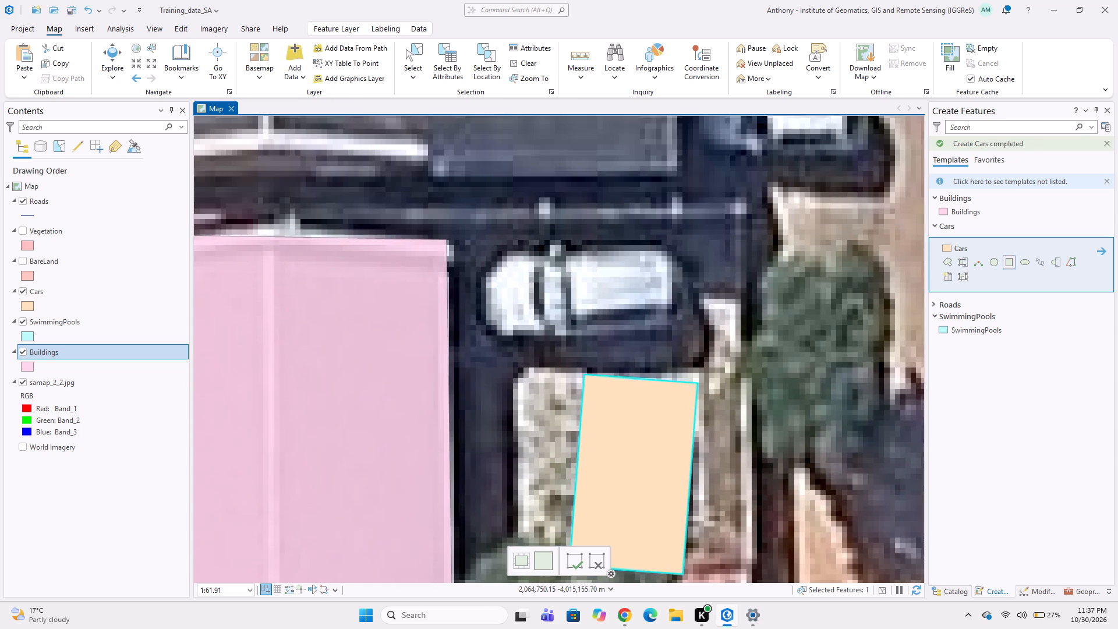
{"action": "left_click", "coordinate": [468, 231]}
{"action": "left_click", "coordinate": [696, 237]}
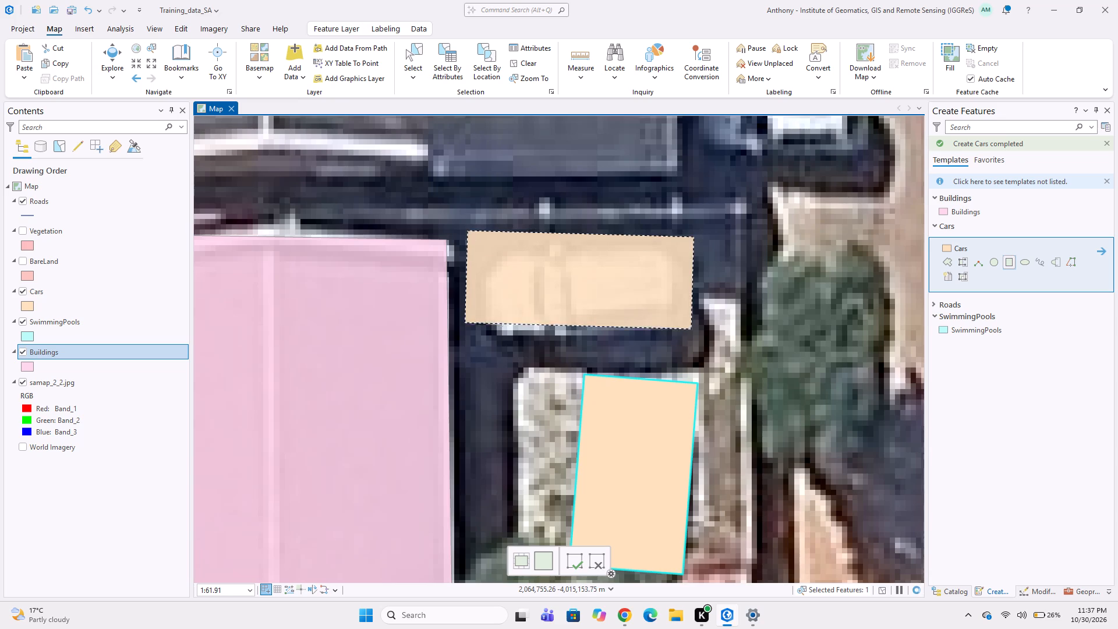
{"action": "left_click", "coordinate": [693, 347]}
Digitize the black car in the paved yard at the corner of Frigate Rd and Dennegeur Ave as a rectangular Cars polygon.
{"action": "scroll", "coordinate": [600, 394], "scroll_direction": "down", "scroll_amount": 2}
{"action": "scroll", "coordinate": [537, 404], "scroll_direction": "down", "scroll_amount": 2}
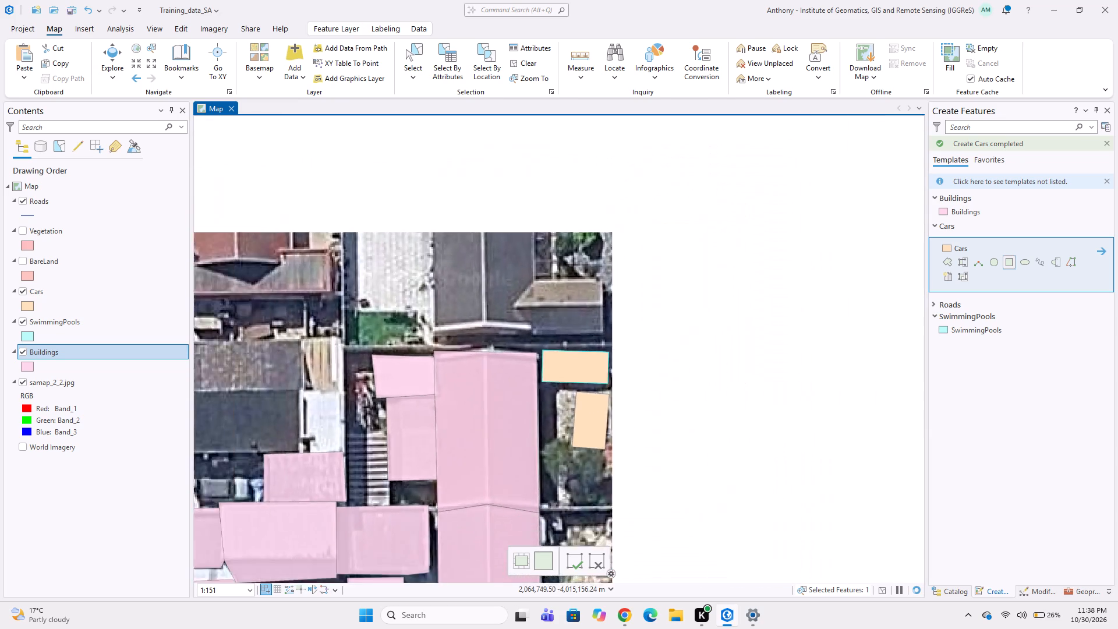
{"action": "middle_click_drag", "start_coordinate": [457, 441], "coordinate": [521, 363]}
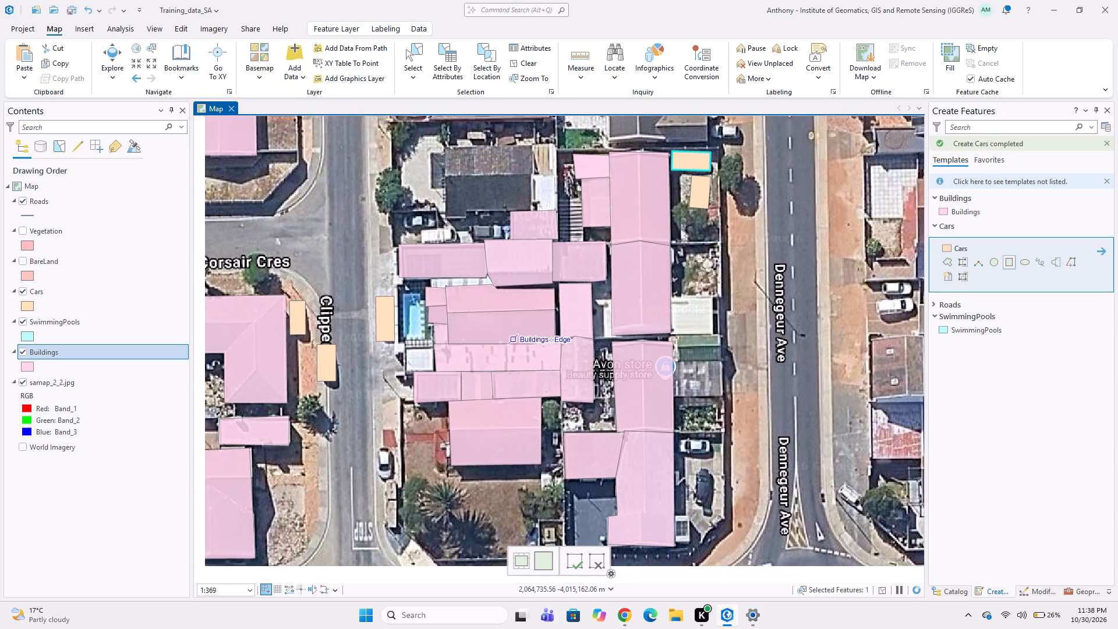
{"action": "middle_click_drag", "start_coordinate": [562, 220], "coordinate": [581, 300]}
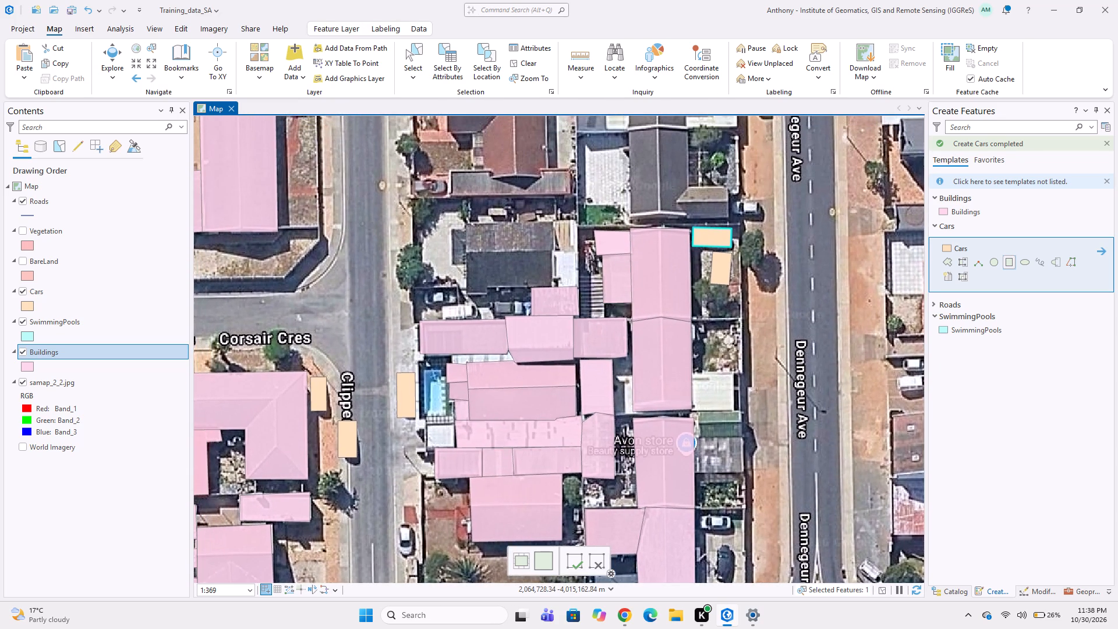
{"action": "scroll", "coordinate": [571, 366], "scroll_direction": "down", "scroll_amount": 3}
{"action": "scroll", "coordinate": [629, 434], "scroll_direction": "up", "scroll_amount": 1}
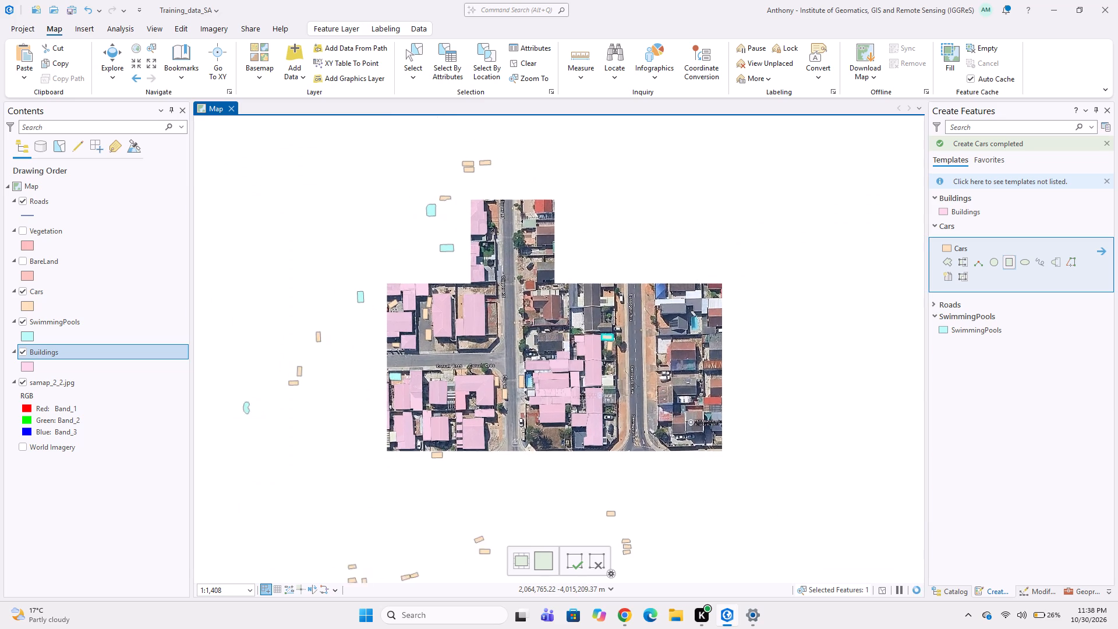
{"action": "middle_click_drag", "start_coordinate": [606, 430], "coordinate": [575, 342]}
{"action": "scroll", "coordinate": [569, 337], "scroll_direction": "up", "scroll_amount": 2}
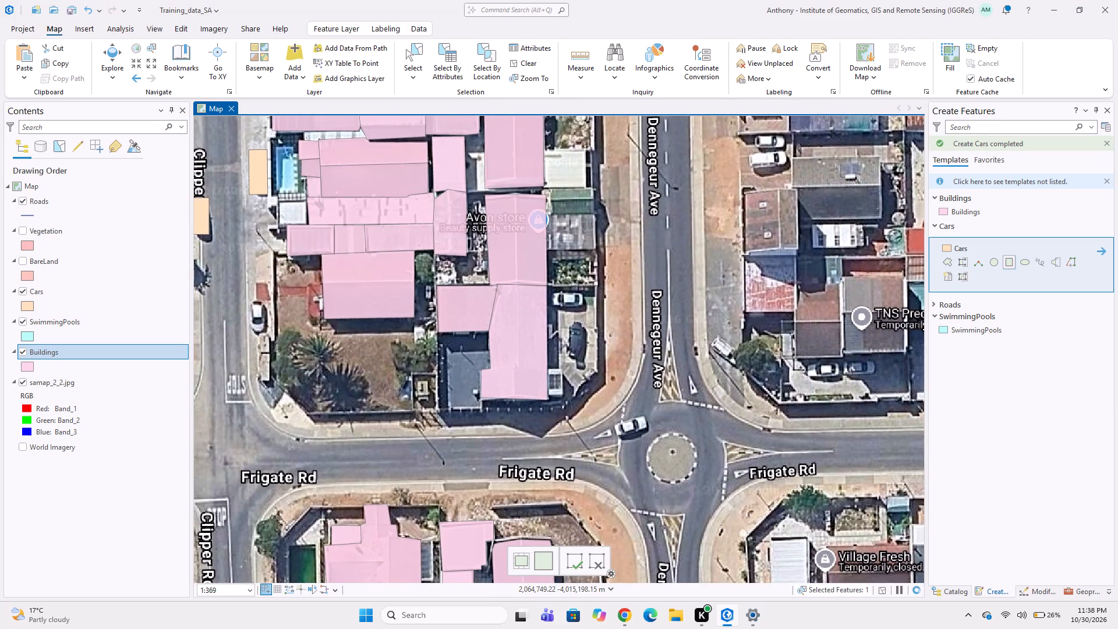
{"action": "scroll", "coordinate": [579, 301], "scroll_direction": "up", "scroll_amount": 2}
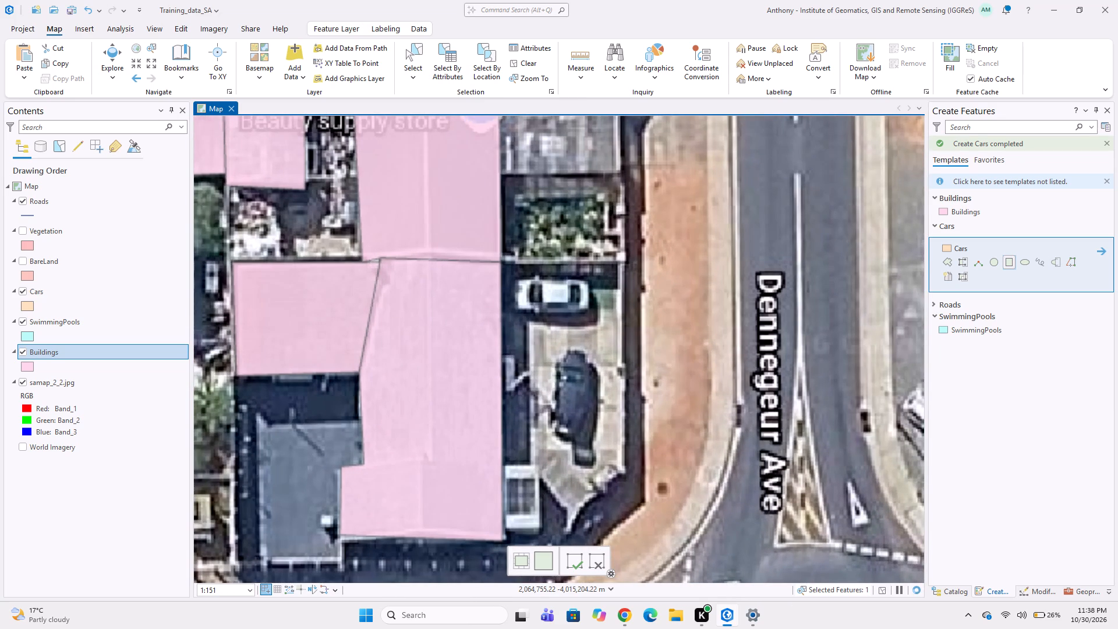
{"action": "left_click", "coordinate": [592, 348]}
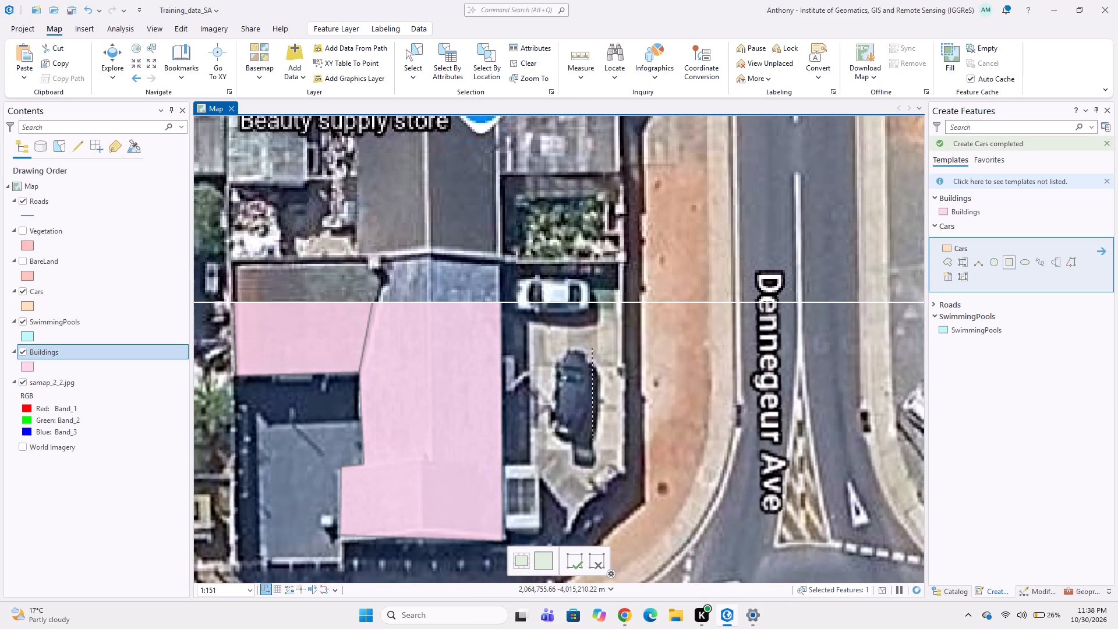
{"action": "left_click", "coordinate": [593, 440]}
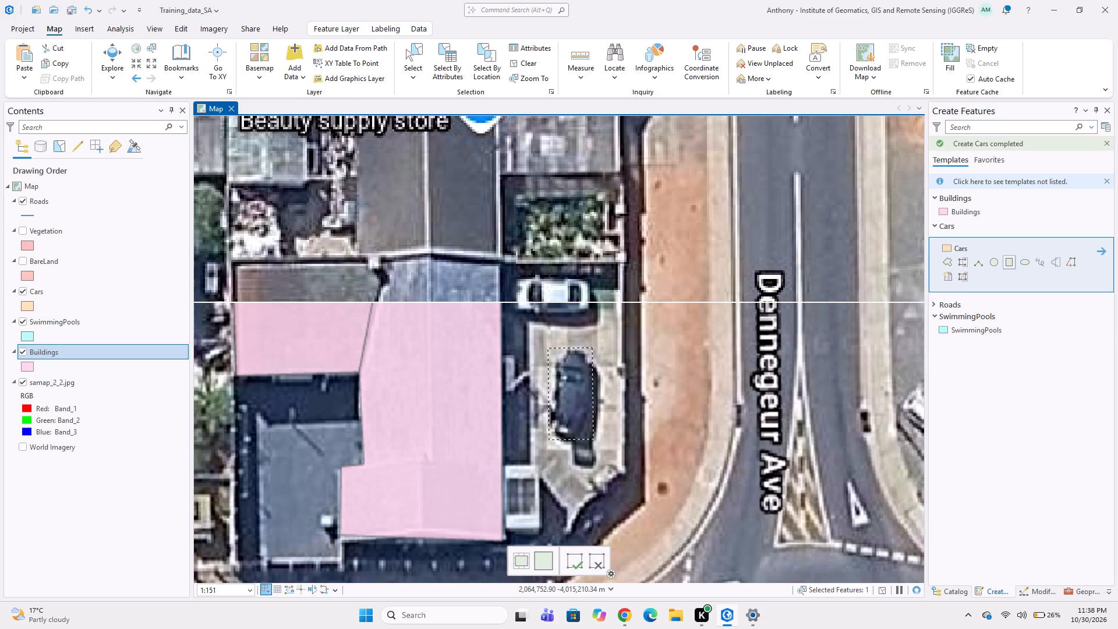
{"action": "left_click", "coordinate": [549, 440]}
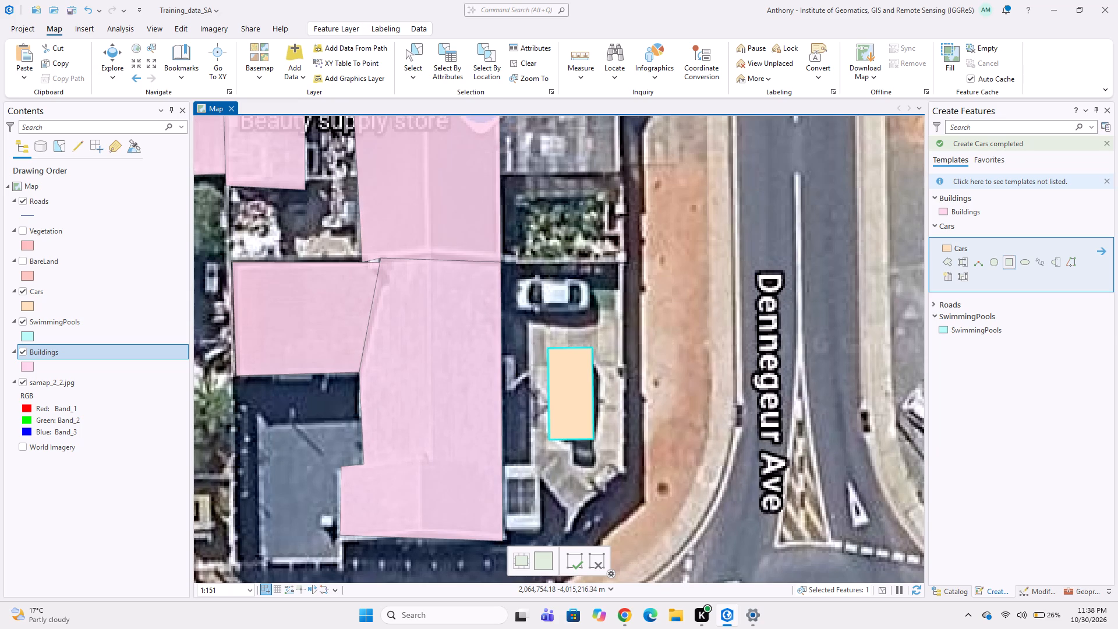
Digitize the white car directly north of the black car as a four-cornered freeform Cars polygon.
{"action": "left_click", "coordinate": [571, 564]}
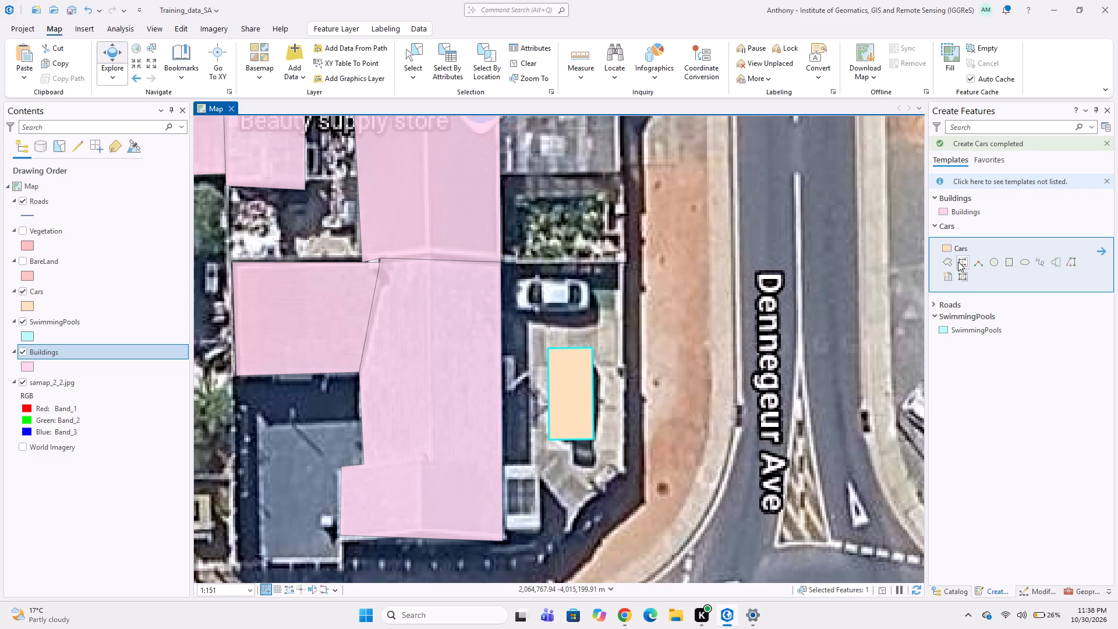
{"action": "left_click", "coordinate": [953, 262]}
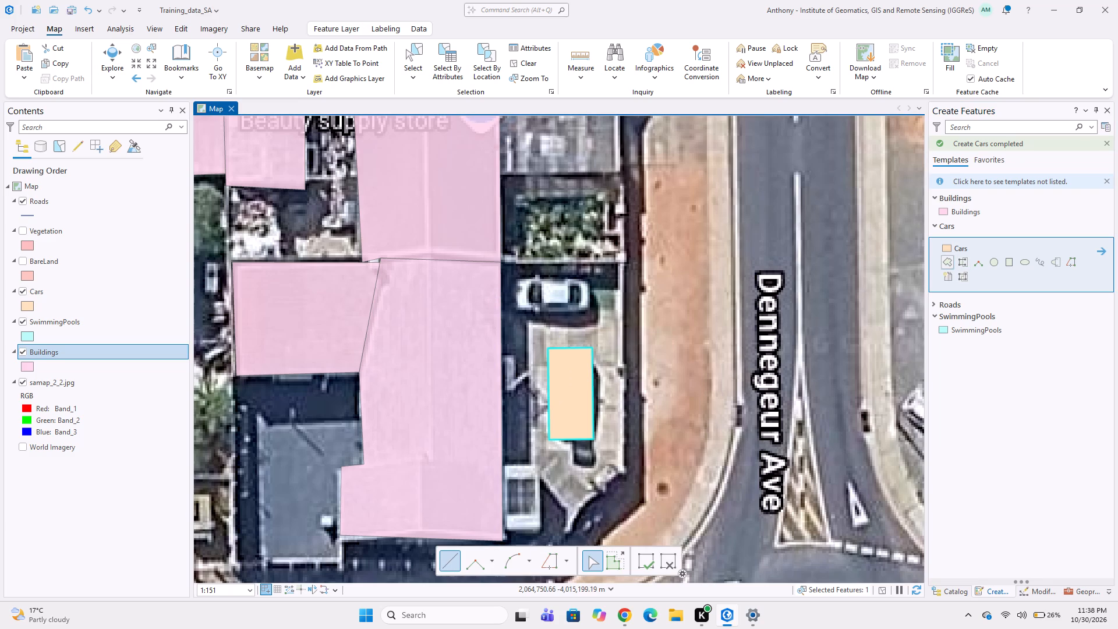
{"action": "left_click", "coordinate": [508, 274]}
{"action": "left_click", "coordinate": [592, 271]}
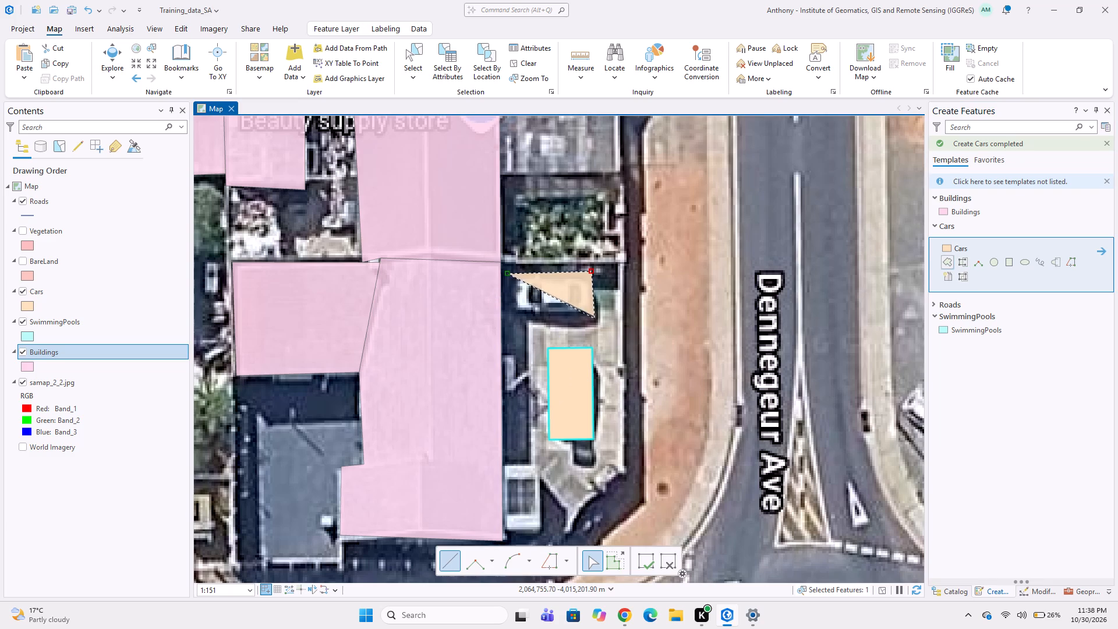
{"action": "left_click", "coordinate": [593, 319]}
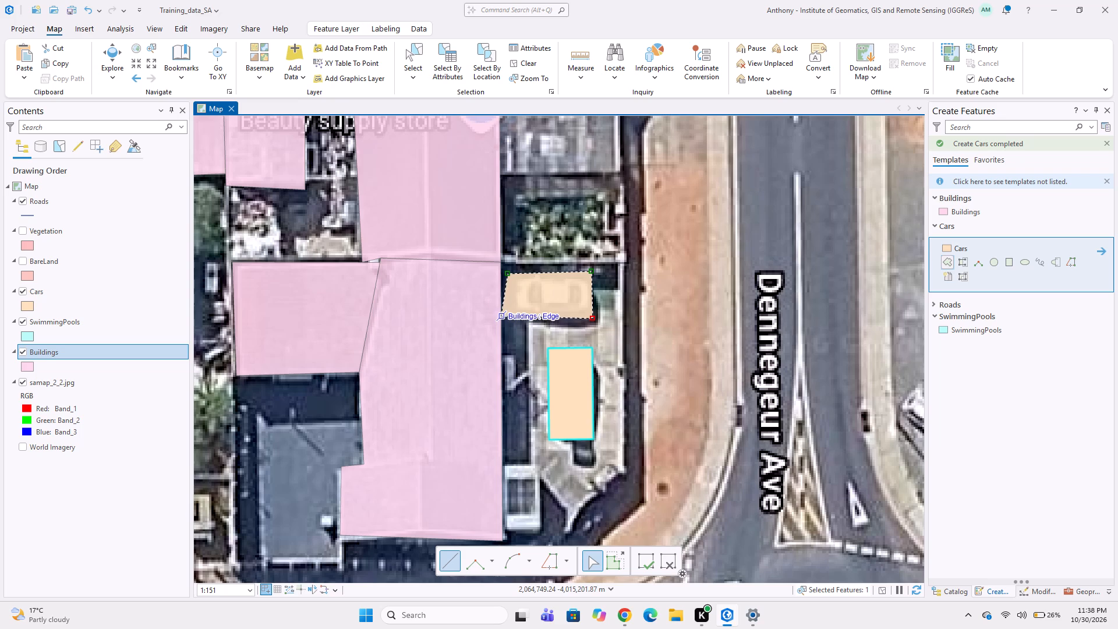
{"action": "double_click", "coordinate": [511, 316]}
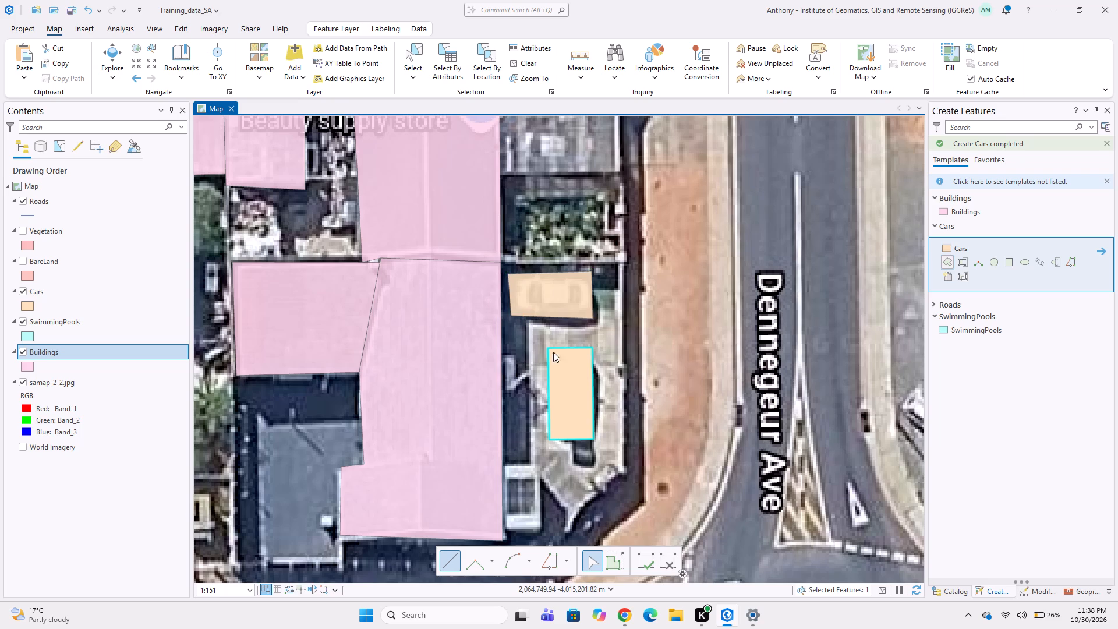
Digitize the grey roof adjoining the Avon store building's east side as a four-cornered Cars polygon snapped to the building's edge.
{"action": "scroll", "coordinate": [707, 430], "scroll_direction": "down", "scroll_amount": 2}
{"action": "middle_click_drag", "start_coordinate": [661, 440], "coordinate": [653, 361]}
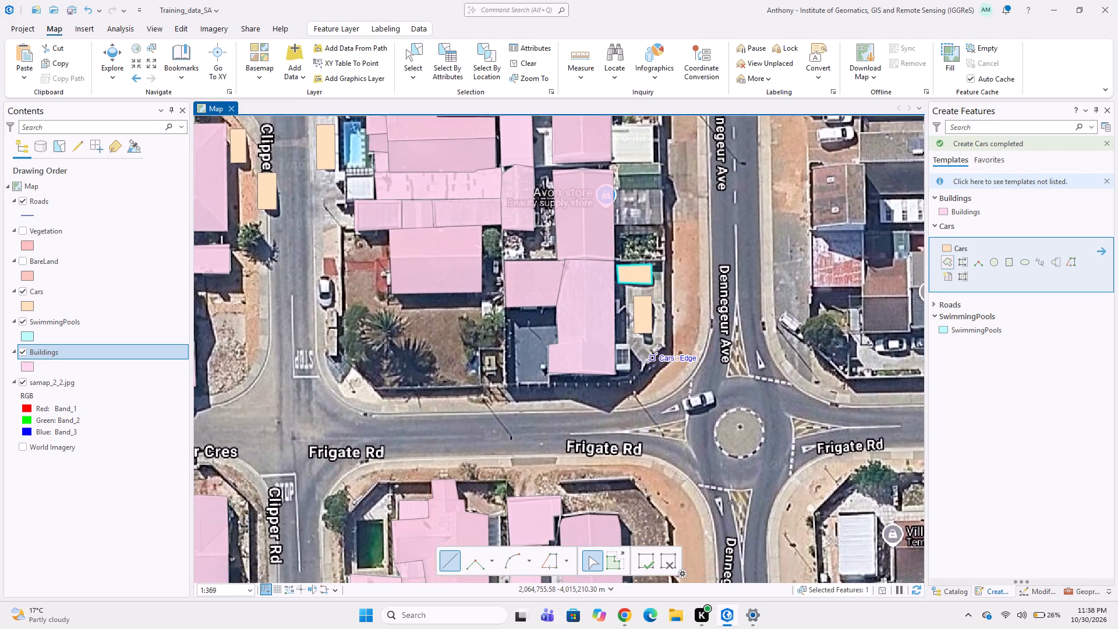
{"action": "middle_click_drag", "start_coordinate": [716, 379], "coordinate": [674, 455]}
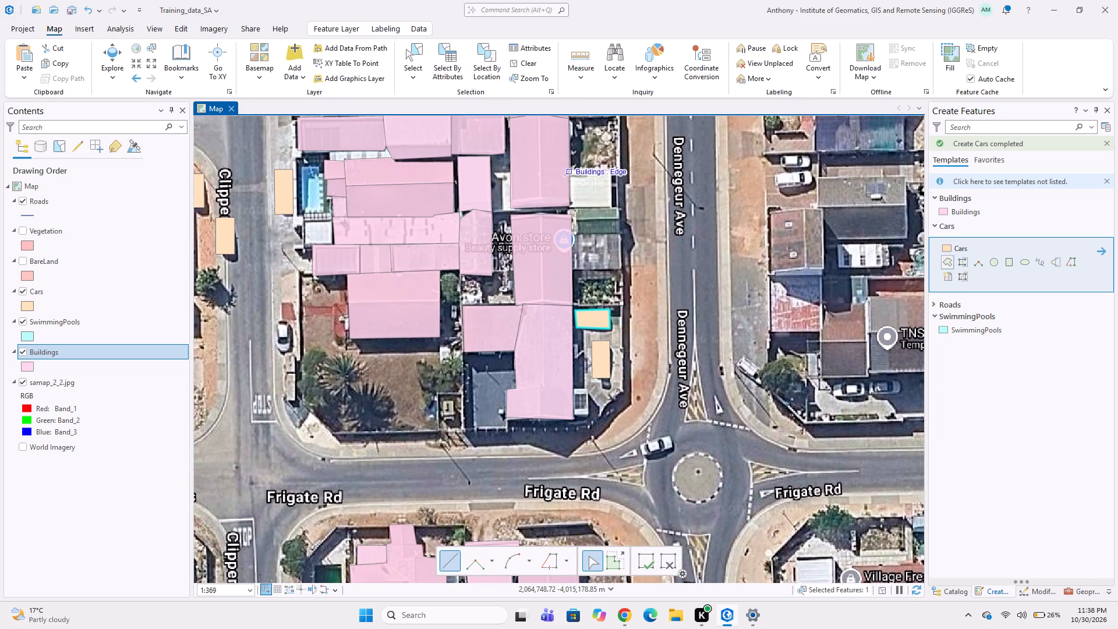
{"action": "scroll", "coordinate": [613, 265], "scroll_direction": "up", "scroll_amount": 2}
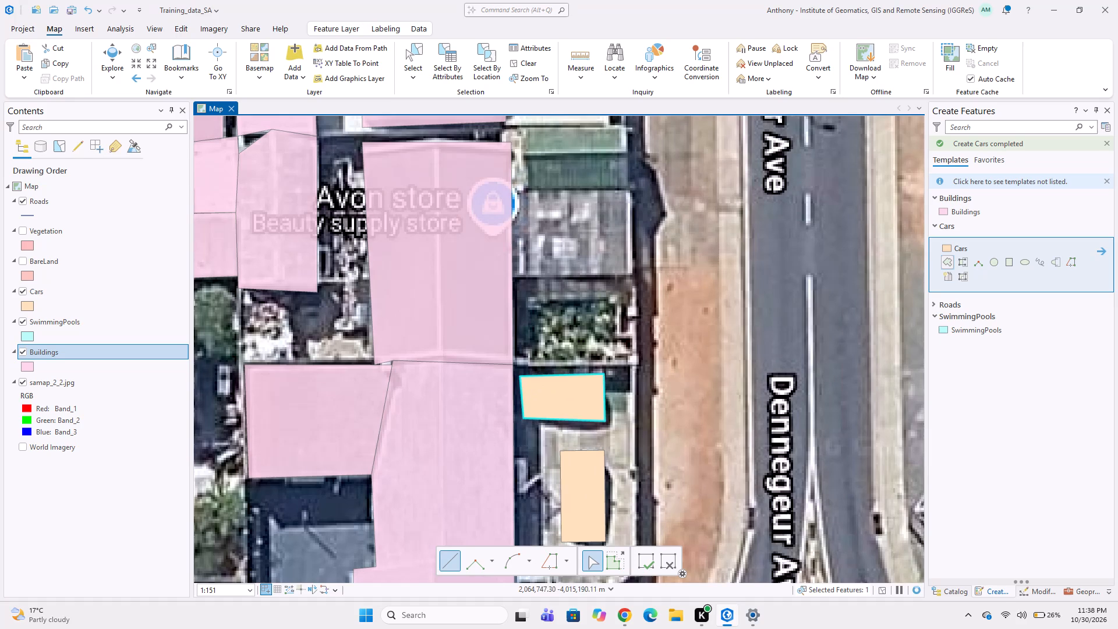
{"action": "left_click", "coordinate": [516, 187]}
{"action": "left_click", "coordinate": [629, 189]}
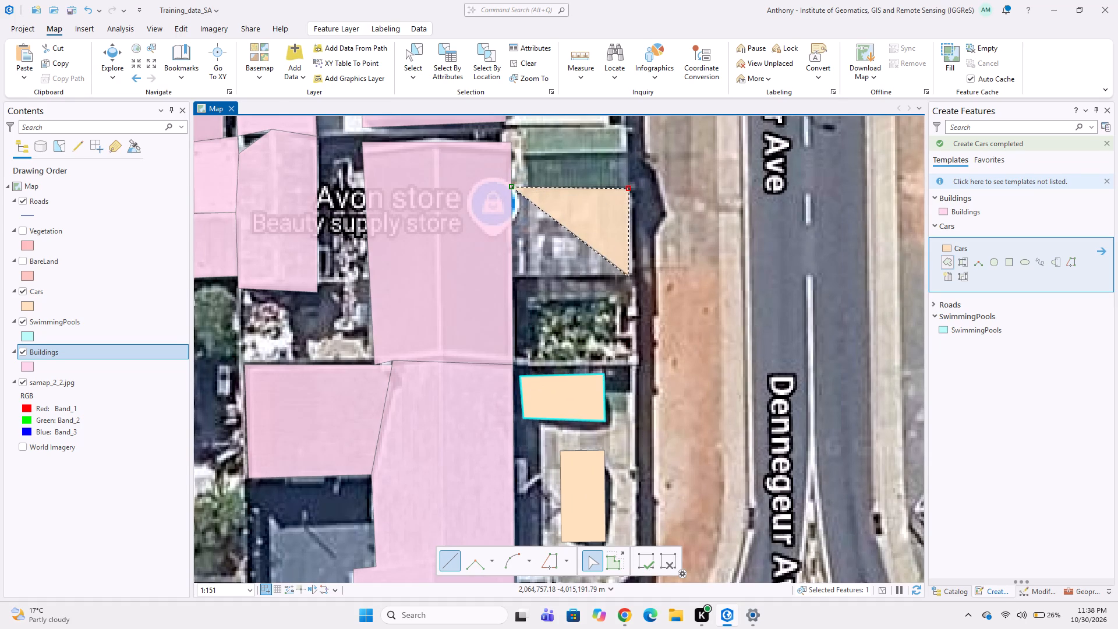
{"action": "left_click", "coordinate": [631, 275]}
{"action": "double_click", "coordinate": [518, 272]}
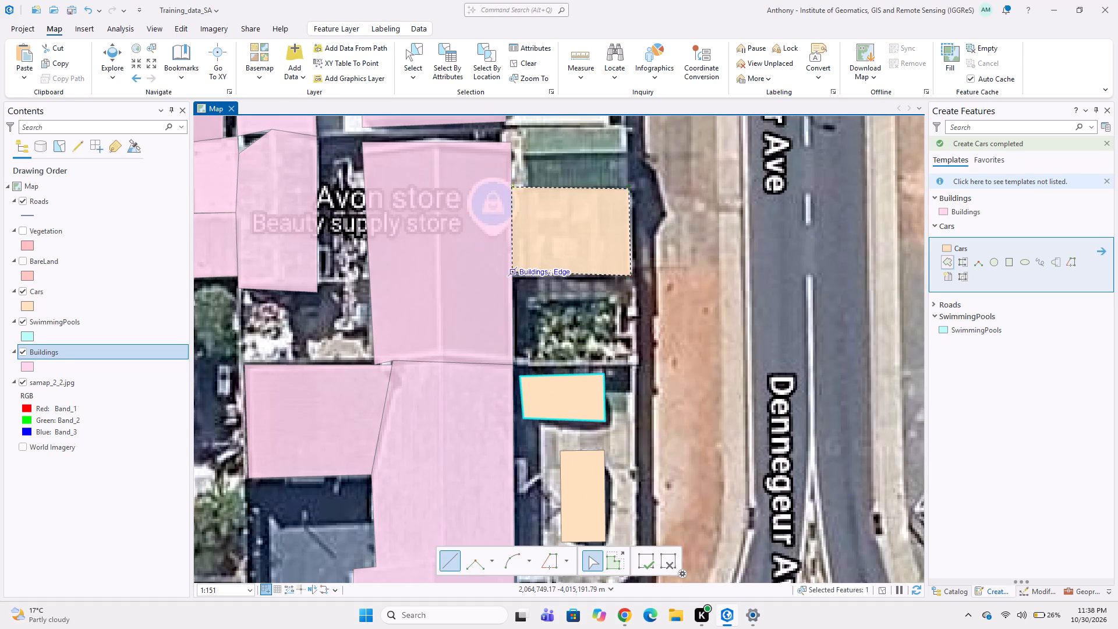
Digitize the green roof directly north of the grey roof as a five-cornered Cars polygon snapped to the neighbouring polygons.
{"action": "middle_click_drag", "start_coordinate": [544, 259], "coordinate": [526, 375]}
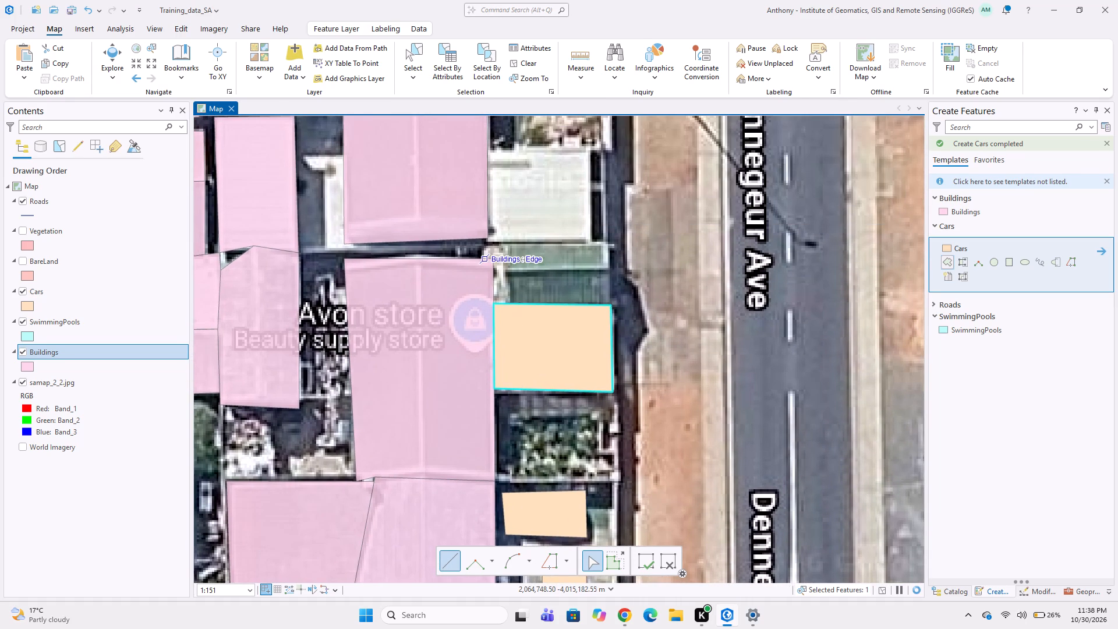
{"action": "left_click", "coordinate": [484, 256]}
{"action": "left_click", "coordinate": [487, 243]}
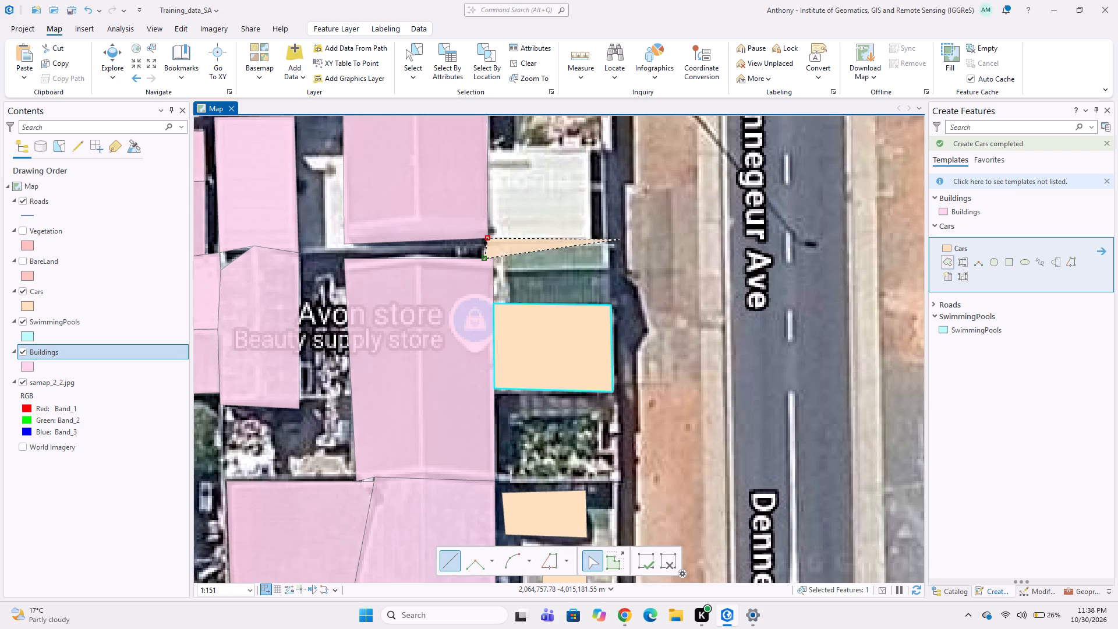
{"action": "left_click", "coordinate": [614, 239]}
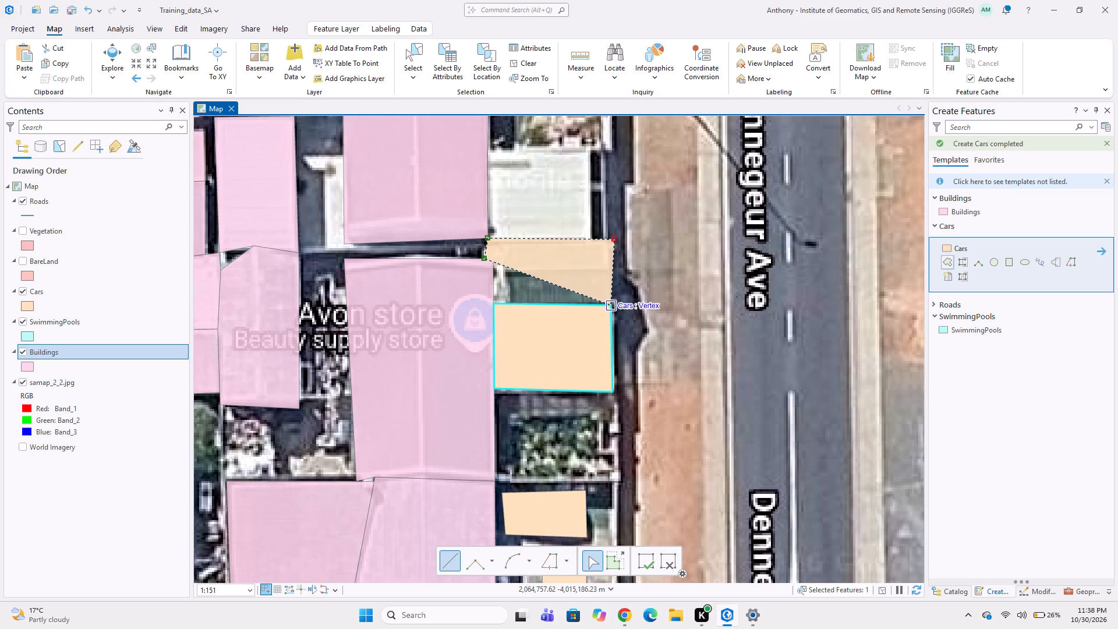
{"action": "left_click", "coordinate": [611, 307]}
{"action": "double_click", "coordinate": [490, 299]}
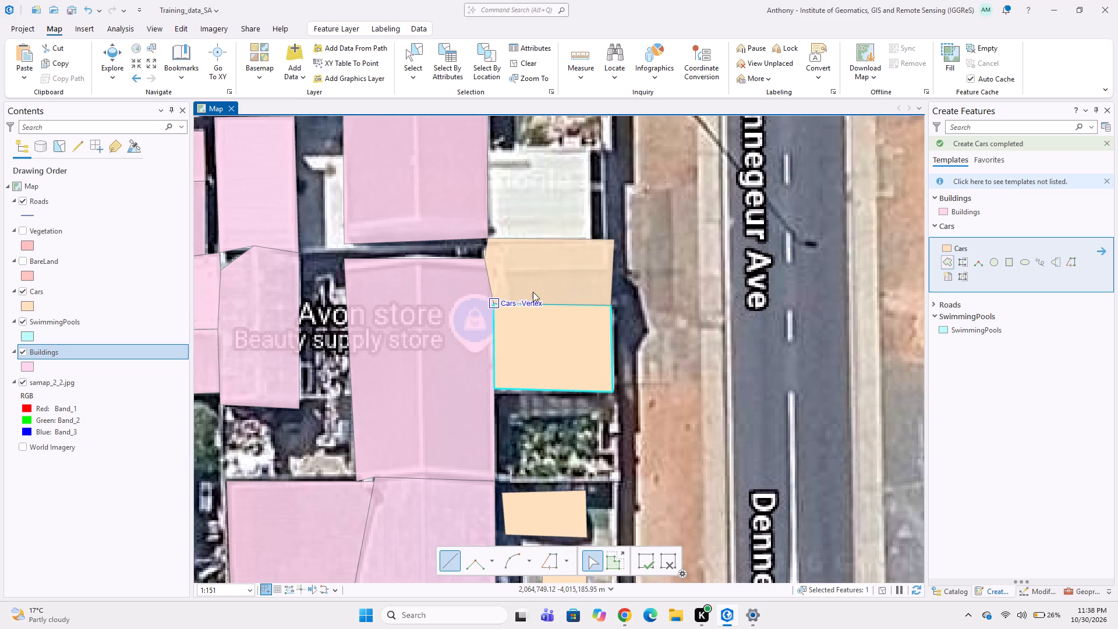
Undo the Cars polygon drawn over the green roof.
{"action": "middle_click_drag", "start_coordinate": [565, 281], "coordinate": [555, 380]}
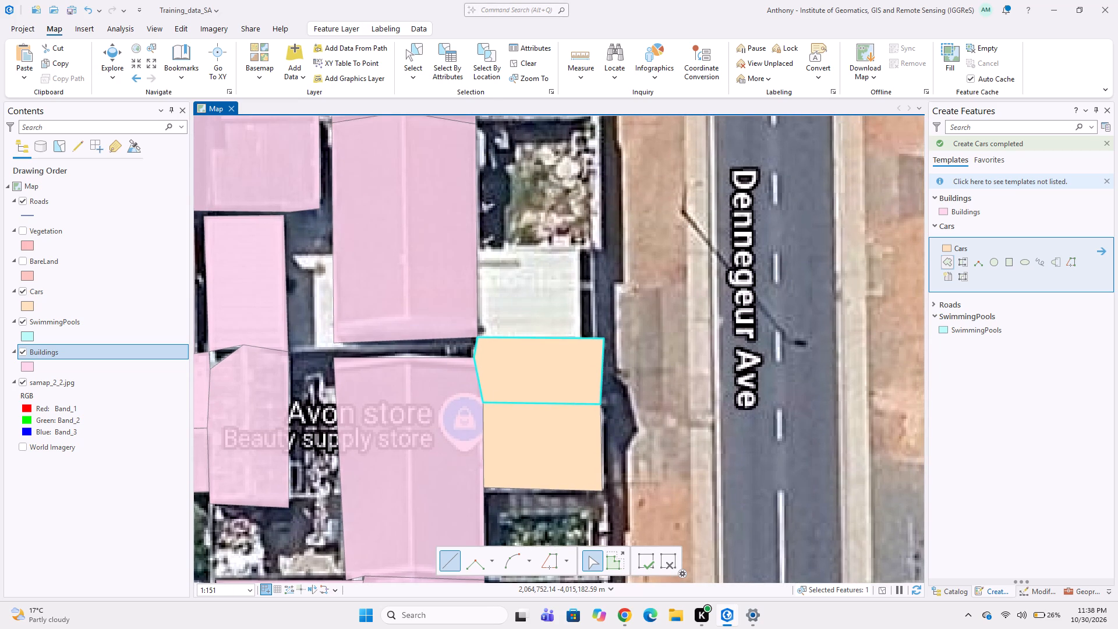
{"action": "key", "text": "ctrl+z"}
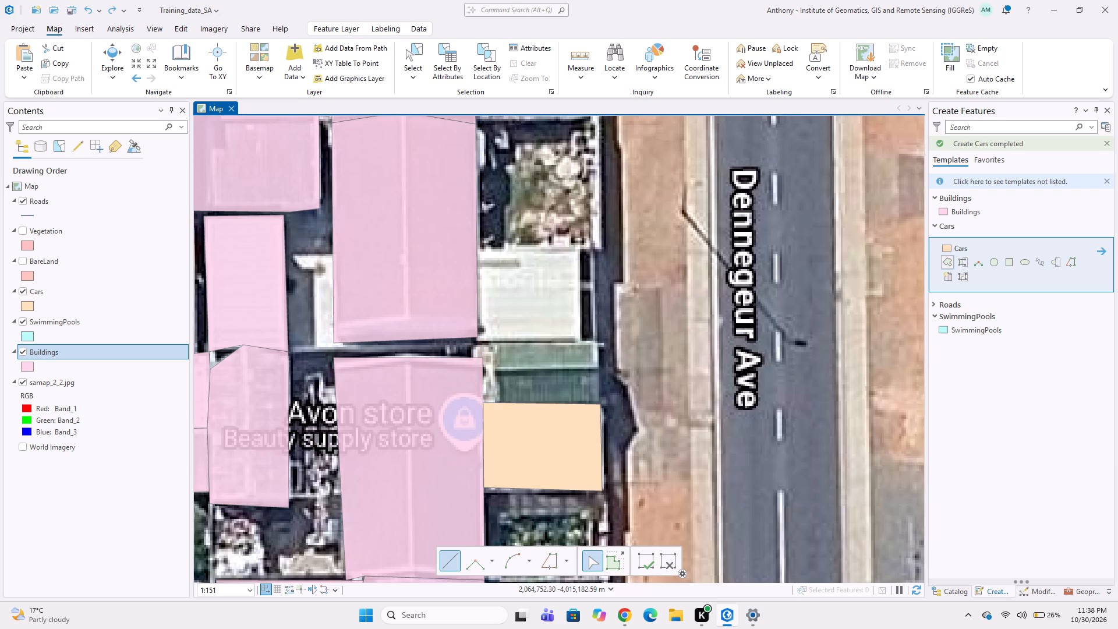
Undo the Cars polygon drawn over the grey roof east of the Avon store building.
{"action": "key", "text": "ctrl+z"}
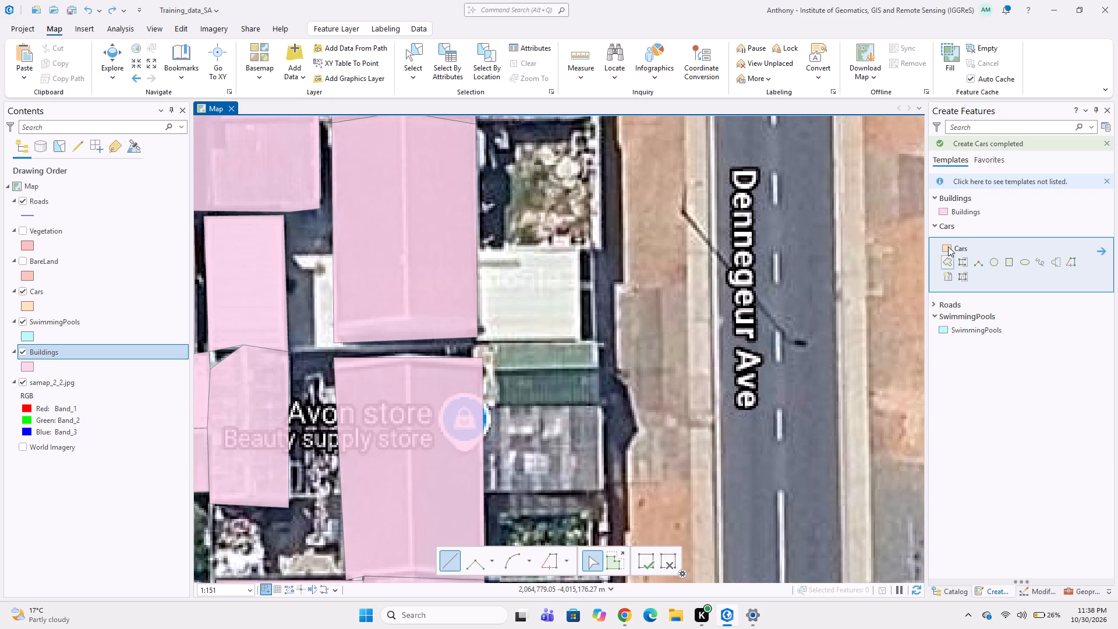
Digitize the grey roof adjoining the Avon store building's east side as a four-cornered Buildings polygon snapped to the building's edge.
{"action": "left_click", "coordinate": [964, 216]}
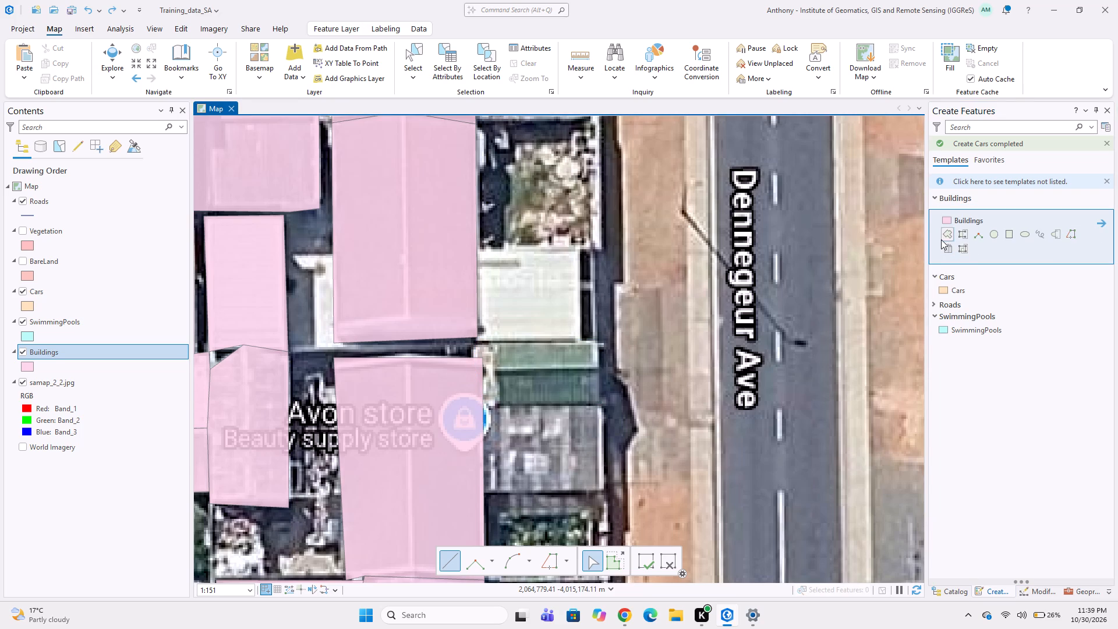
{"action": "left_click", "coordinate": [944, 232]}
{"action": "middle_click_drag", "start_coordinate": [570, 434], "coordinate": [555, 326]}
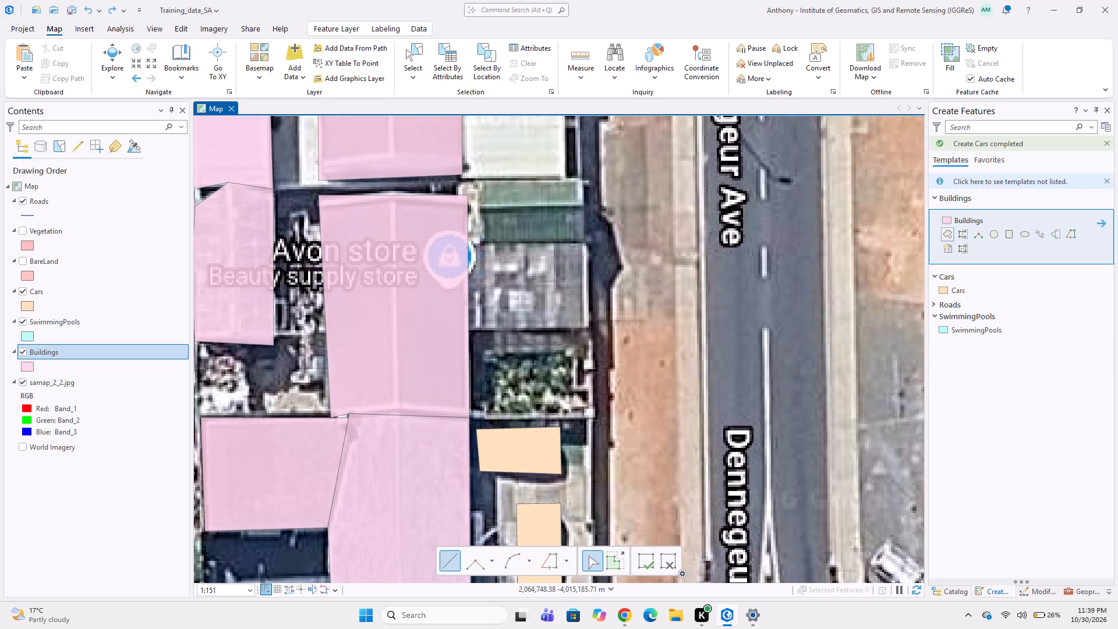
{"action": "left_click_drag", "start_coordinate": [466, 240], "coordinate": [486, 236]}
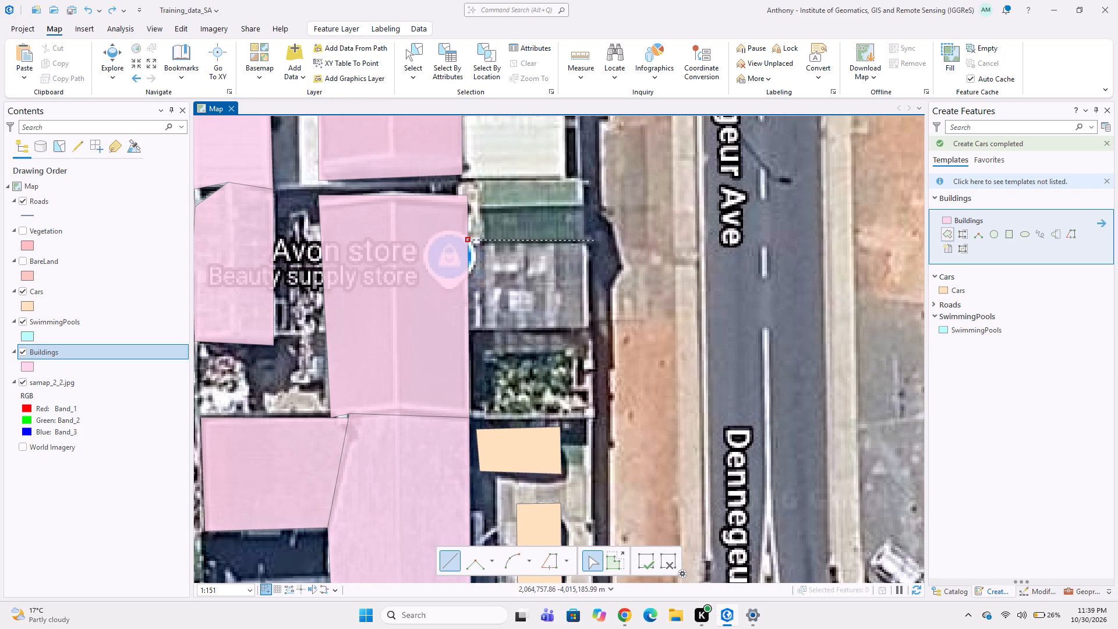
{"action": "left_click", "coordinate": [589, 242]}
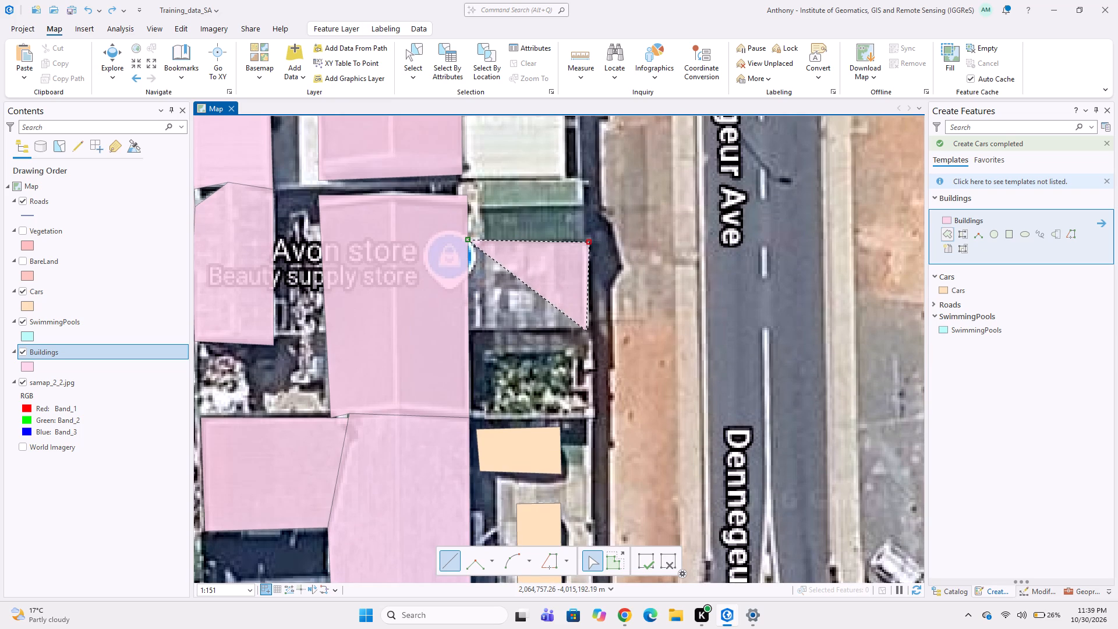
{"action": "left_click", "coordinate": [586, 331]}
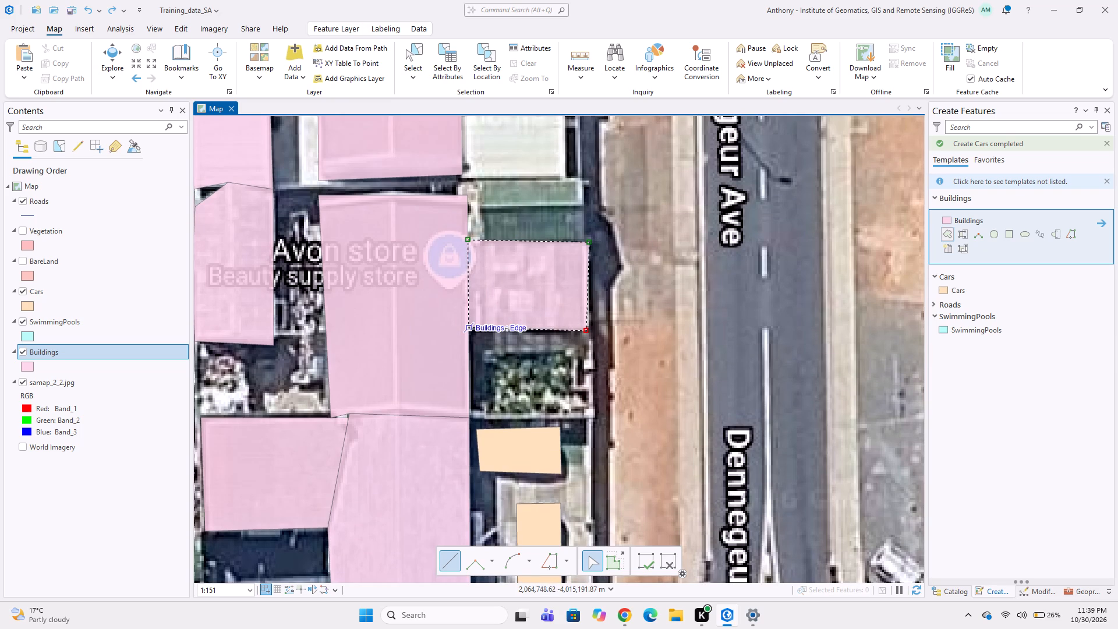
{"action": "double_click", "coordinate": [468, 328]}
Digitize the green roof directly north of the grey roof as a six-cornered Buildings polygon snapped to the neighbouring buildings.
{"action": "middle_click_drag", "start_coordinate": [556, 334], "coordinate": [544, 432]}
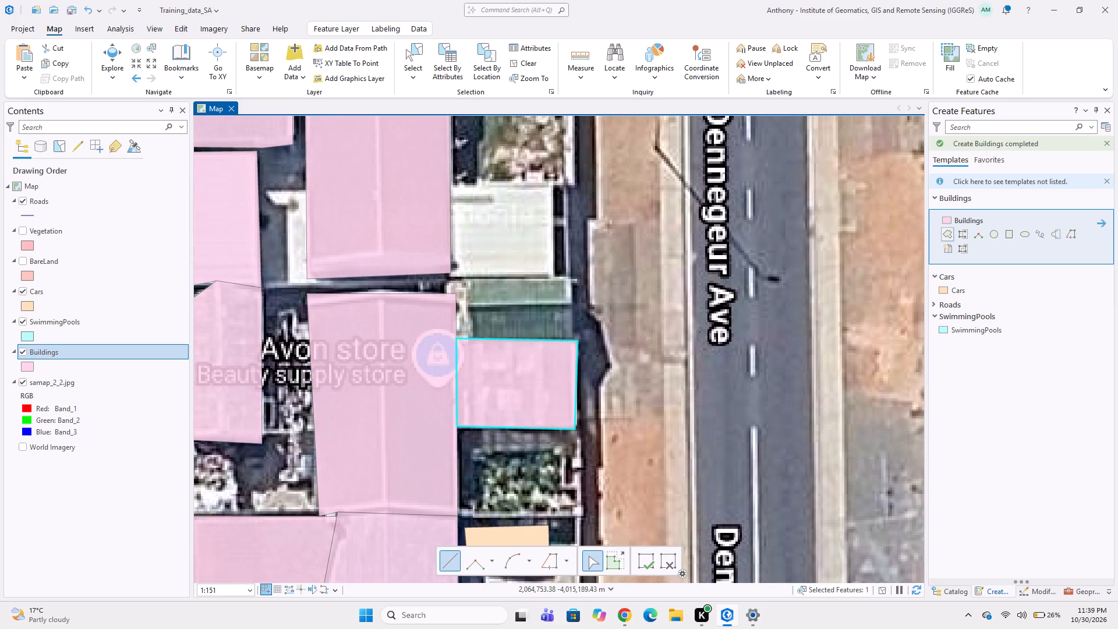
{"action": "left_click", "coordinate": [443, 295]}
{"action": "left_click", "coordinate": [445, 278]}
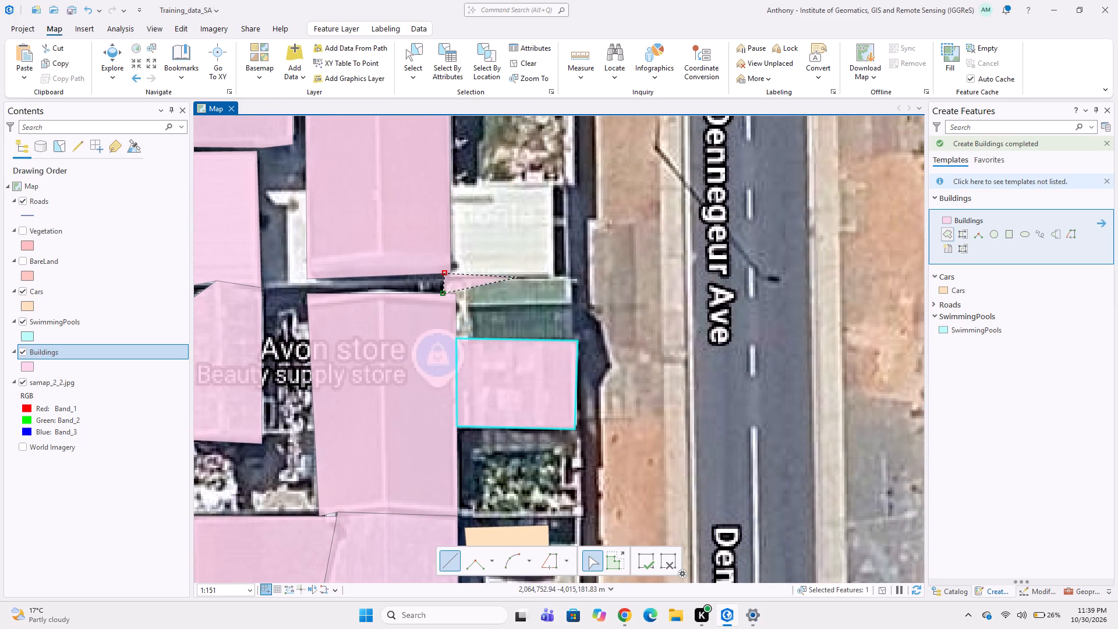
{"action": "left_click", "coordinate": [574, 278]}
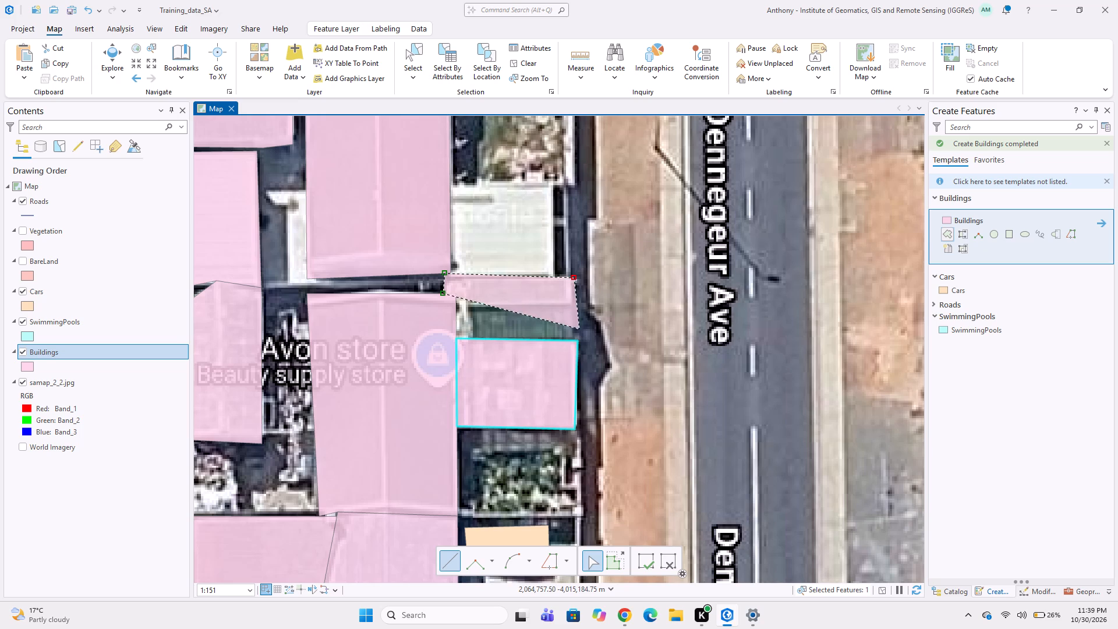
{"action": "left_click", "coordinate": [572, 337]}
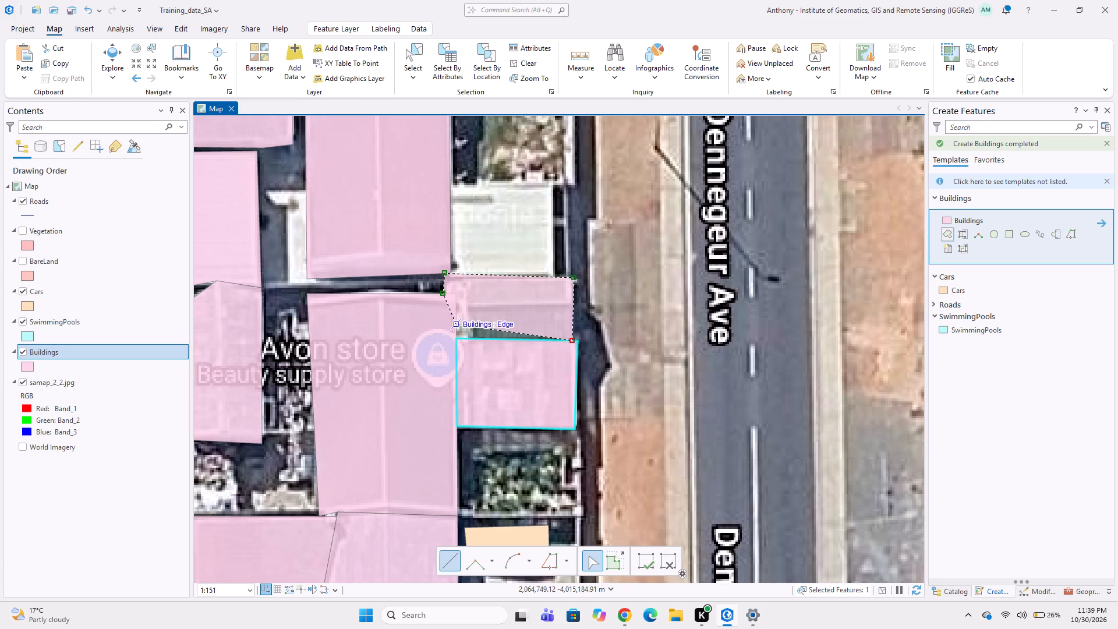
{"action": "left_click", "coordinate": [453, 340]}
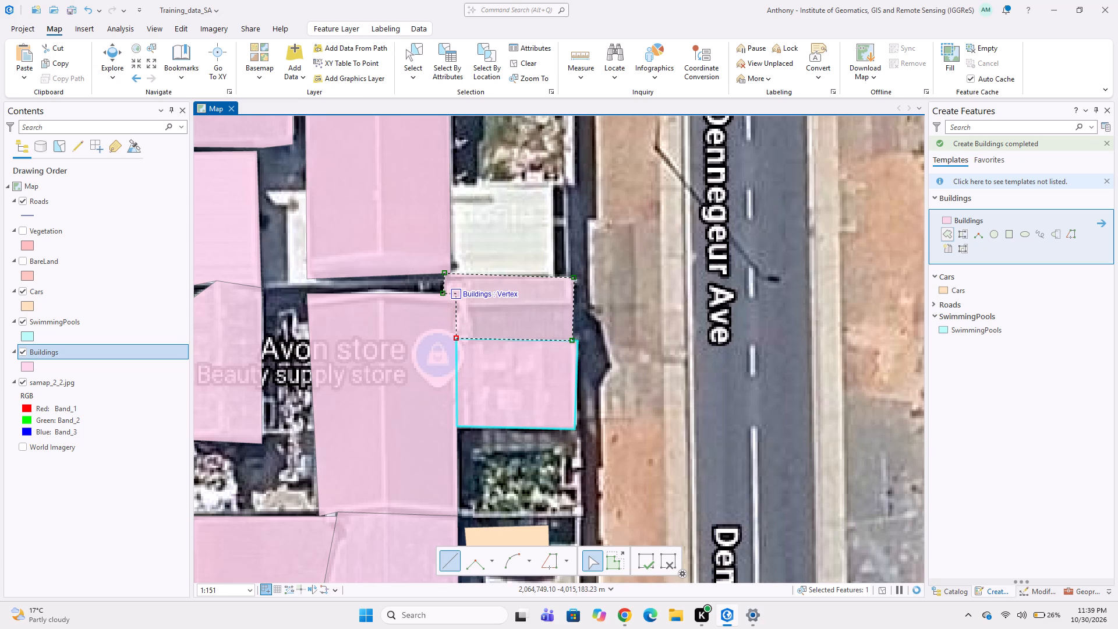
{"action": "double_click", "coordinate": [455, 295]}
Digitize the white roof directly north of the green roof as a four-cornered Buildings polygon snapped to the adjoining buildings.
{"action": "scroll", "coordinate": [543, 286], "scroll_direction": "up", "scroll_amount": 1}
{"action": "middle_click_drag", "start_coordinate": [543, 286], "coordinate": [526, 446]}
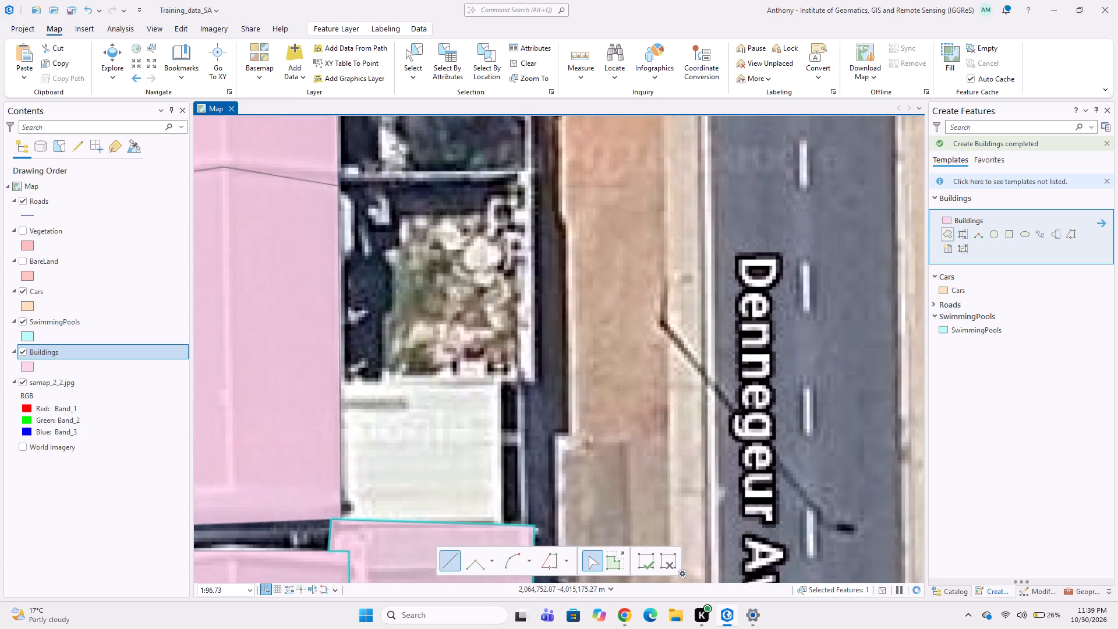
{"action": "left_click", "coordinate": [335, 390]}
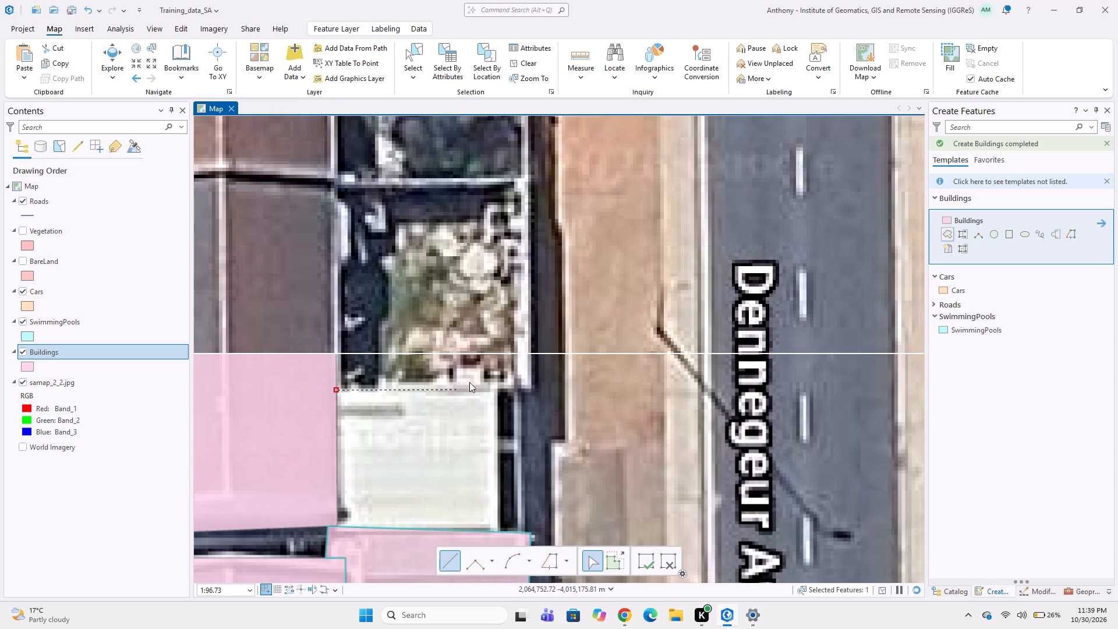
{"action": "left_click", "coordinate": [492, 380]}
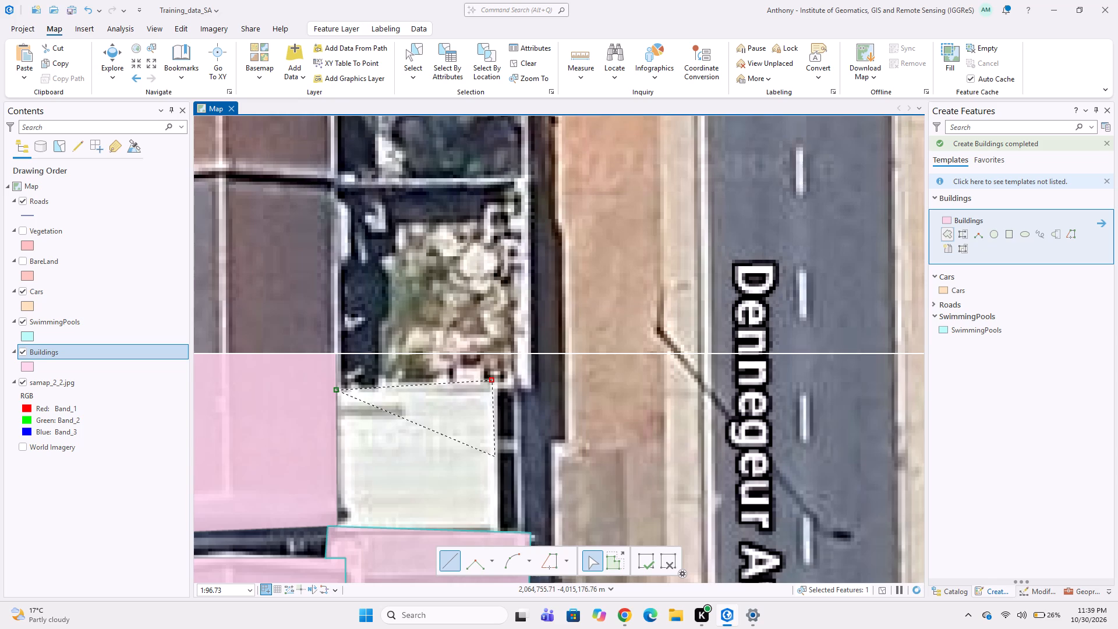
{"action": "middle_click_drag", "start_coordinate": [495, 457], "coordinate": [496, 420]}
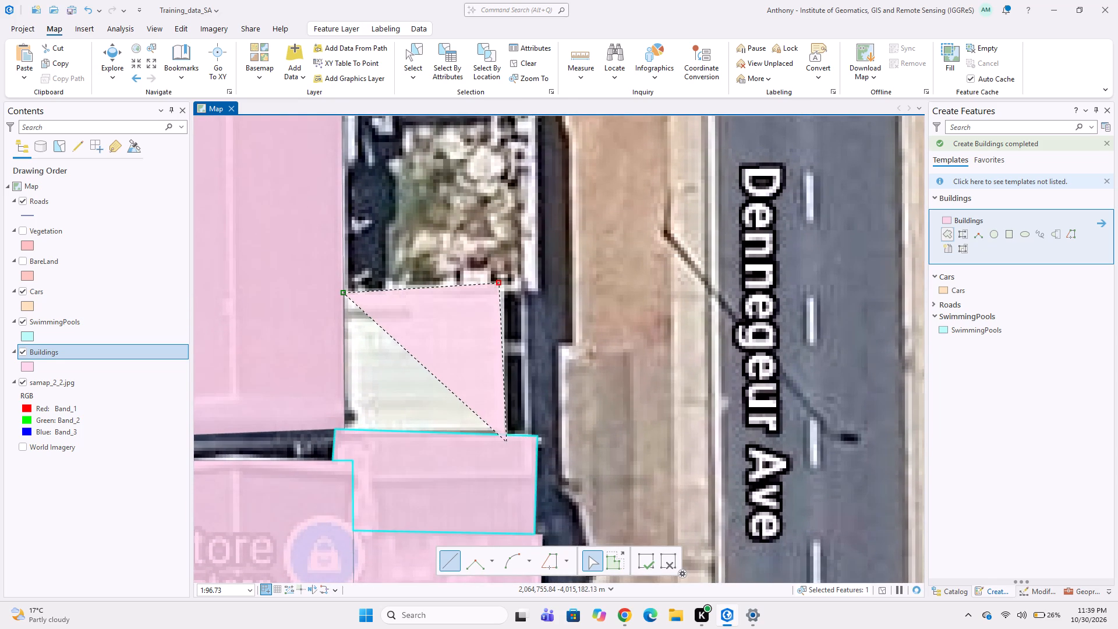
{"action": "left_click", "coordinate": [510, 432]}
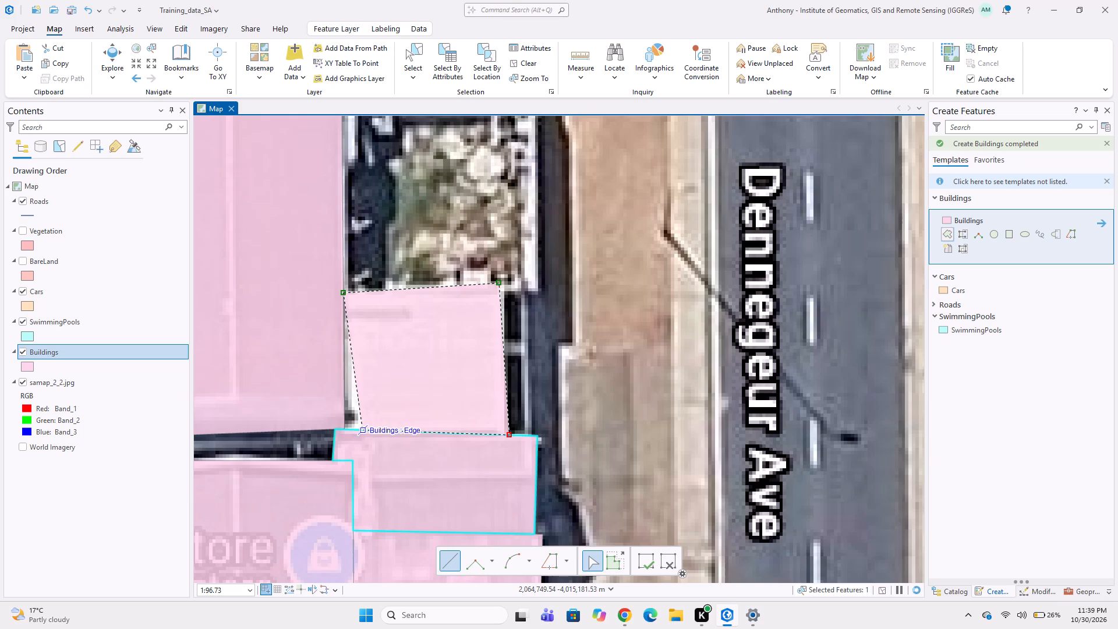
{"action": "double_click", "coordinate": [345, 427]}
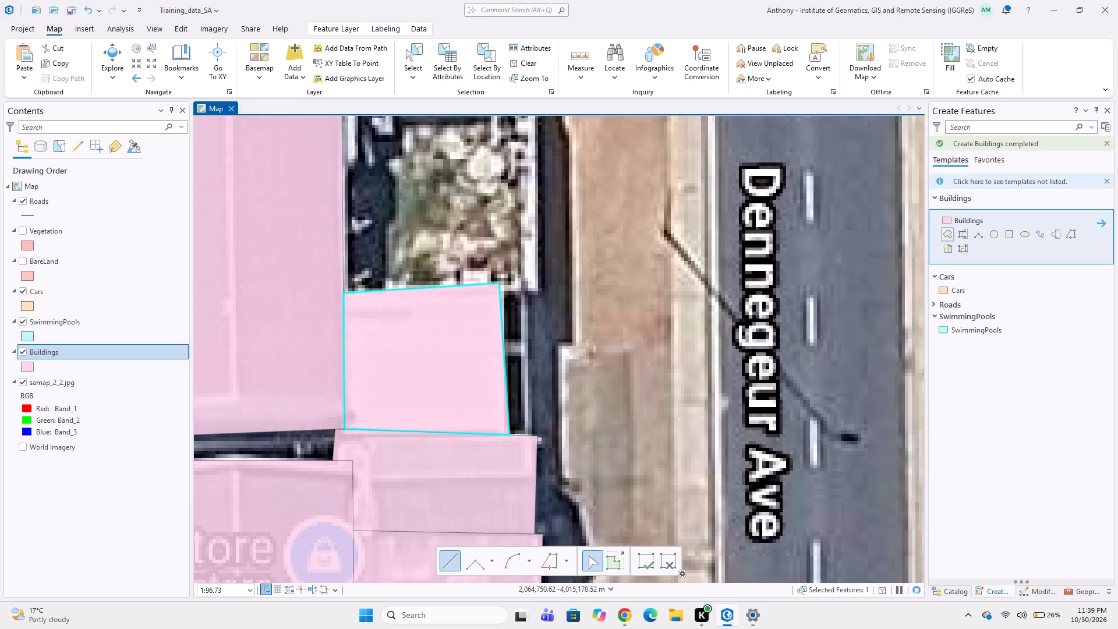
Digitize the dark-roofed house east of Clipper Rd, just north of the digitized block, as a six-cornered Buildings polygon including its southwest projection.
{"action": "scroll", "coordinate": [483, 280], "scroll_direction": "down", "scroll_amount": 5}
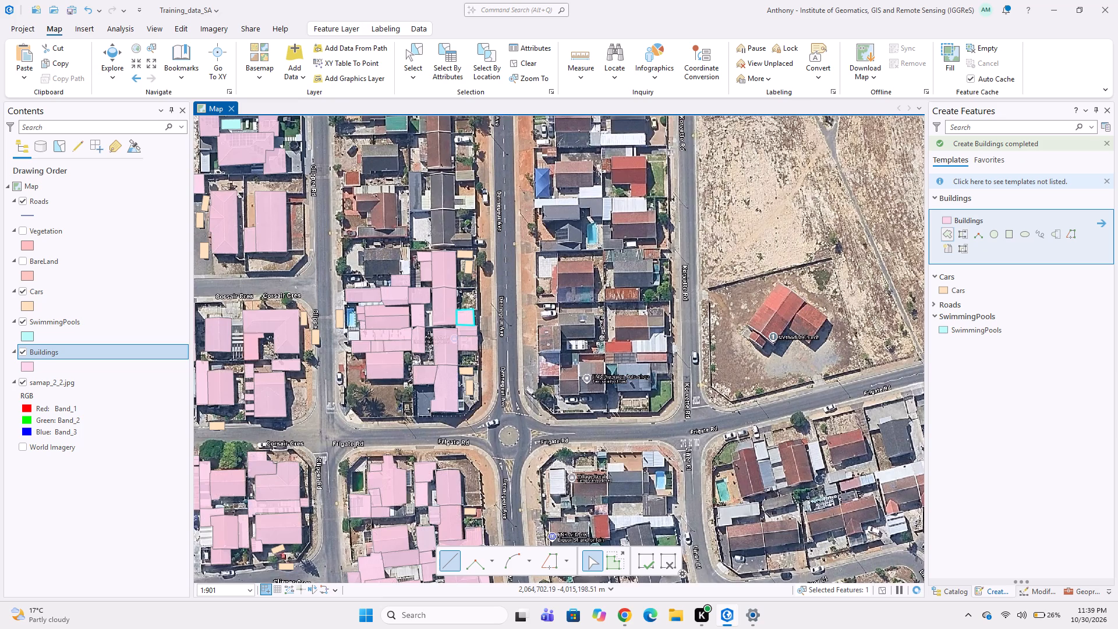
{"action": "middle_click_drag", "start_coordinate": [487, 262], "coordinate": [498, 362]}
{"action": "scroll", "coordinate": [373, 348], "scroll_direction": "up", "scroll_amount": 2}
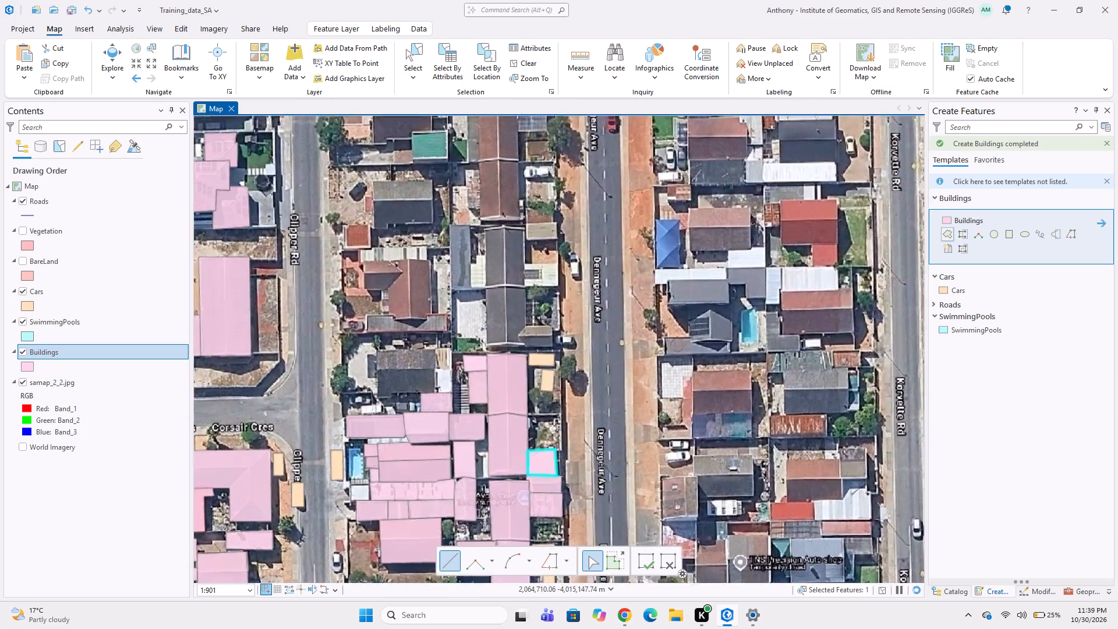
{"action": "middle_click", "coordinate": [445, 377]}
{"action": "scroll", "coordinate": [445, 377], "scroll_direction": "up", "scroll_amount": 1}
{"action": "middle_click_drag", "start_coordinate": [447, 401], "coordinate": [431, 328]}
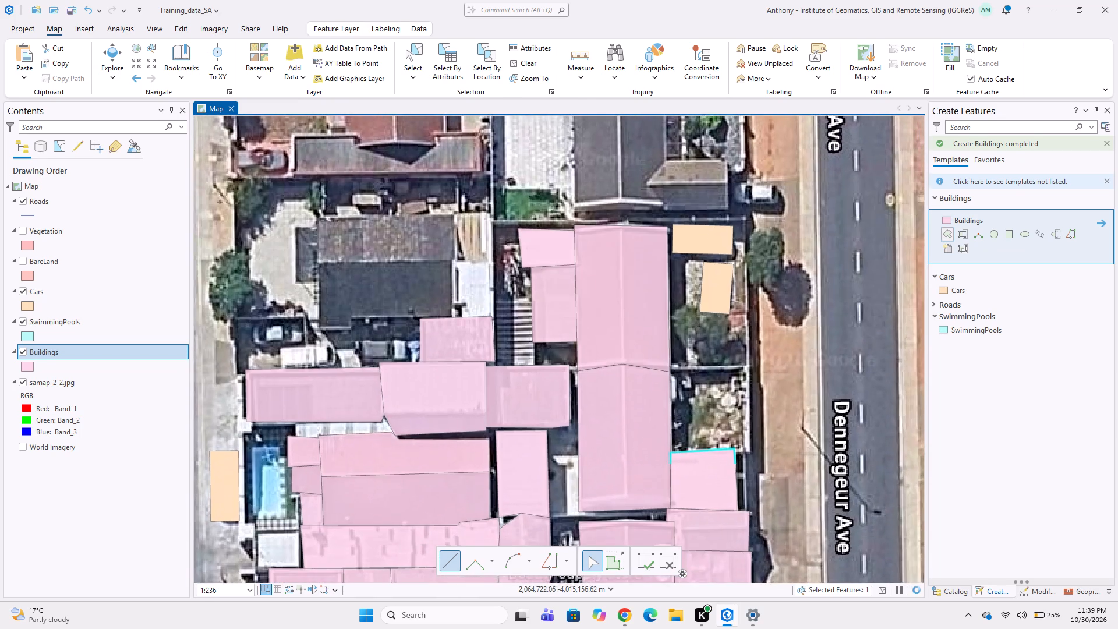
{"action": "scroll", "coordinate": [455, 258], "scroll_direction": "up", "scroll_amount": 1}
{"action": "middle_click_drag", "start_coordinate": [344, 244], "coordinate": [429, 256]}
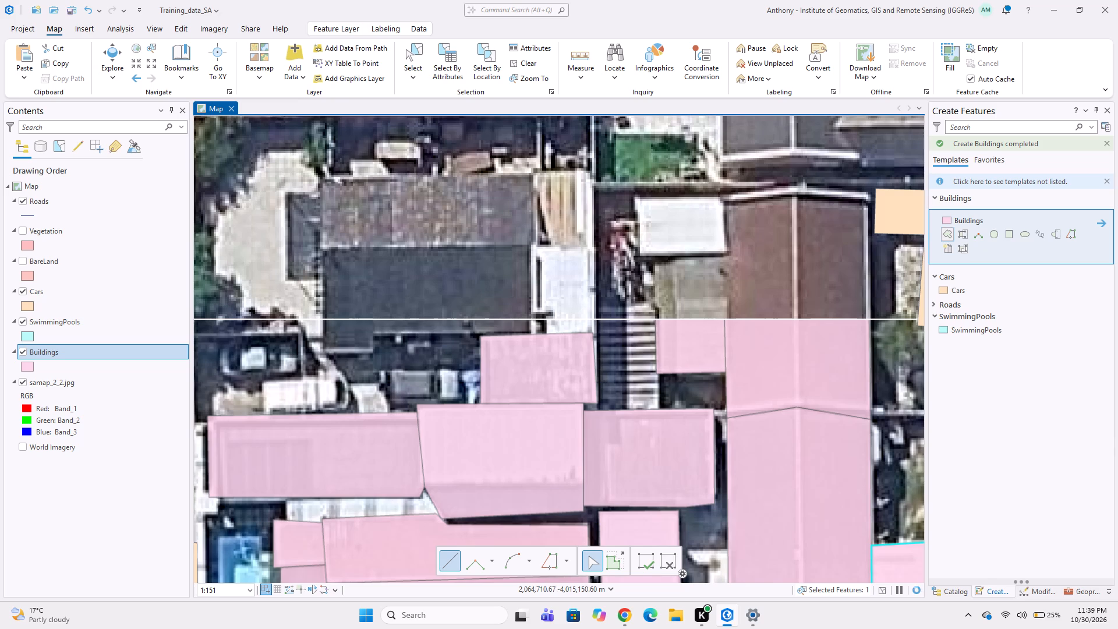
{"action": "left_click", "coordinate": [319, 183]}
{"action": "left_click", "coordinate": [533, 176]}
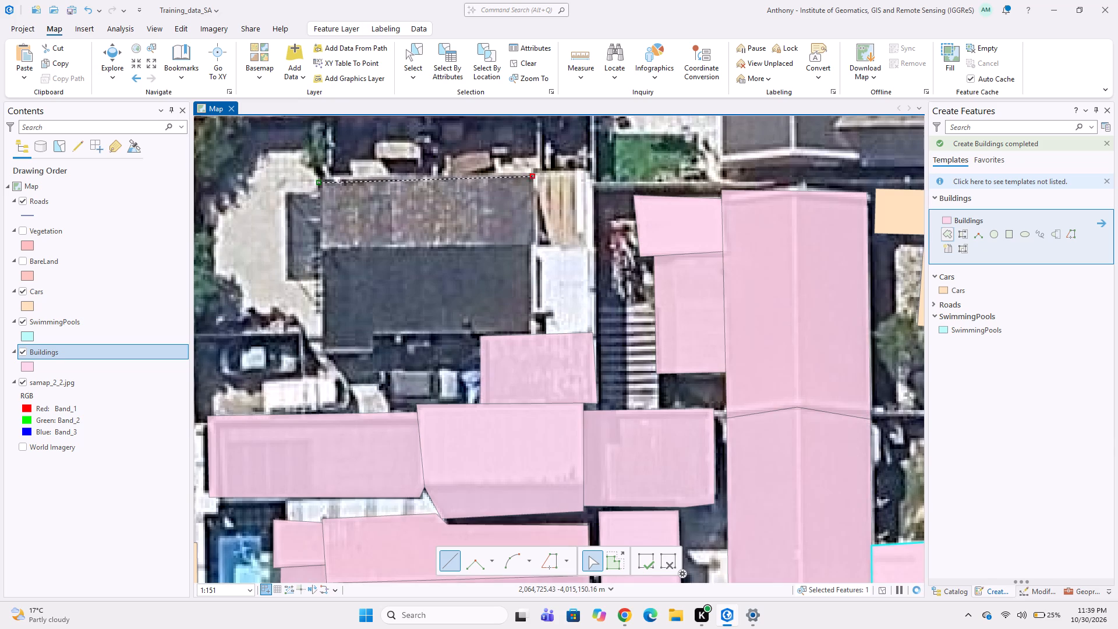
{"action": "left_click", "coordinate": [530, 334]}
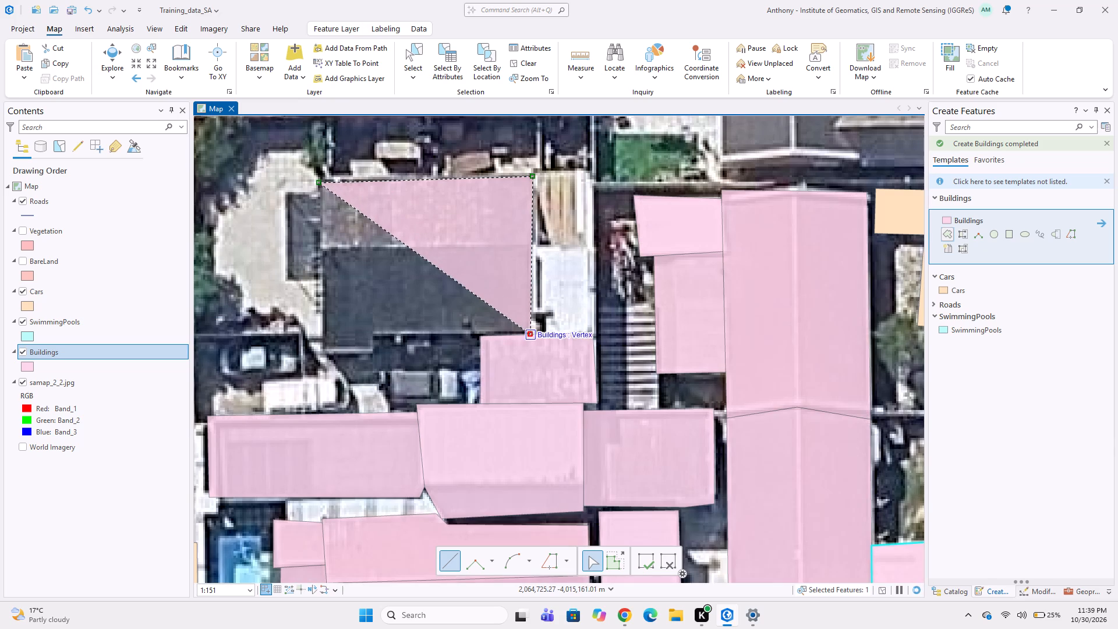
{"action": "left_click", "coordinate": [375, 333]}
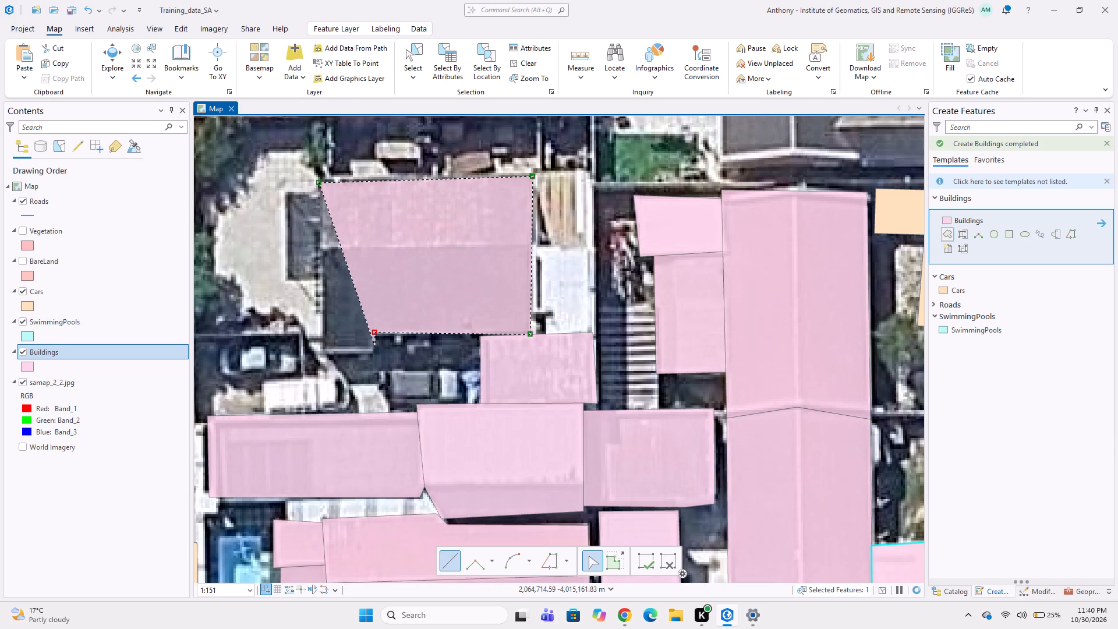
{"action": "left_click", "coordinate": [375, 350]}
{"action": "double_click", "coordinate": [323, 349]}
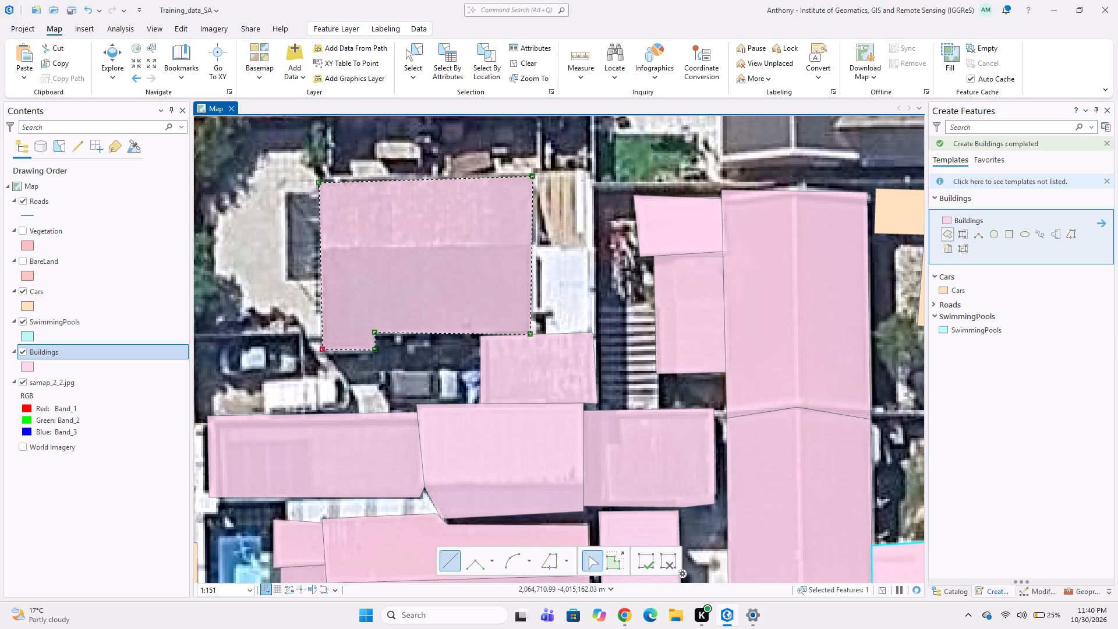
Digitize the grey car parked just south of the dark-roofed house as a four-cornered freeform Cars polygon.
{"action": "middle_click_drag", "start_coordinate": [356, 357], "coordinate": [430, 277]}
{"action": "middle_click", "coordinate": [411, 287]}
{"action": "scroll", "coordinate": [419, 326], "scroll_direction": "up", "scroll_amount": 1}
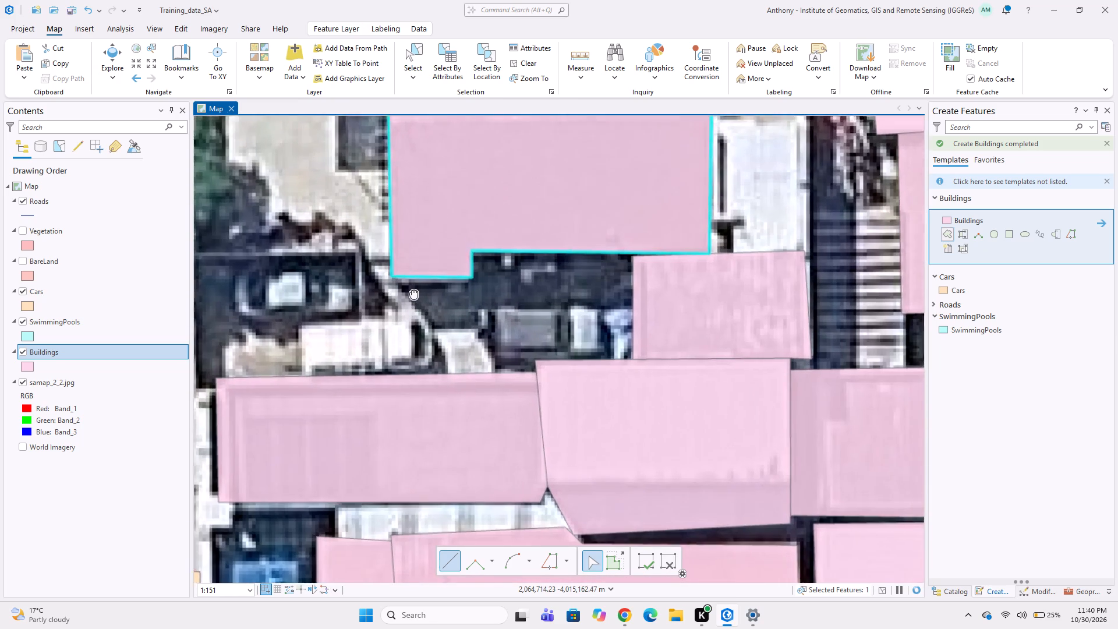
{"action": "middle_click_drag", "start_coordinate": [436, 317], "coordinate": [420, 260]}
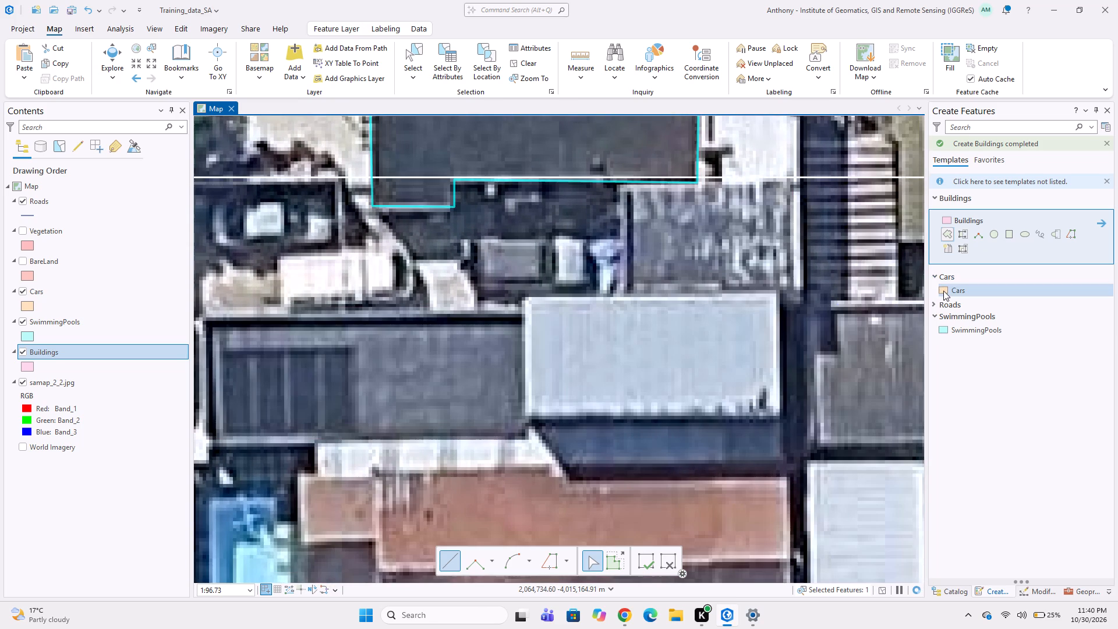
{"action": "left_click", "coordinate": [943, 291]}
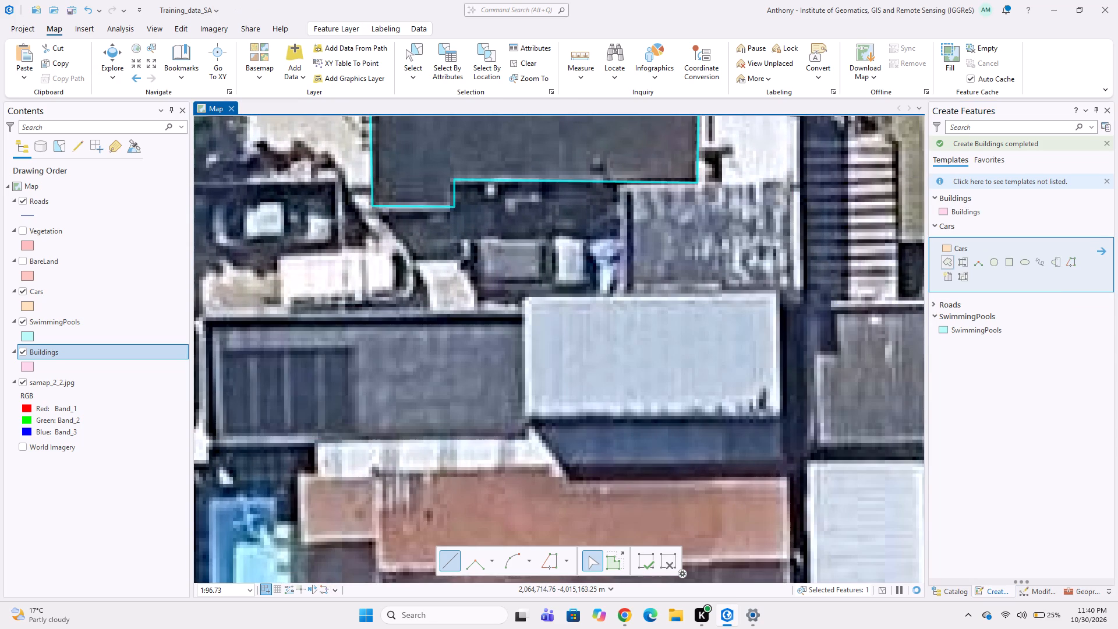
{"action": "left_click", "coordinate": [458, 234]}
{"action": "left_click", "coordinate": [588, 234]}
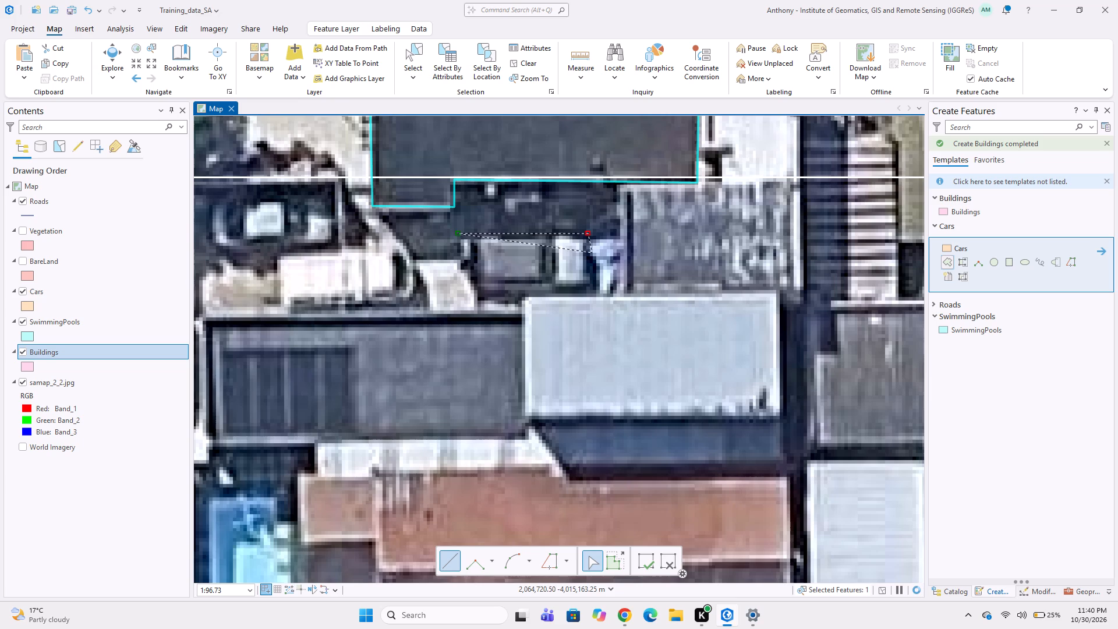
{"action": "left_click", "coordinate": [592, 285]}
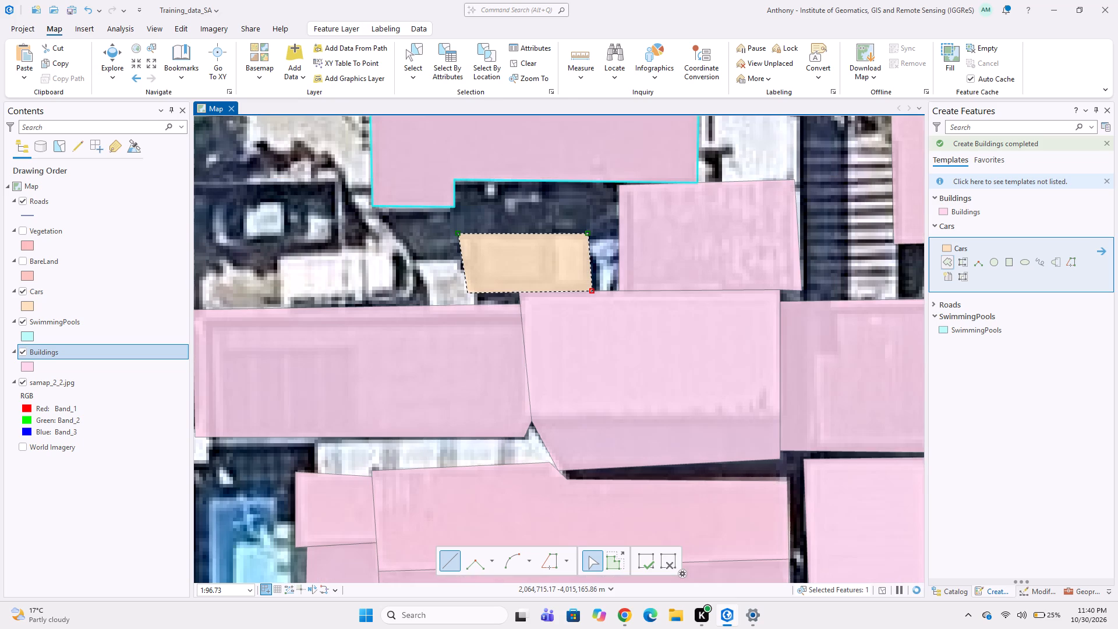
{"action": "double_click", "coordinate": [468, 293]}
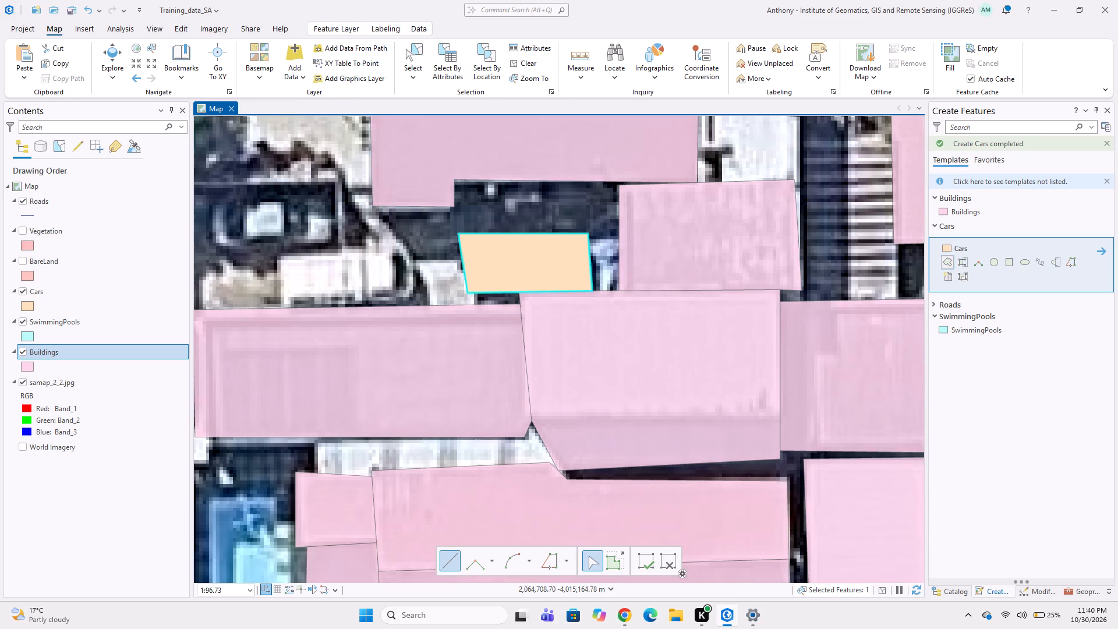
Digitize the white vehicle directly west of the grey car as a five-cornered freeform Cars polygon.
{"action": "left_click", "coordinate": [271, 252]}
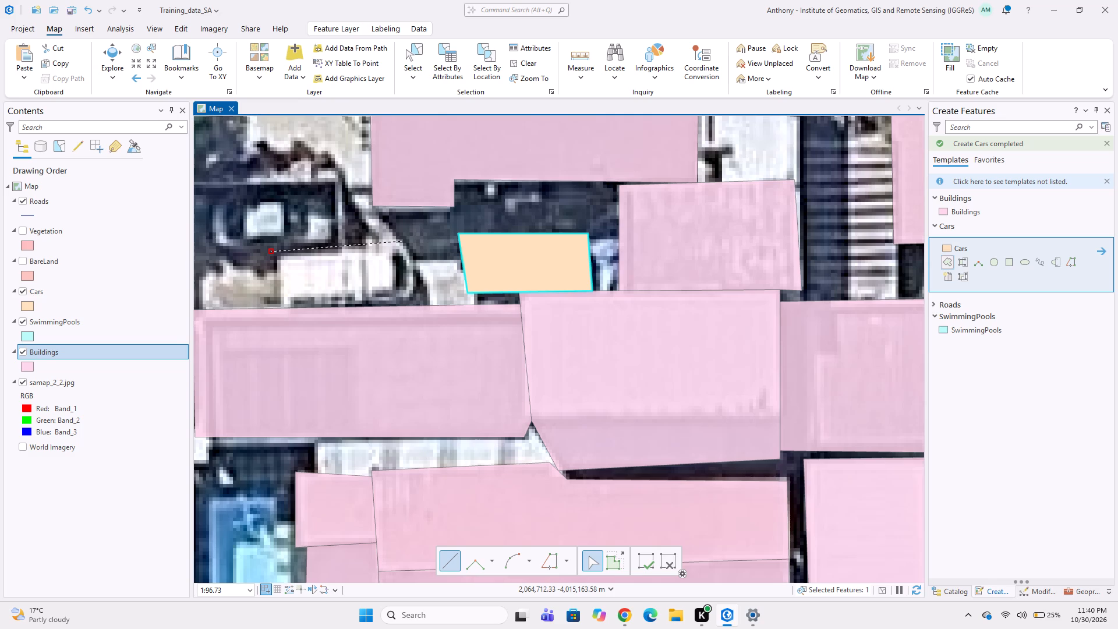
{"action": "left_click", "coordinate": [403, 241]}
{"action": "left_click", "coordinate": [417, 259]}
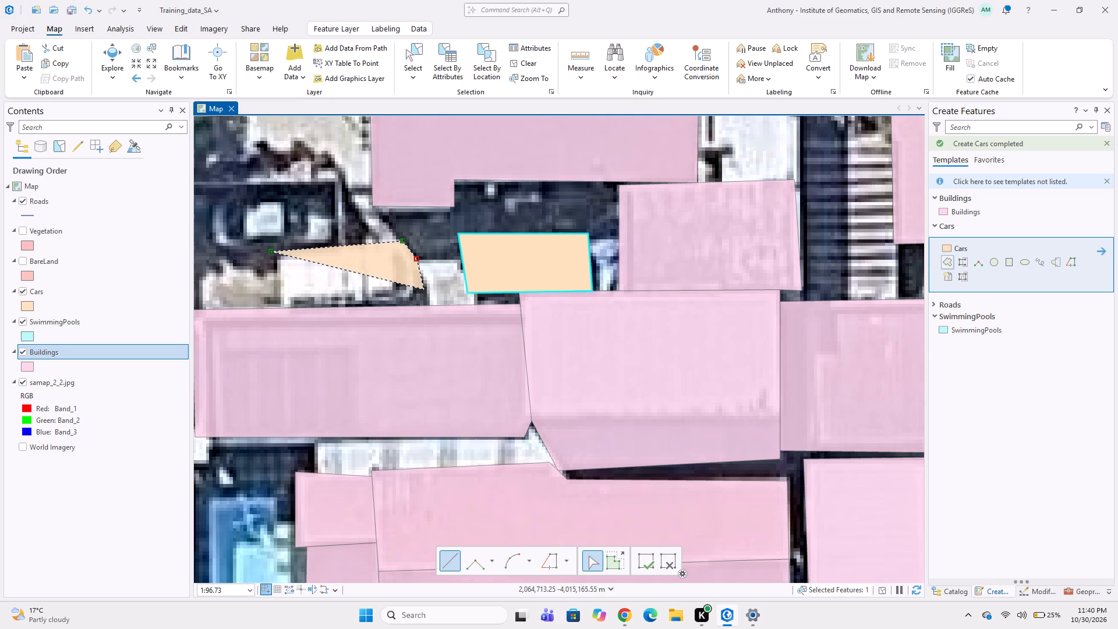
{"action": "left_click", "coordinate": [412, 298]}
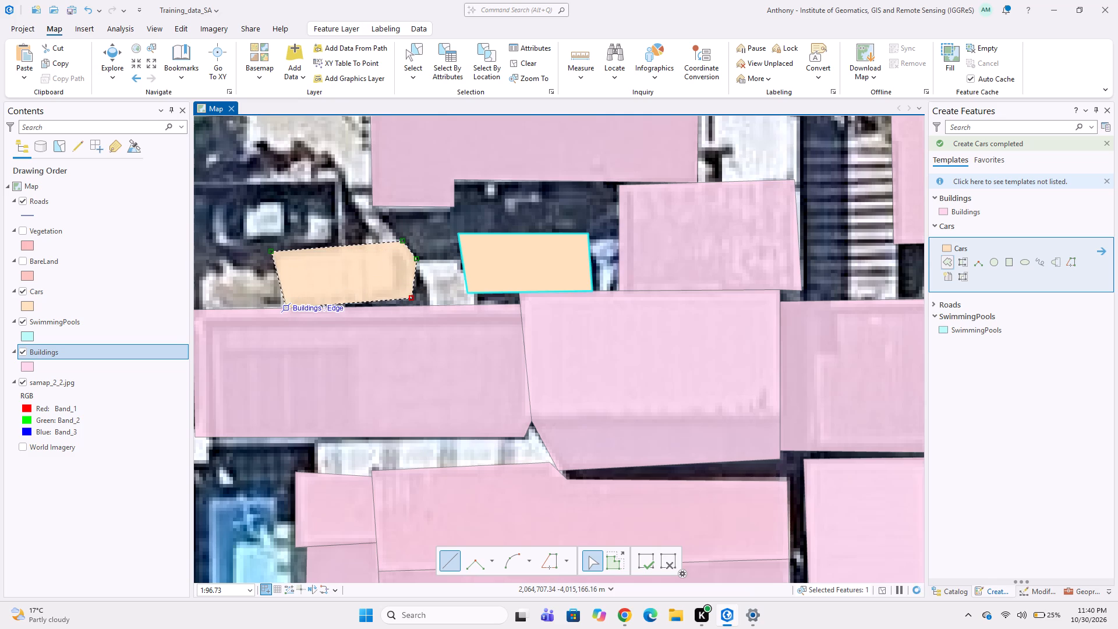
{"action": "double_click", "coordinate": [284, 308]}
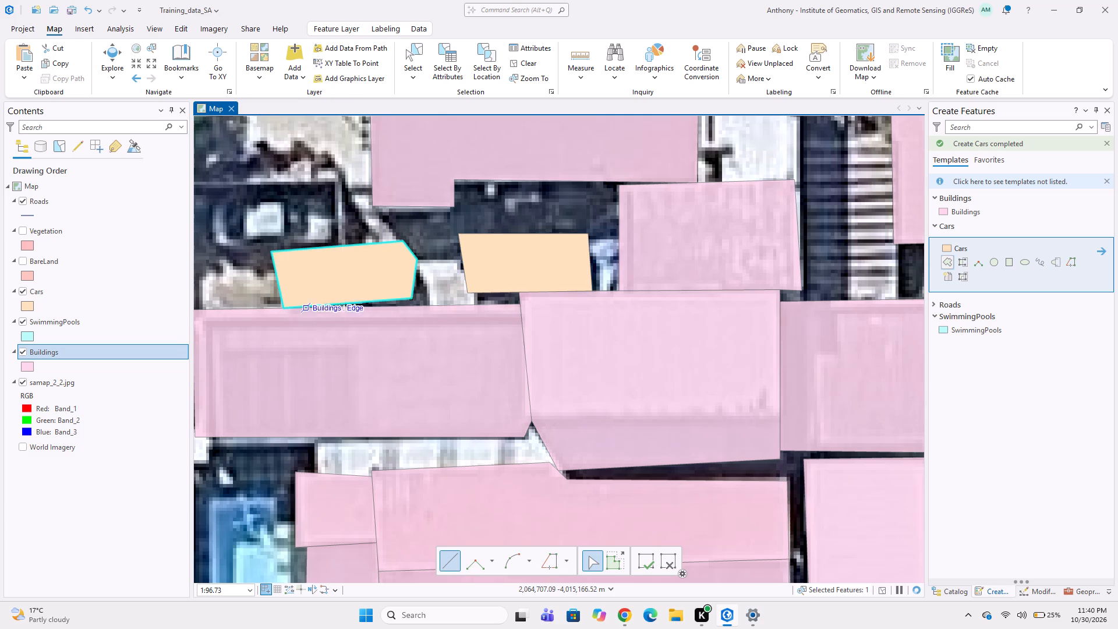
Digitize the dark car with the white roof, northwest of the last digitized vehicle, as a five-cornered freeform Cars polygon.
{"action": "middle_click_drag", "start_coordinate": [338, 264], "coordinate": [442, 315]}
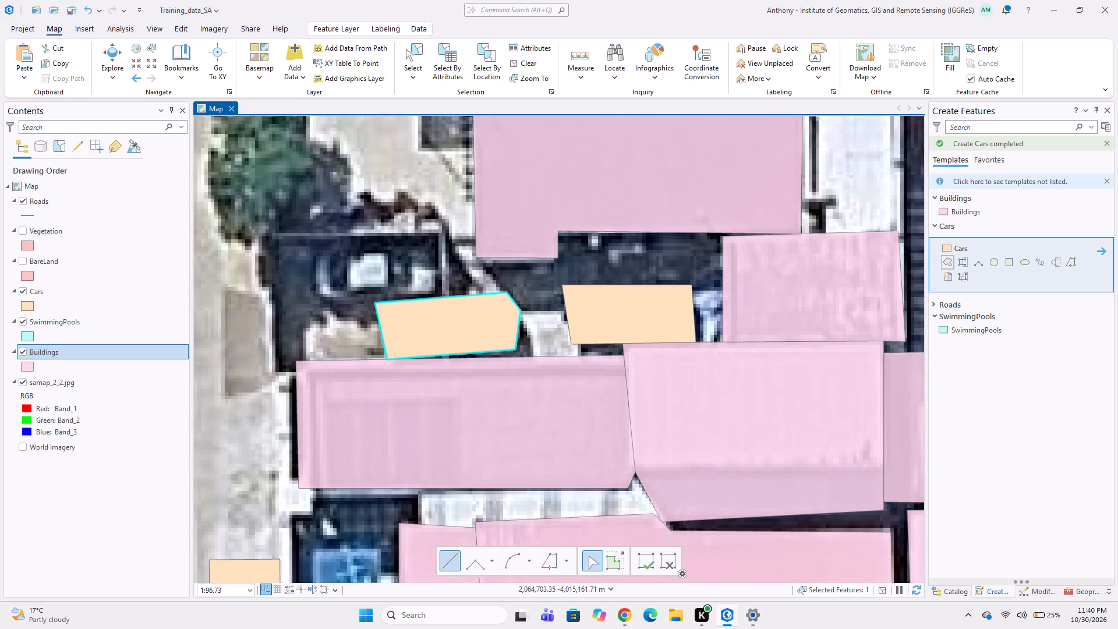
{"action": "left_click", "coordinate": [307, 250]}
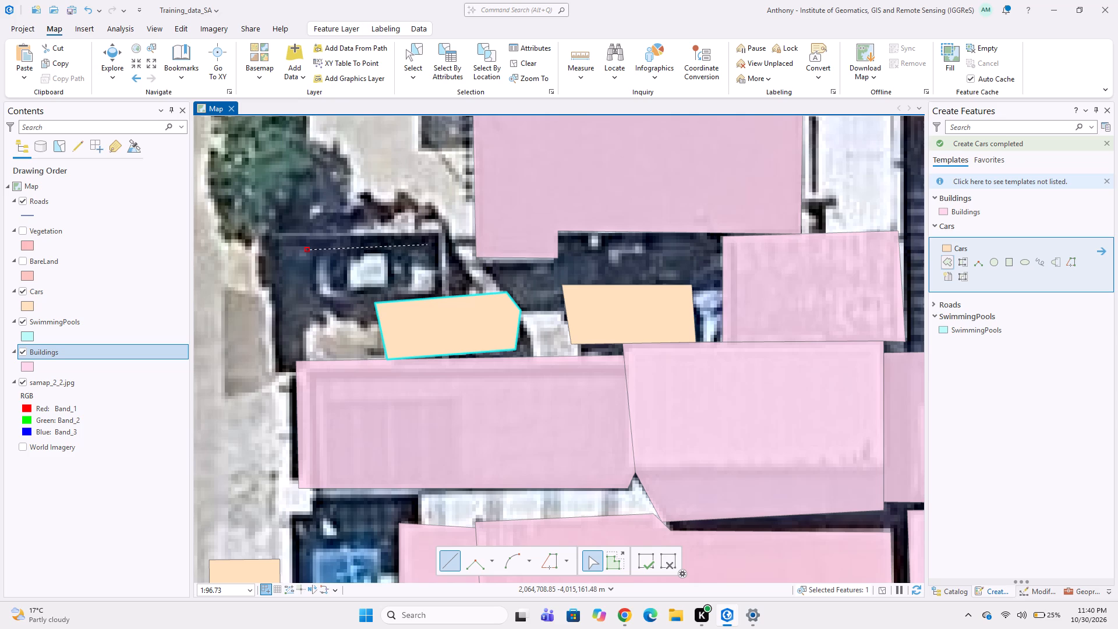
{"action": "left_click", "coordinate": [429, 245]}
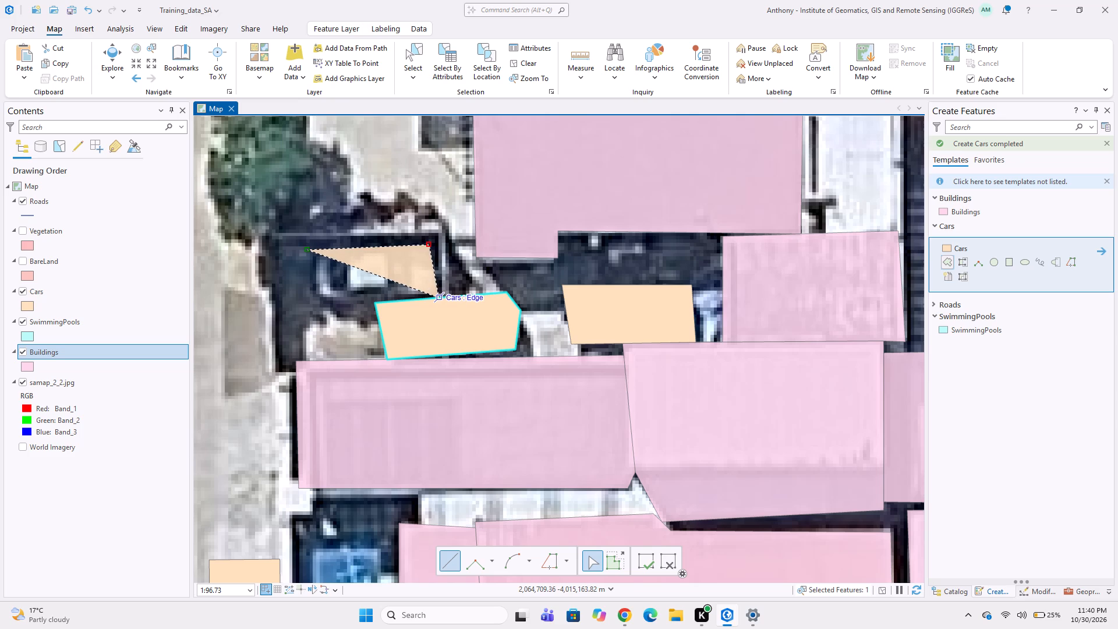
{"action": "left_click", "coordinate": [438, 288]}
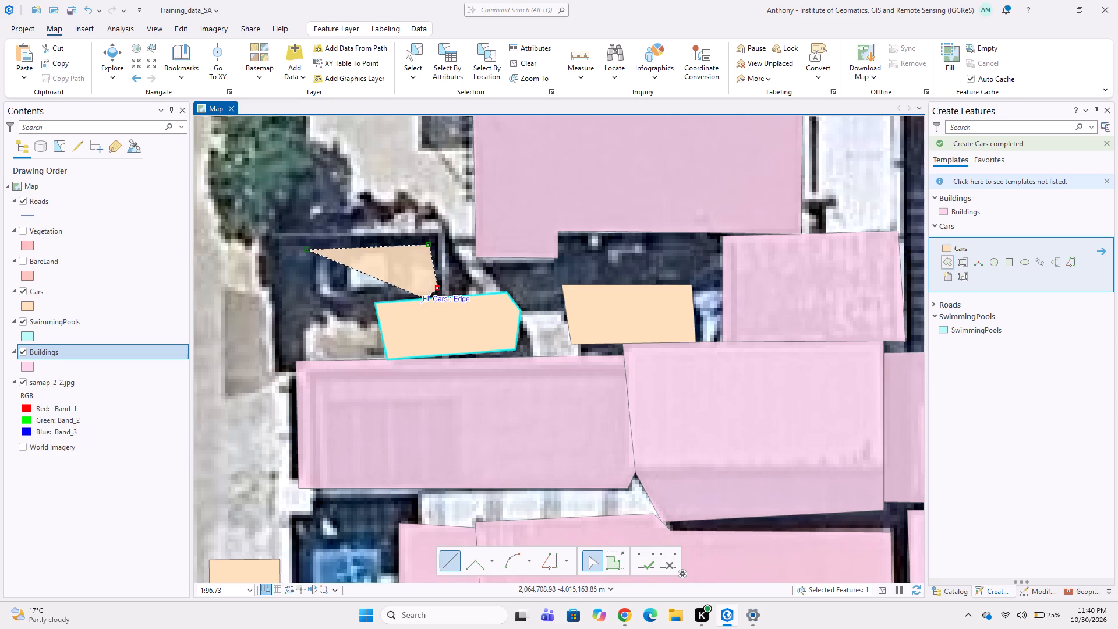
{"action": "left_click", "coordinate": [433, 295]}
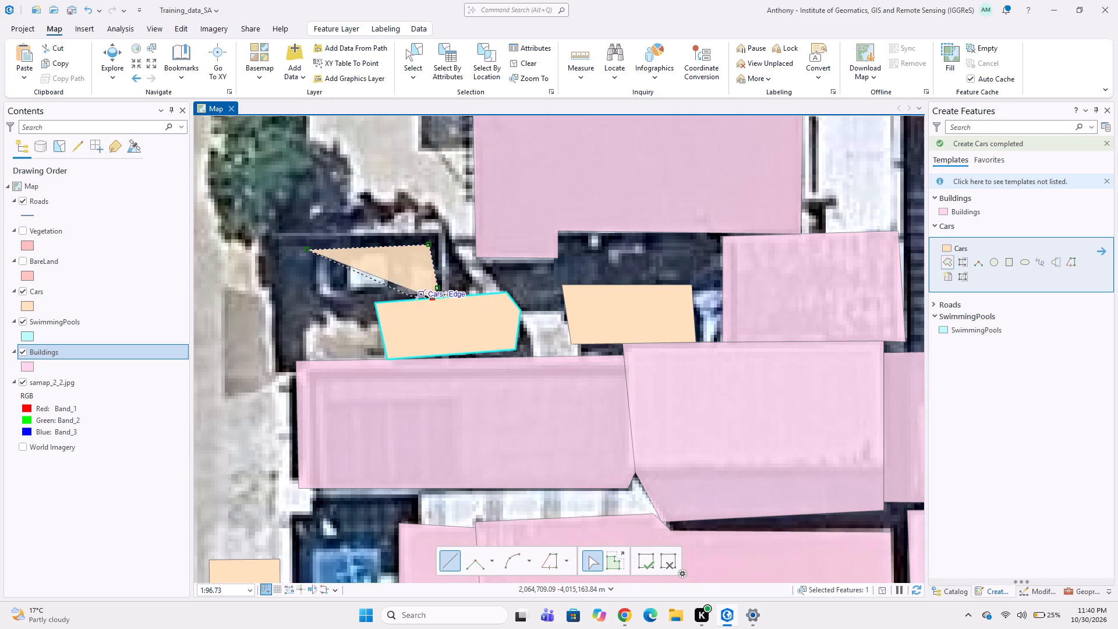
{"action": "double_click", "coordinate": [313, 299]}
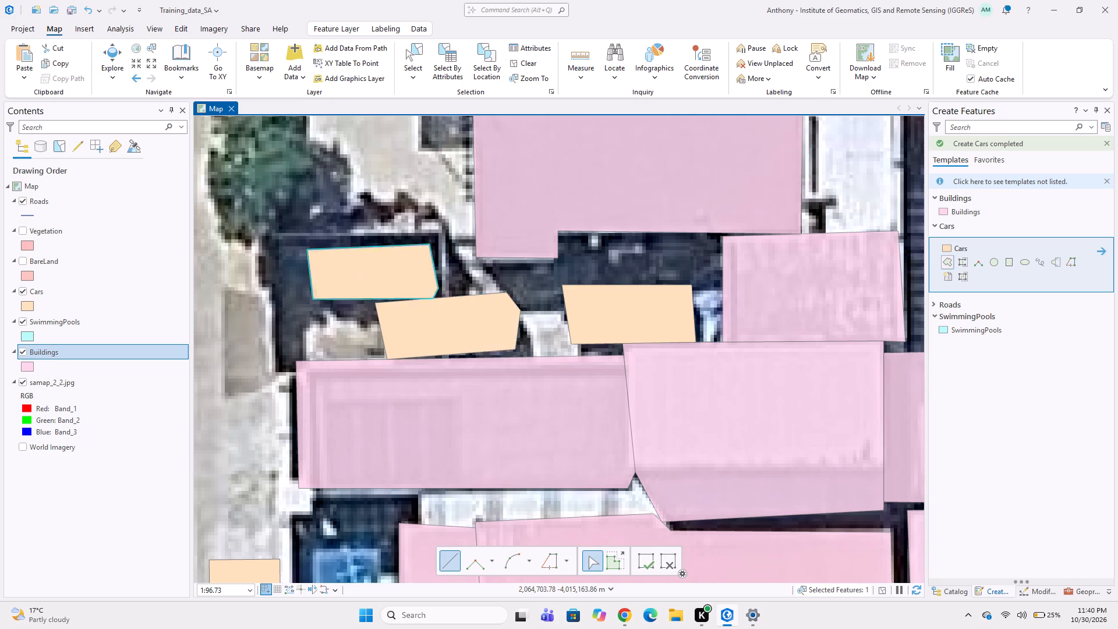
Digitize the narrow light roof along the east side of the six-cornered house as a five-cornered Buildings polygon snapped to the adjoining buildings.
{"action": "scroll", "coordinate": [293, 301], "scroll_direction": "down", "scroll_amount": 2}
{"action": "middle_click_drag", "start_coordinate": [373, 304], "coordinate": [396, 389]}
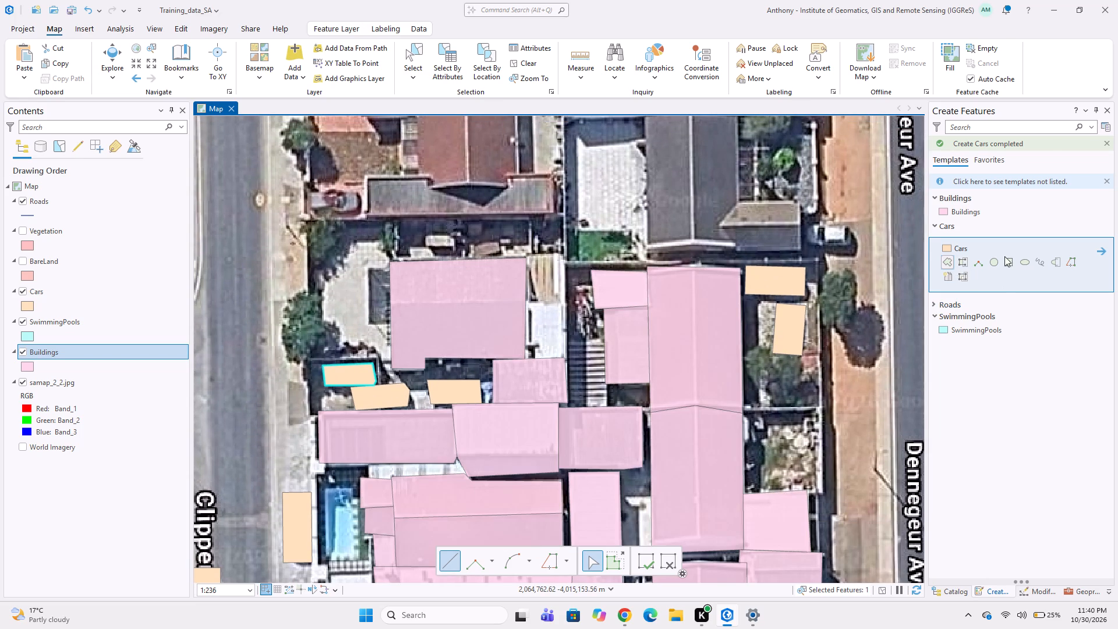
{"action": "left_click", "coordinate": [984, 209]}
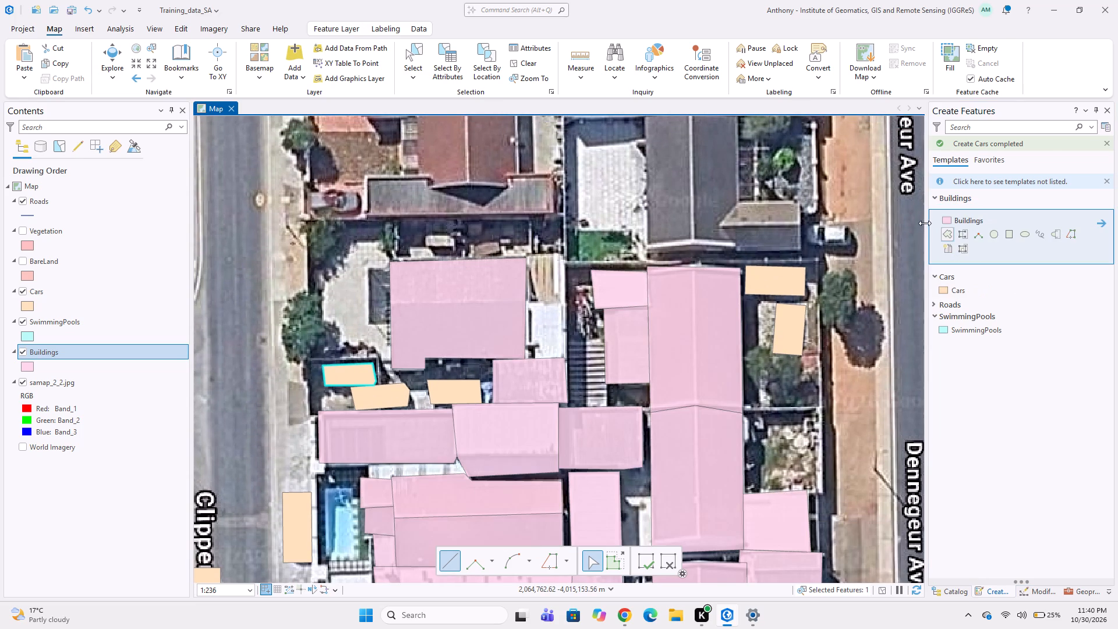
{"action": "left_click", "coordinate": [523, 259]}
{"action": "left_click", "coordinate": [530, 250]}
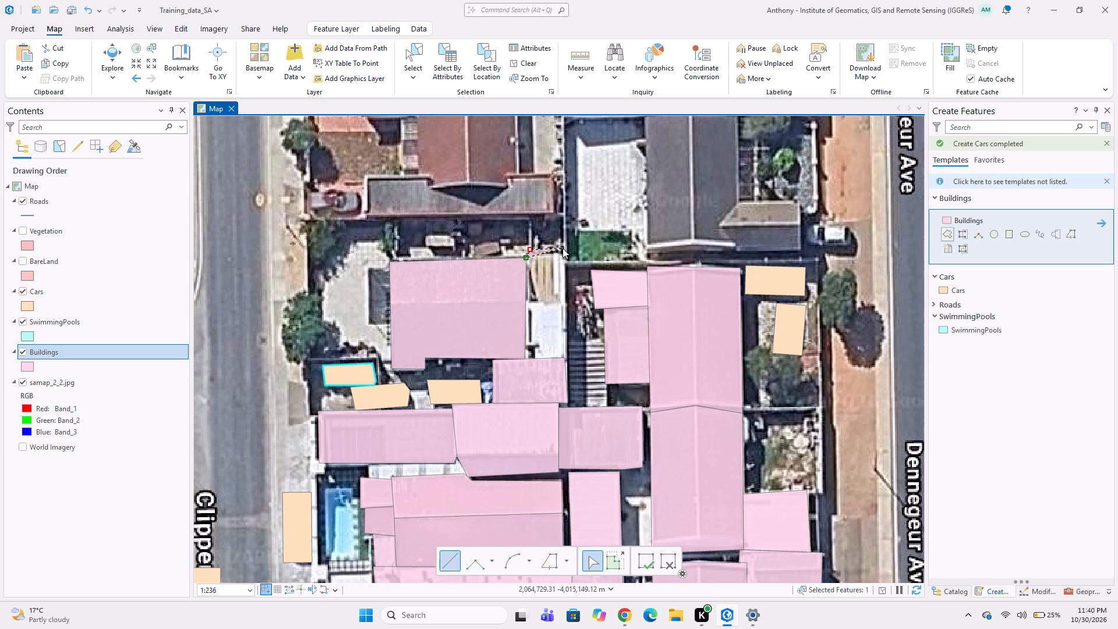
{"action": "left_click", "coordinate": [564, 253]}
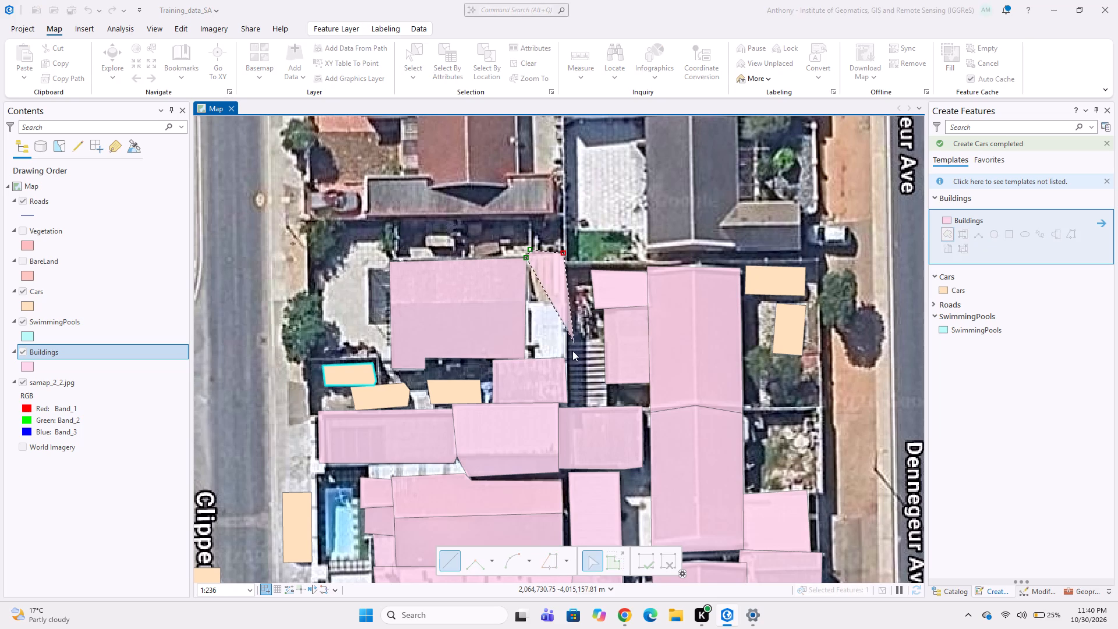
{"action": "left_click", "coordinate": [567, 359]}
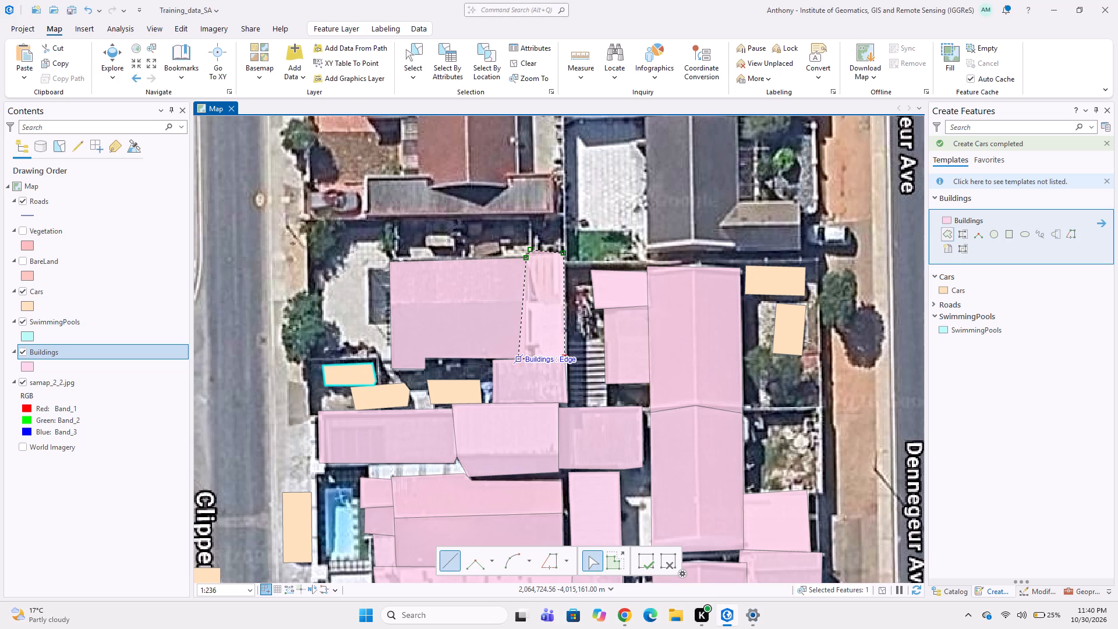
{"action": "double_click", "coordinate": [524, 358]}
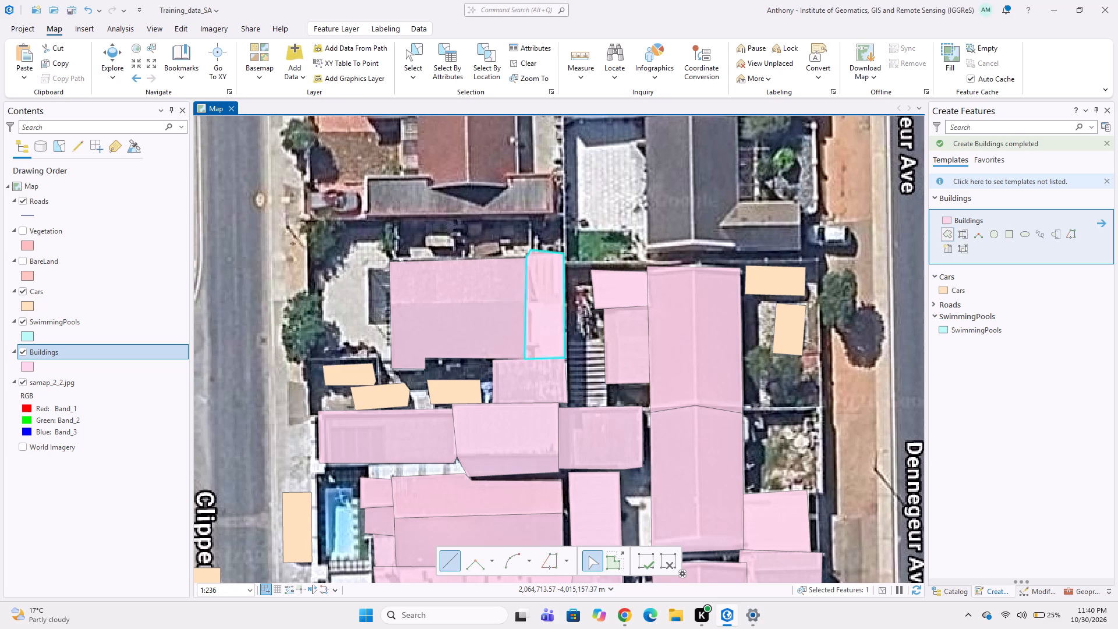
Digitize the long grey roof south of the red-brown gabled house as an eight-cornered Buildings polygon, recessed along its north edge.
{"action": "middle_click_drag", "start_coordinate": [522, 279], "coordinate": [547, 401]}
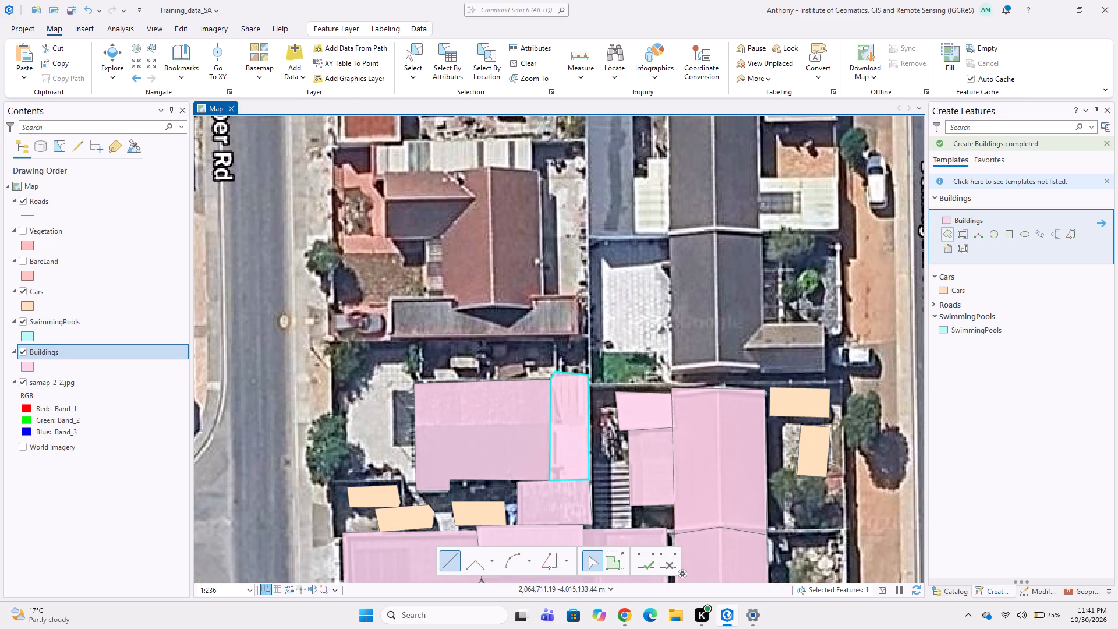
{"action": "middle_click", "coordinate": [387, 176]}
{"action": "scroll", "coordinate": [387, 176], "scroll_direction": "up", "scroll_amount": 1}
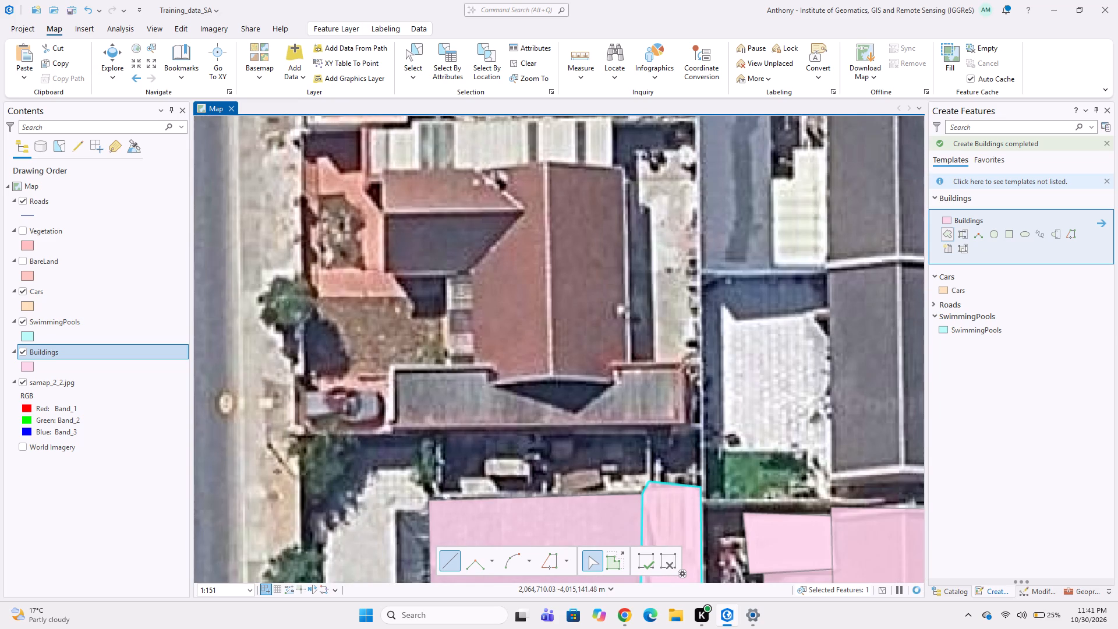
{"action": "scroll", "coordinate": [387, 376], "scroll_direction": "up", "scroll_amount": 1}
{"action": "middle_click", "coordinate": [387, 376]}
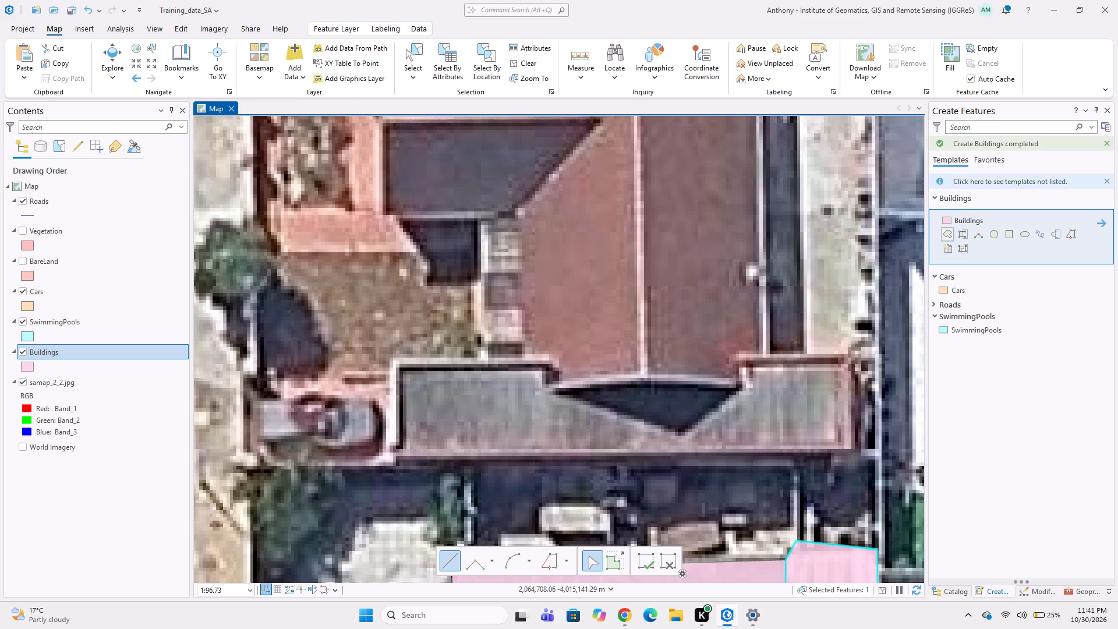
{"action": "left_click", "coordinate": [390, 356]}
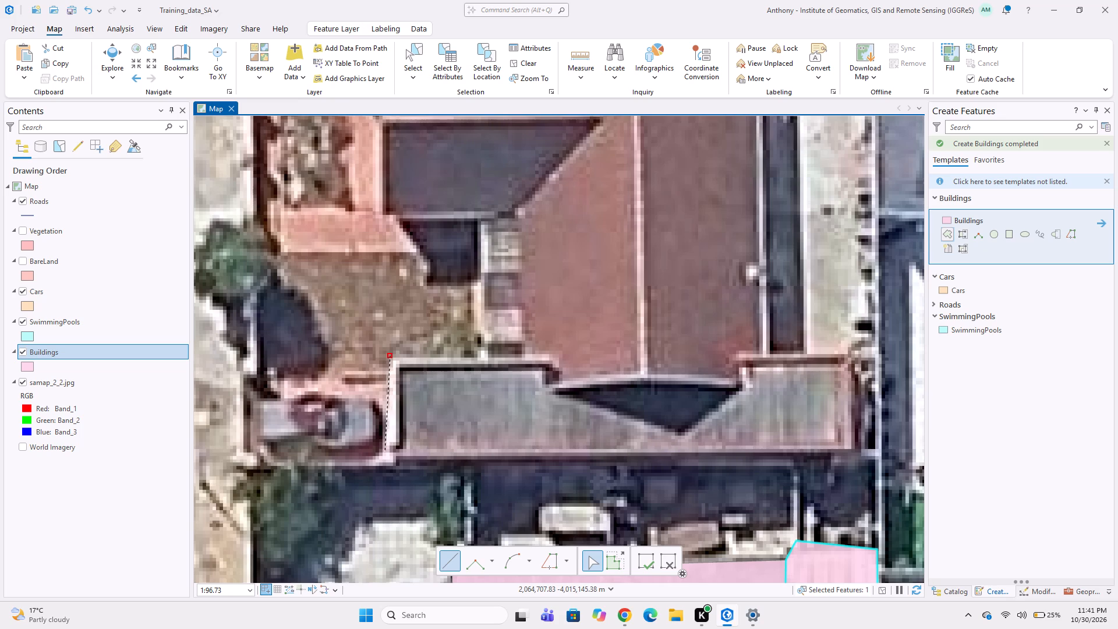
{"action": "left_click", "coordinate": [383, 453]}
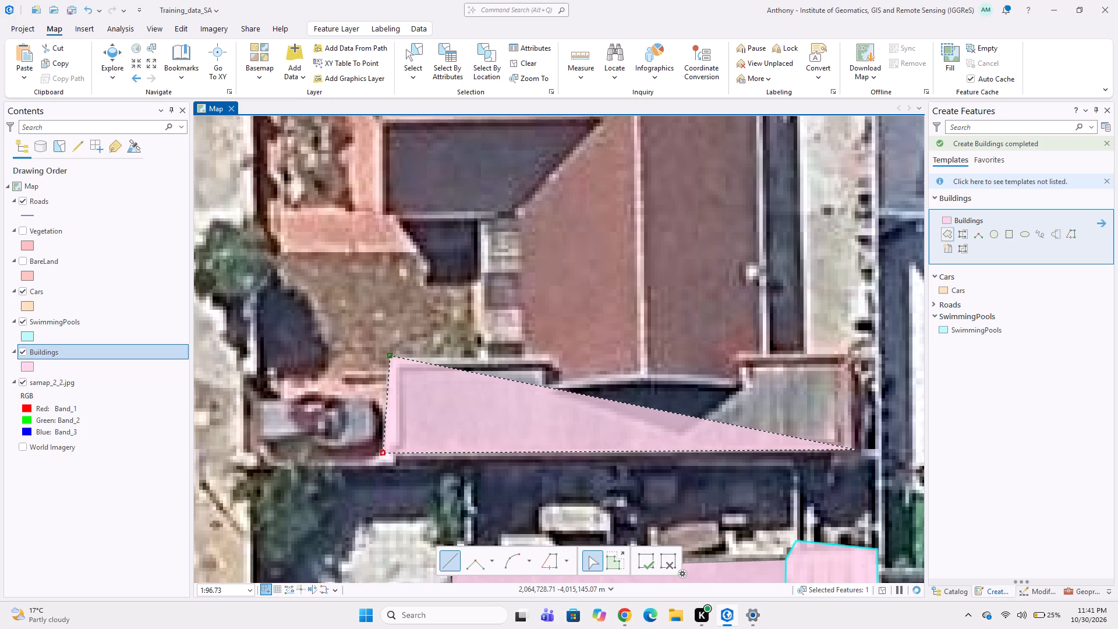
{"action": "left_click", "coordinate": [855, 450]}
{"action": "left_click", "coordinate": [851, 358]}
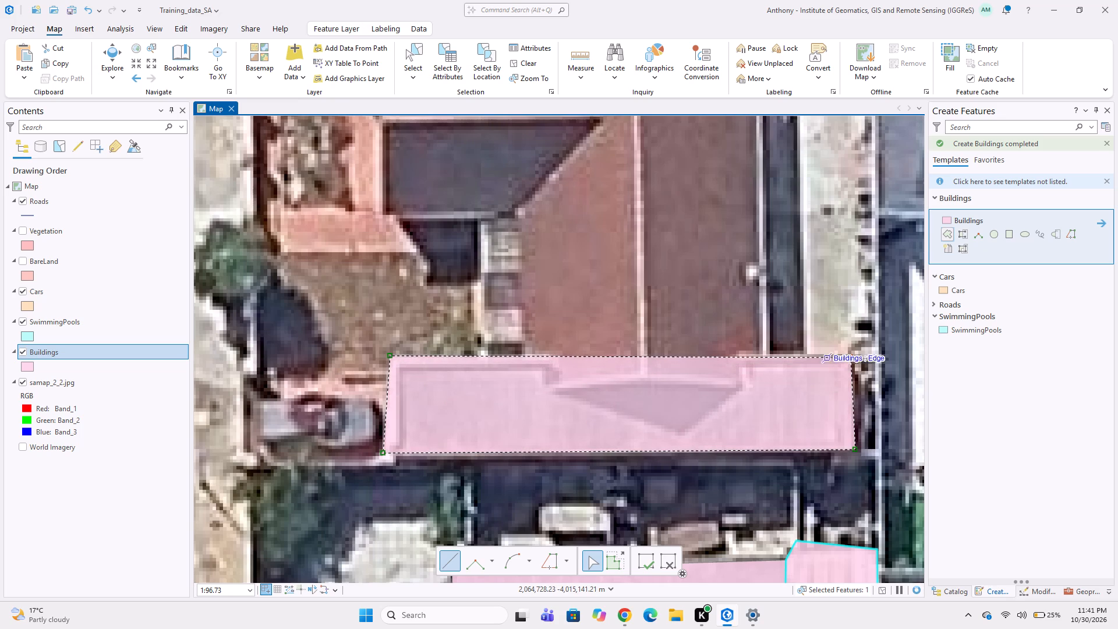
{"action": "left_click", "coordinate": [738, 358]}
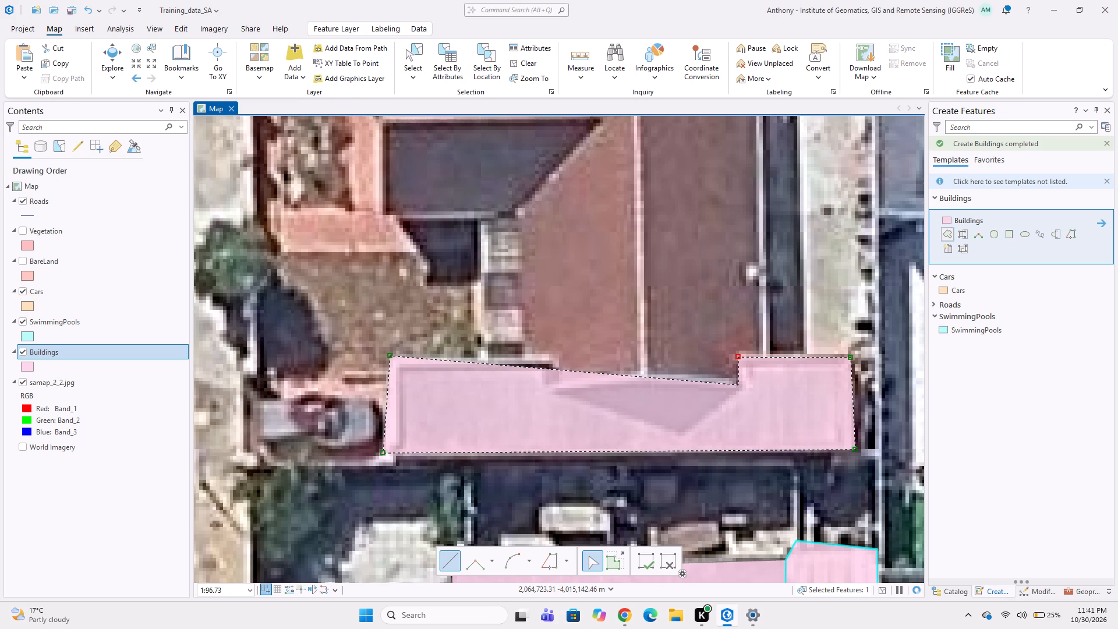
{"action": "left_click", "coordinate": [738, 385]}
{"action": "left_click", "coordinate": [553, 391]}
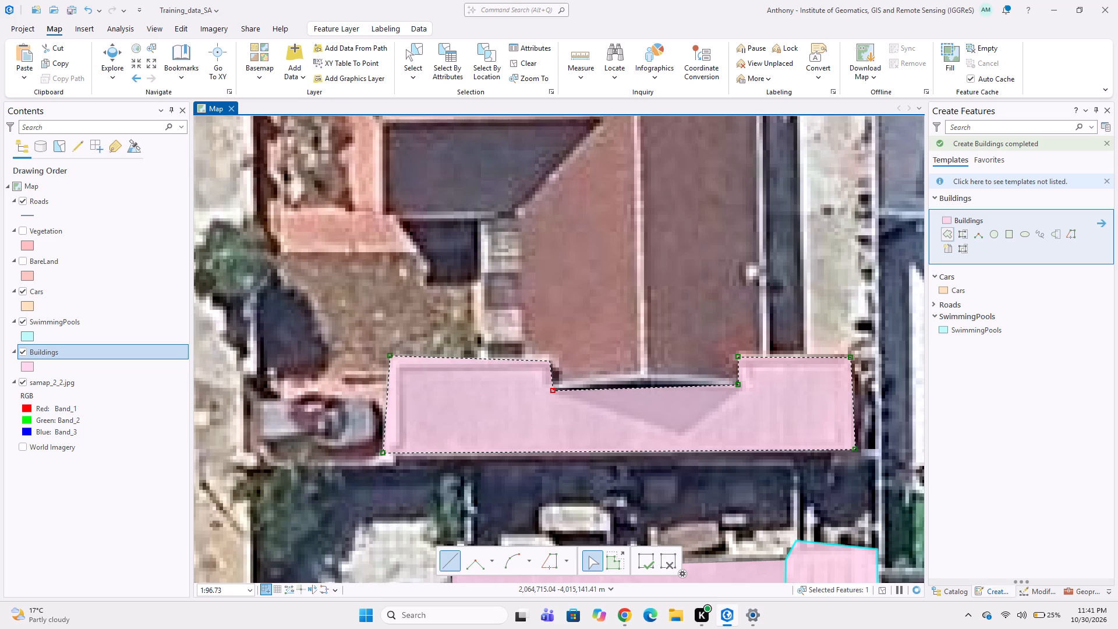
{"action": "double_click", "coordinate": [550, 361]}
Digitize the car parked directly west of the long grey roof as a rectangular Cars polygon reaching the building's southwest corner.
{"action": "middle_click_drag", "start_coordinate": [530, 387], "coordinate": [638, 370]}
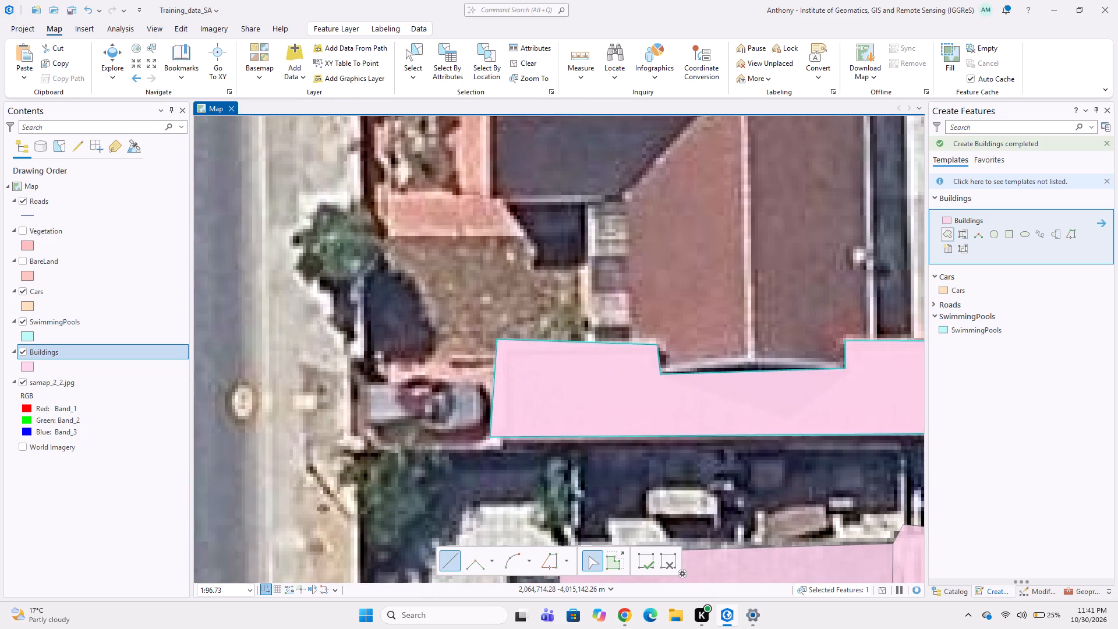
{"action": "left_click", "coordinate": [981, 294]}
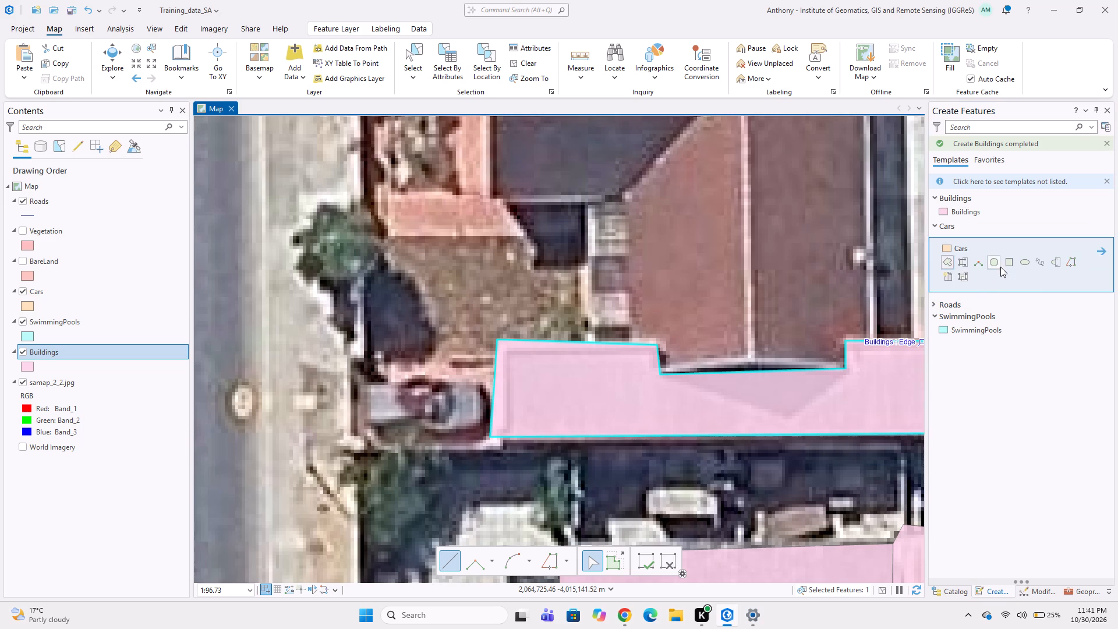
{"action": "left_click", "coordinate": [1008, 263]}
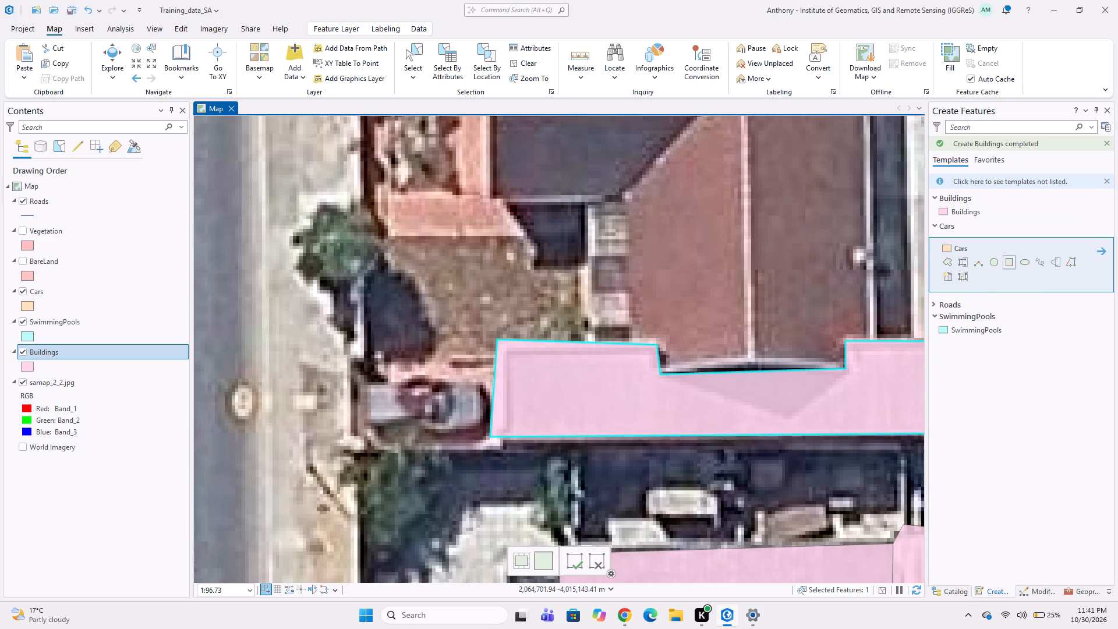
{"action": "left_click", "coordinate": [351, 372]}
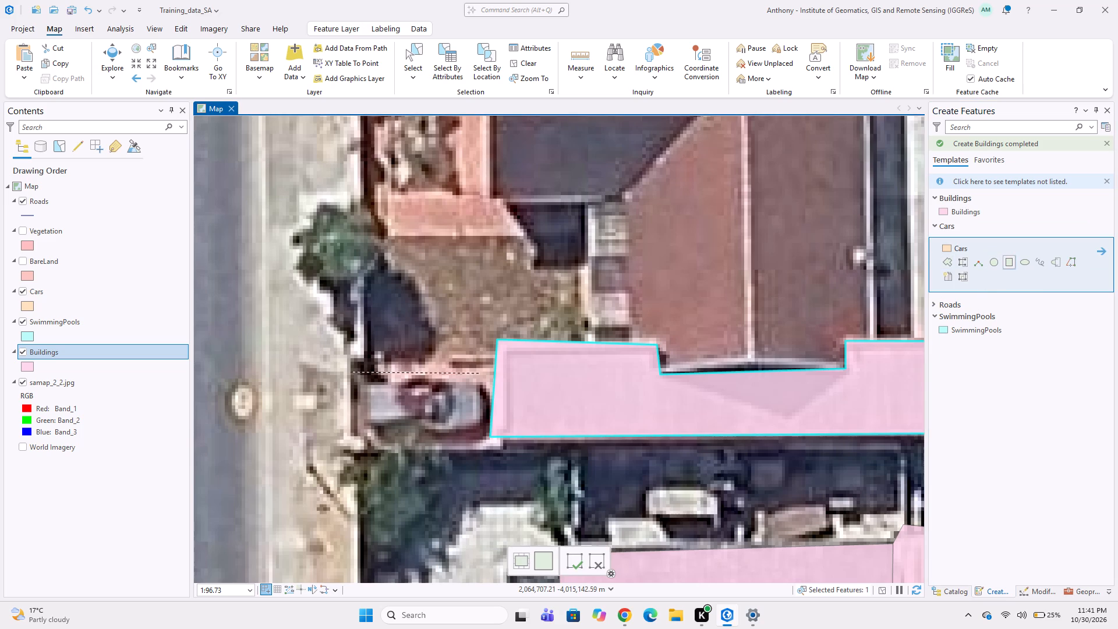
{"action": "left_click", "coordinate": [483, 379]}
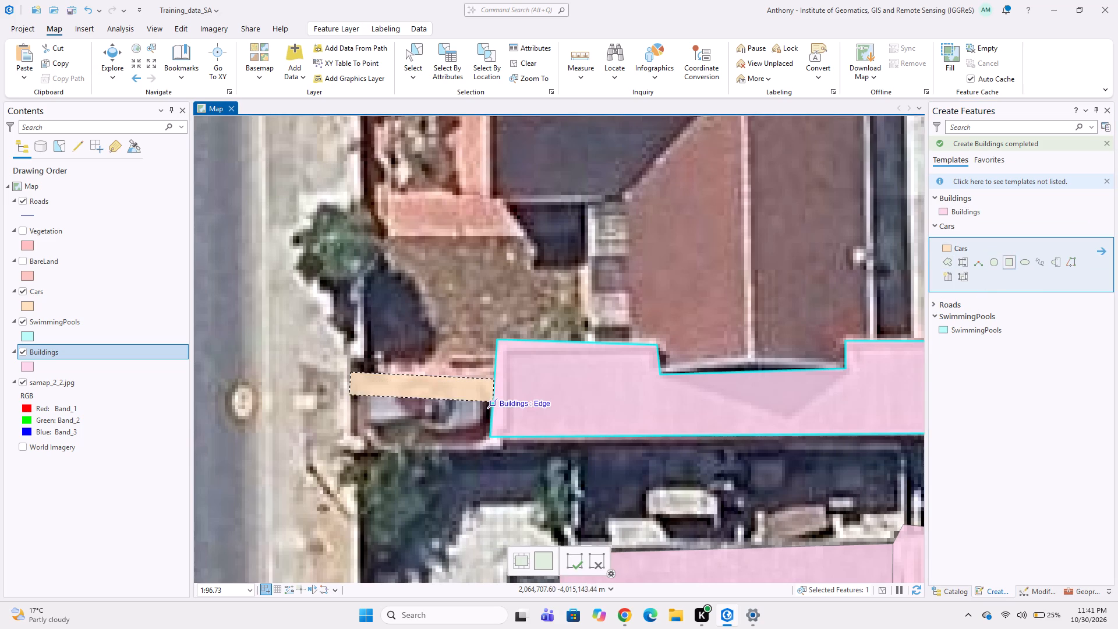
{"action": "double_click", "coordinate": [491, 436]}
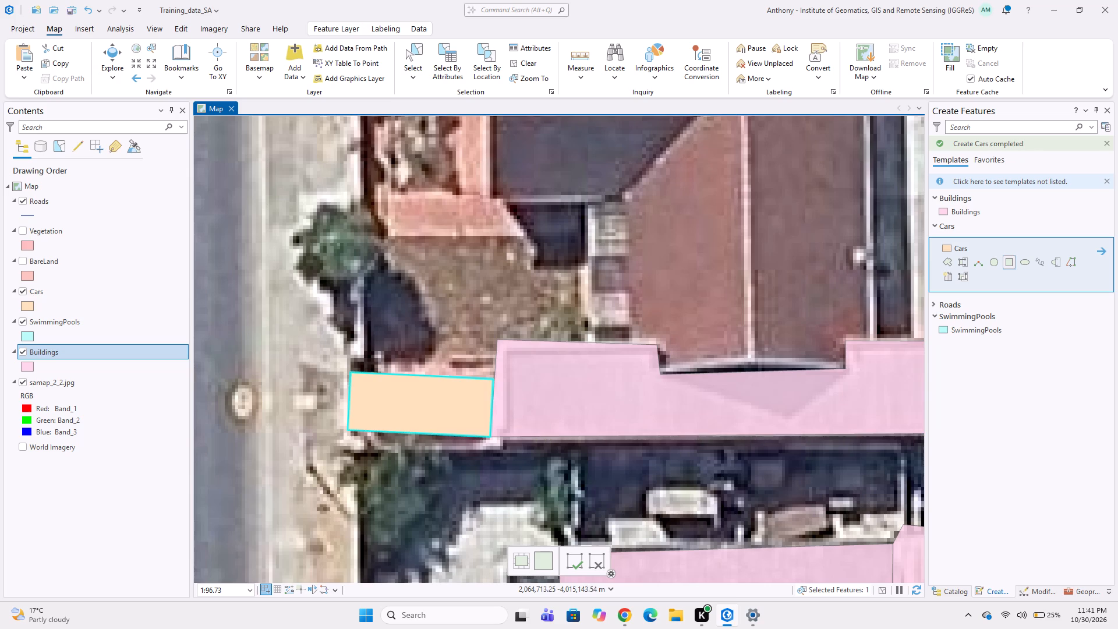
Digitize the red-brown gabled house north of the long grey roof as a ten-cornered Buildings polygon fitted into that roof's northern recess.
{"action": "scroll", "coordinate": [557, 365], "scroll_direction": "down", "scroll_amount": 2}
{"action": "middle_click_drag", "start_coordinate": [626, 314], "coordinate": [510, 380]}
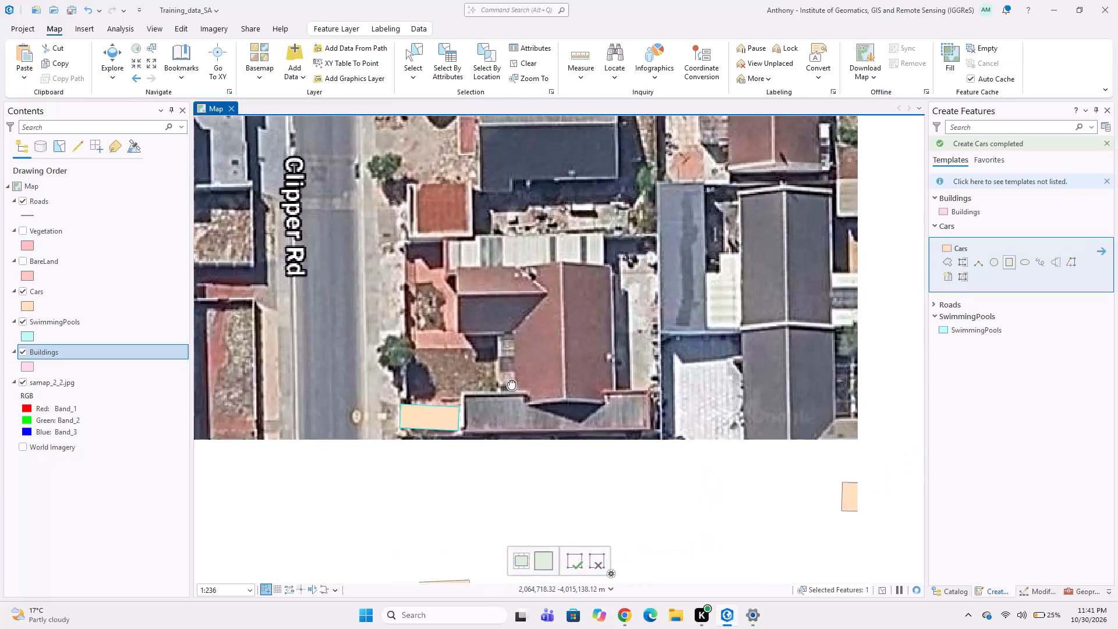
{"action": "middle_click_drag", "start_coordinate": [510, 380], "coordinate": [503, 385]}
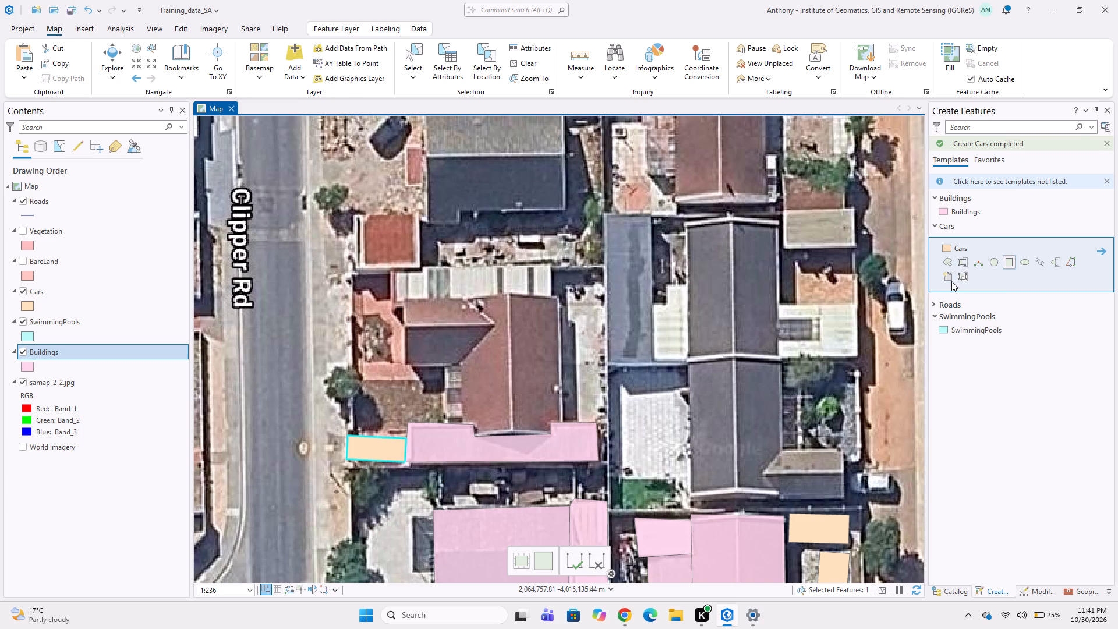
{"action": "left_click", "coordinate": [958, 214]}
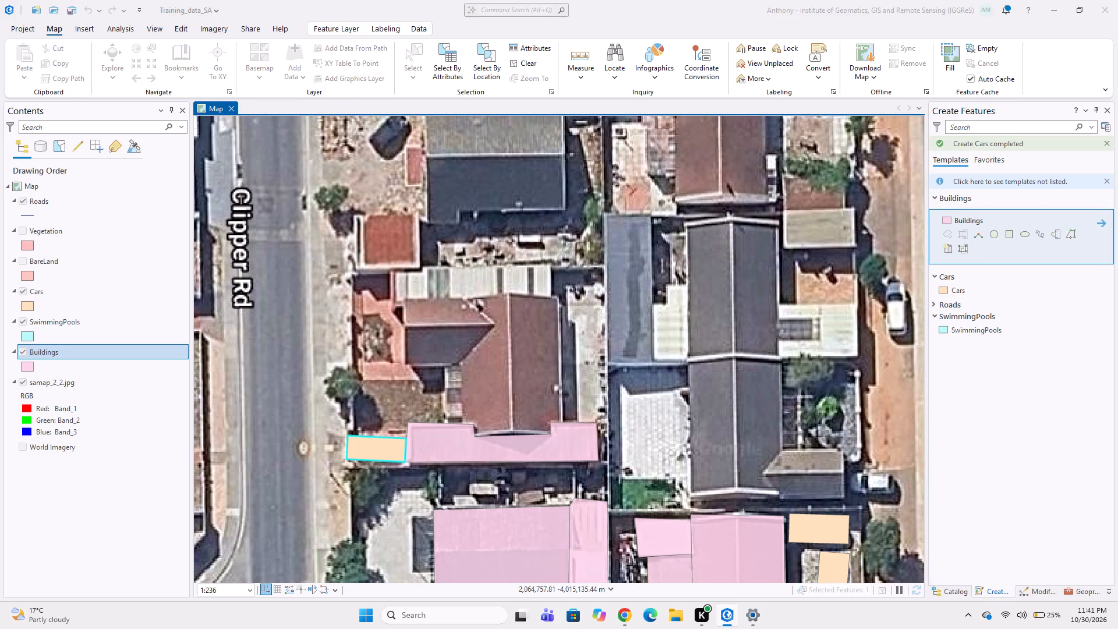
{"action": "scroll", "coordinate": [425, 298], "scroll_direction": "up", "scroll_amount": 1}
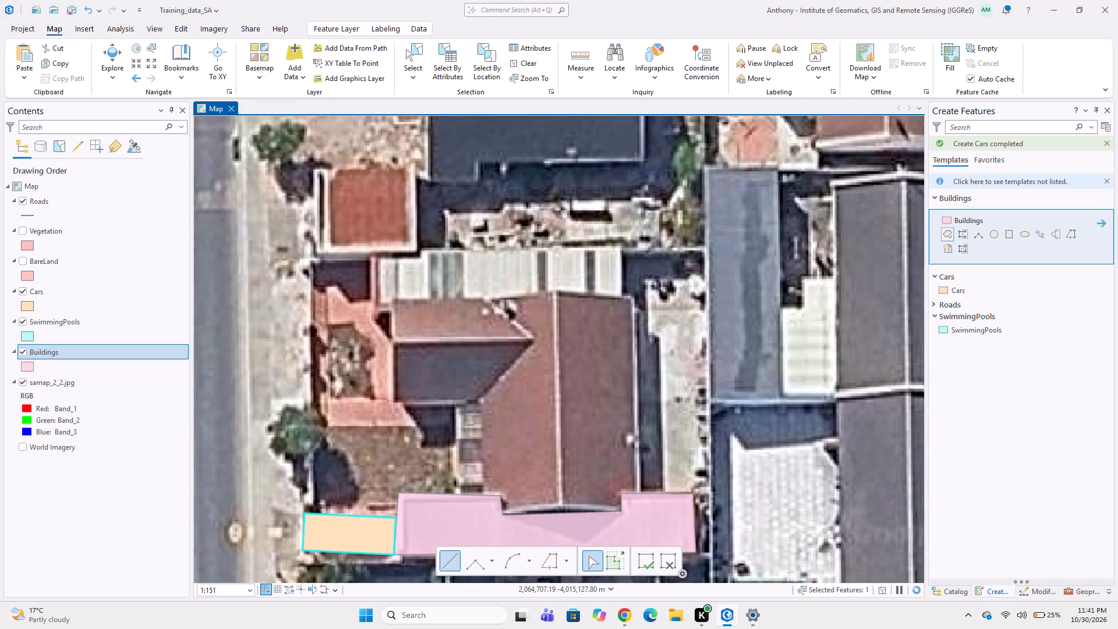
{"action": "left_click", "coordinate": [390, 299]}
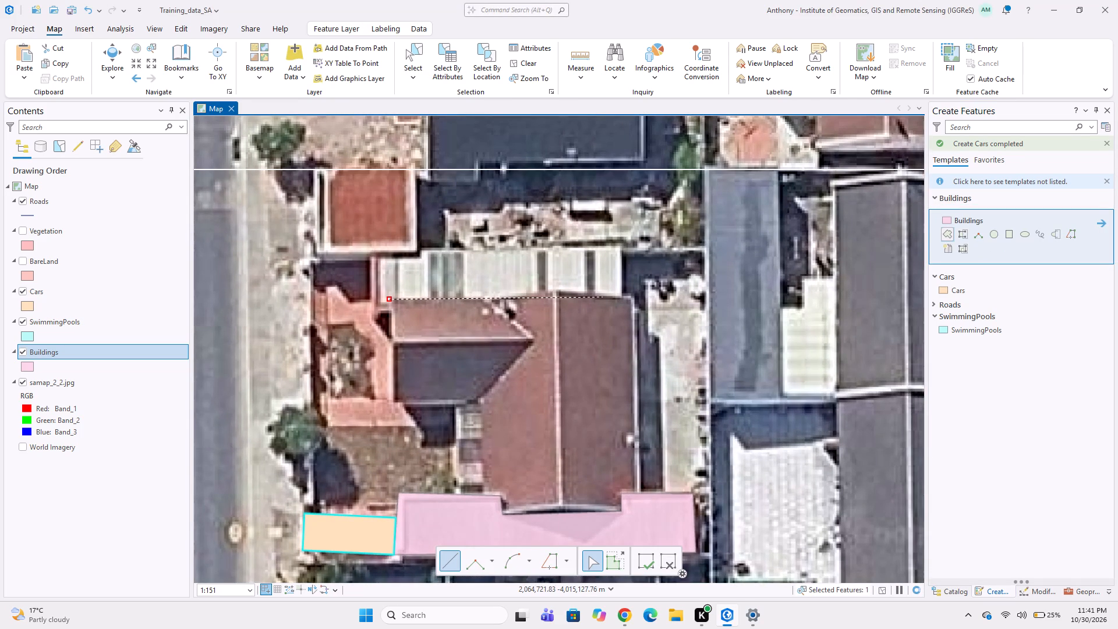
{"action": "left_click", "coordinate": [637, 294]}
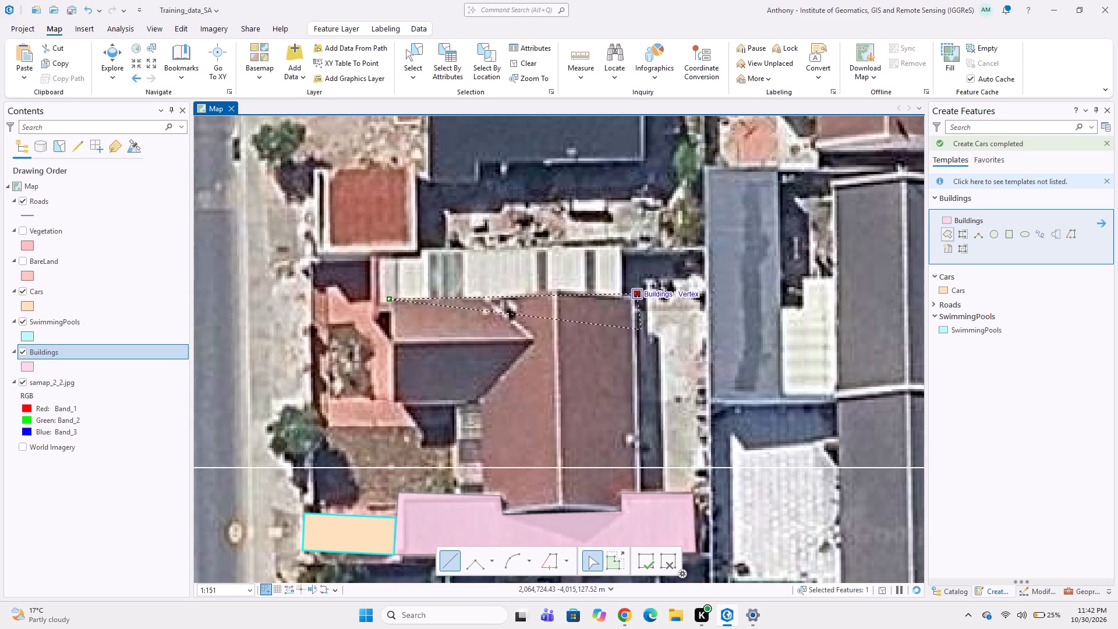
{"action": "left_click", "coordinate": [640, 496]}
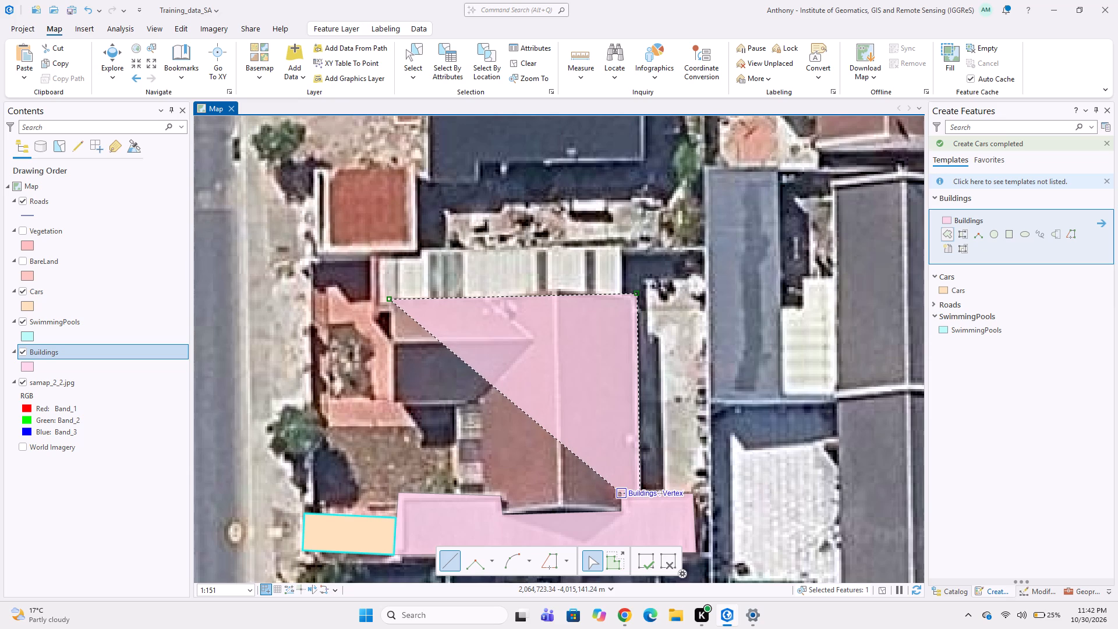
{"action": "left_click", "coordinate": [621, 496]}
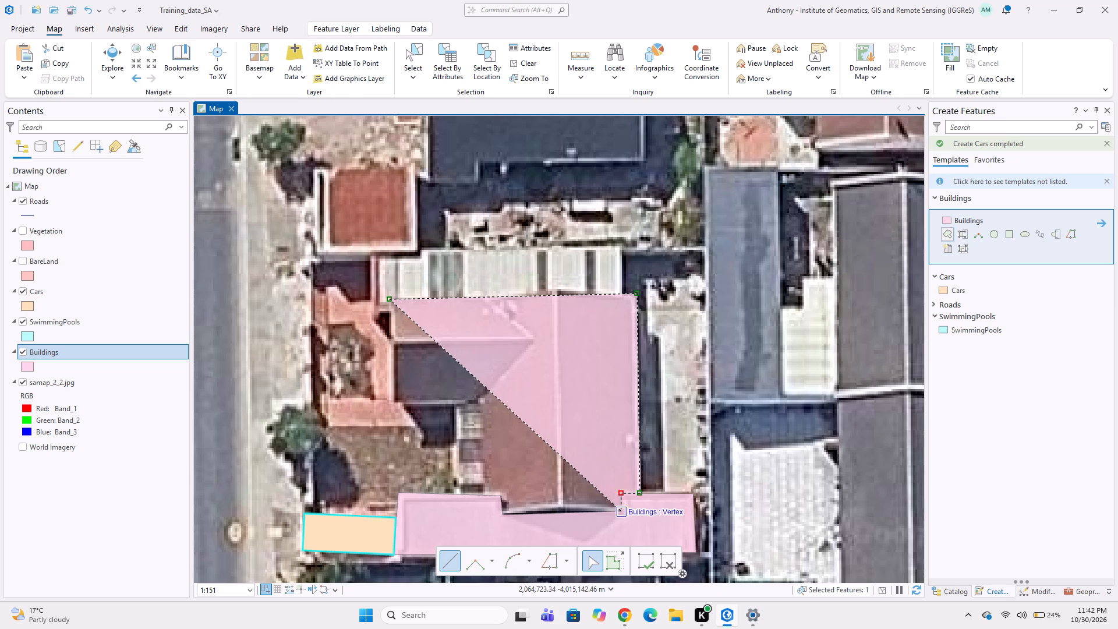
{"action": "left_click", "coordinate": [622, 513]}
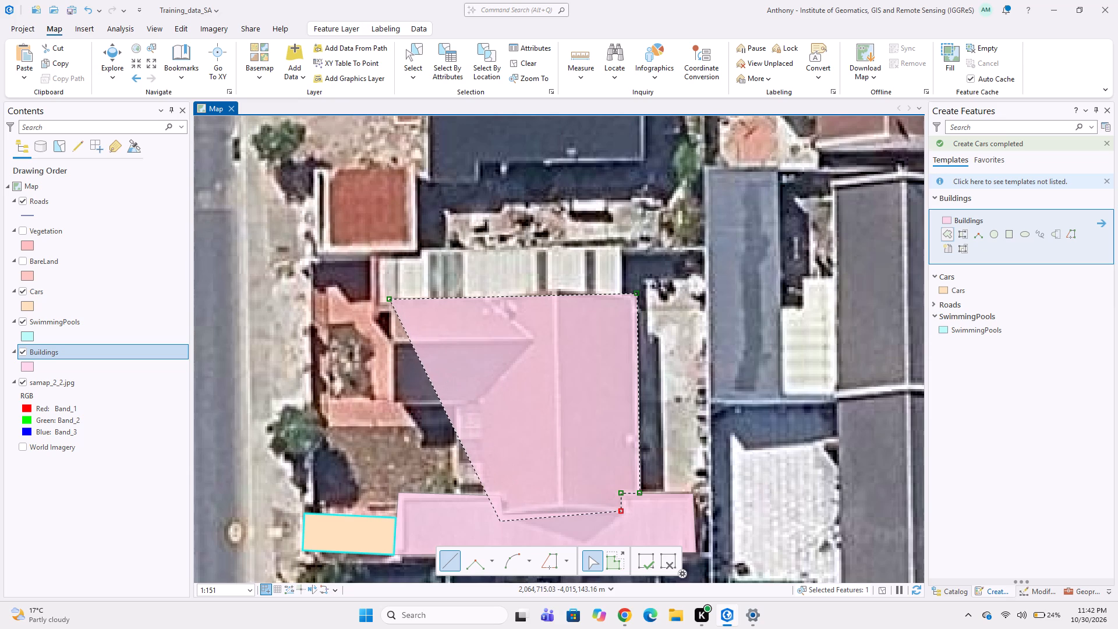
{"action": "left_click", "coordinate": [501, 515]}
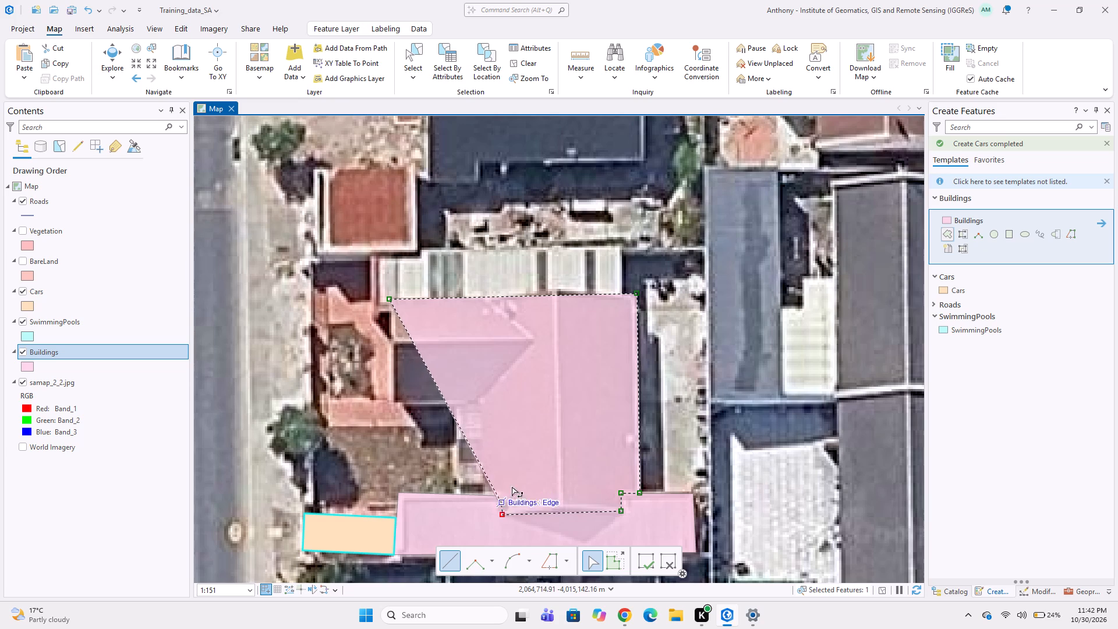
{"action": "left_click", "coordinate": [505, 497]}
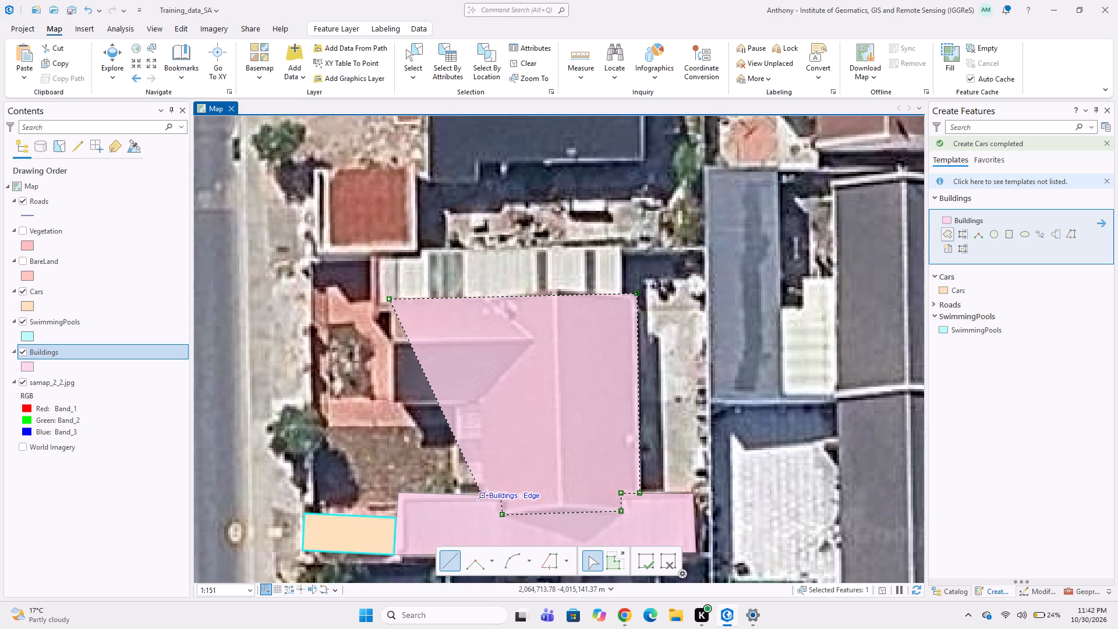
{"action": "left_click", "coordinate": [484, 493]}
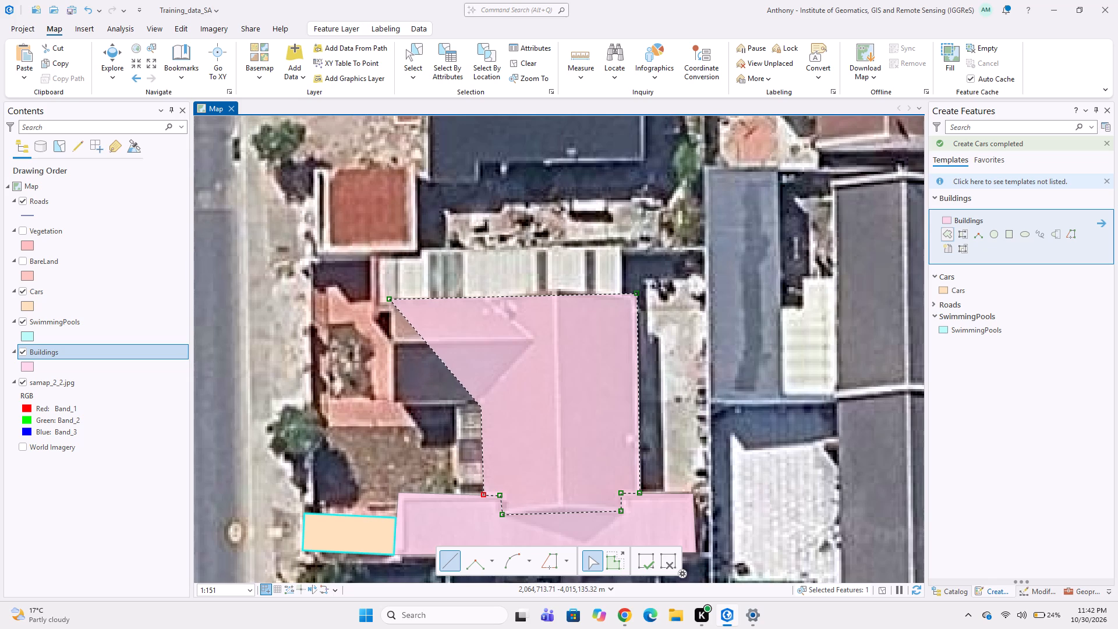
{"action": "left_click", "coordinate": [480, 404]}
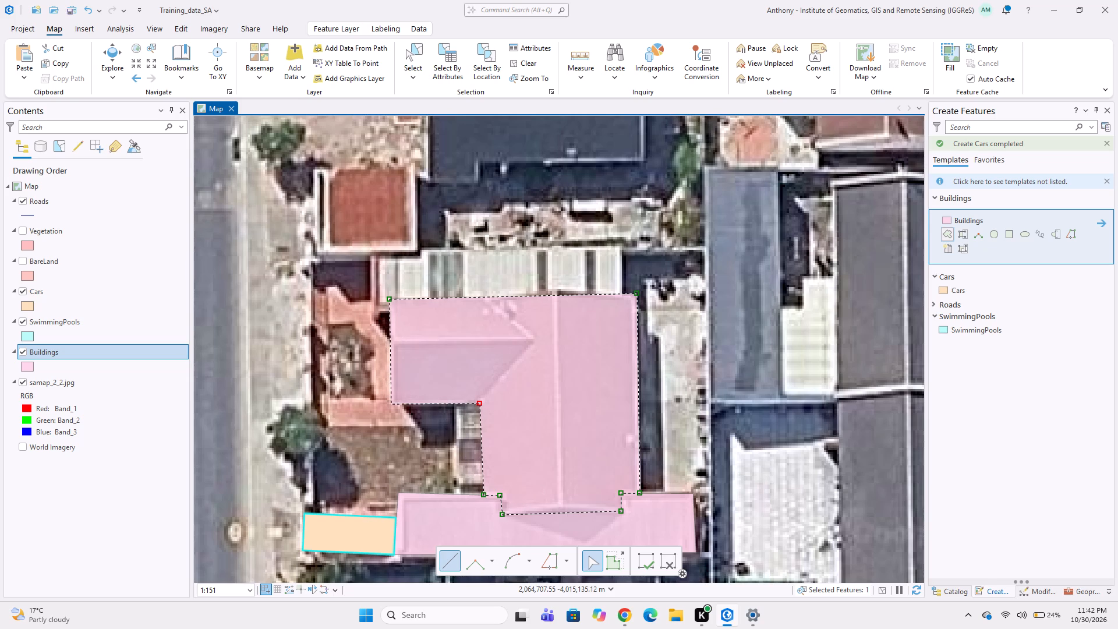
{"action": "double_click", "coordinate": [391, 404]}
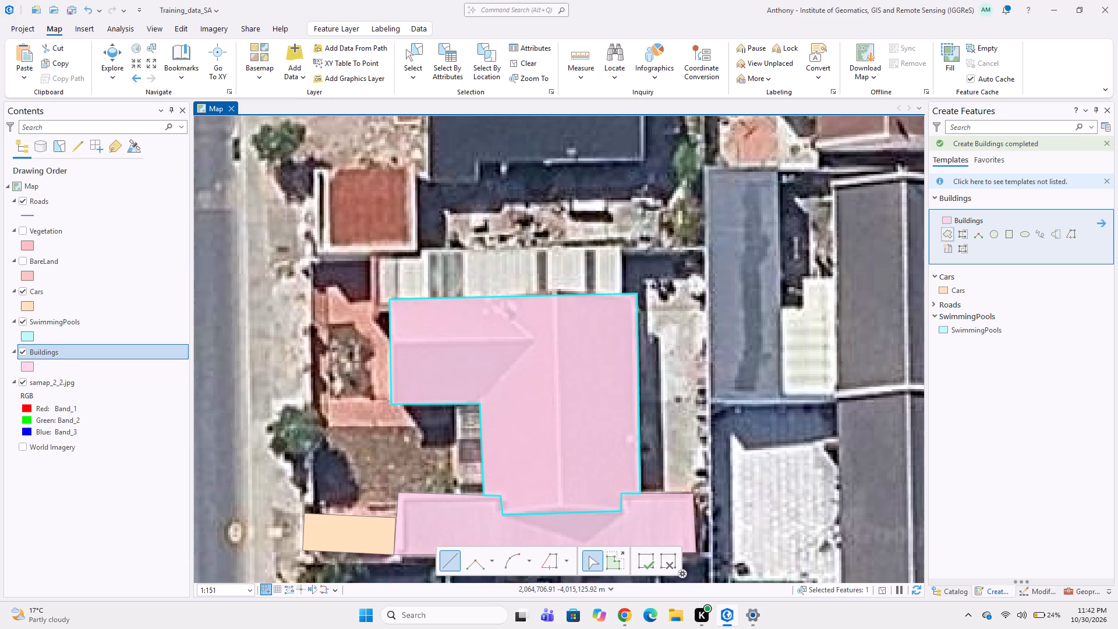
Digitize the light striped roof along the north side of the red-brown house as a six-cornered Buildings polygon snapped to the house's edge.
{"action": "middle_click", "coordinate": [375, 284]}
{"action": "scroll", "coordinate": [375, 284], "scroll_direction": "up", "scroll_amount": 2}
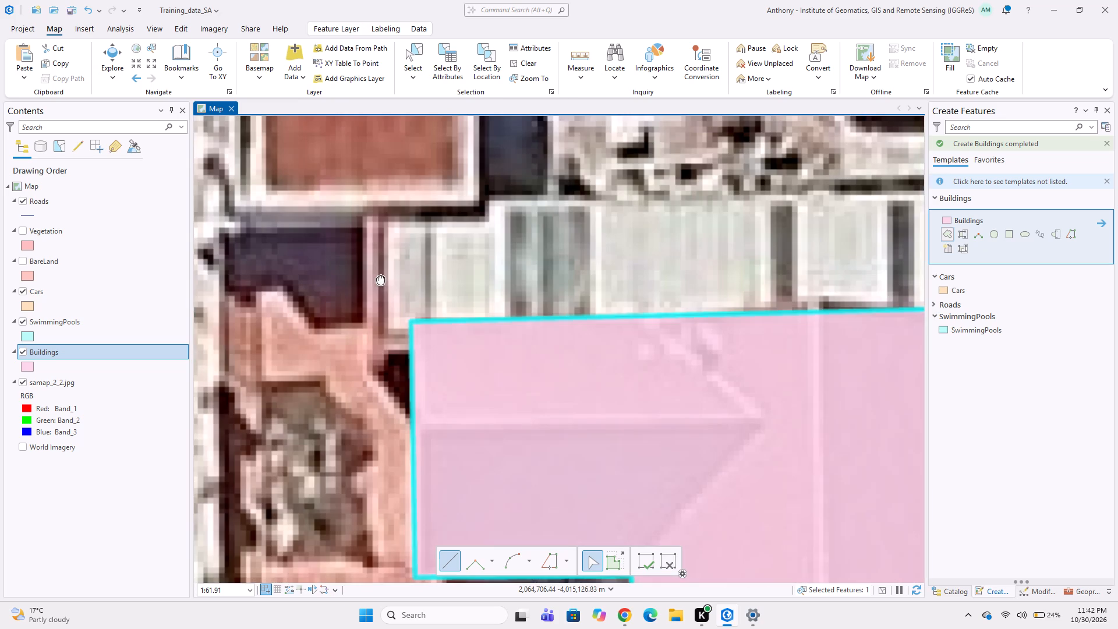
{"action": "left_click", "coordinate": [387, 213]}
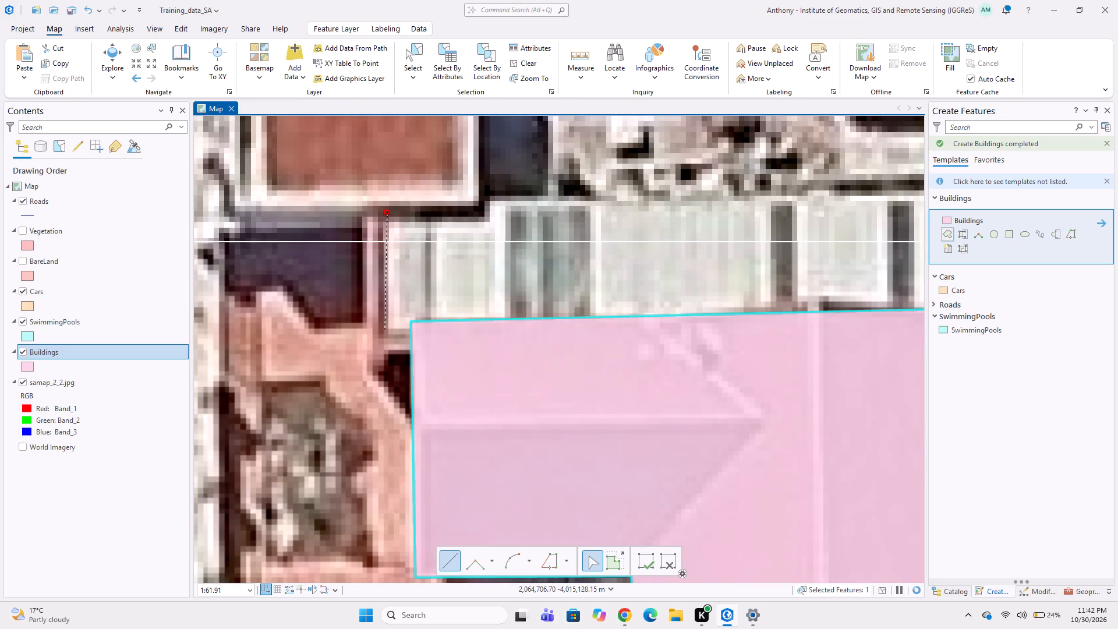
{"action": "left_click", "coordinate": [383, 350]}
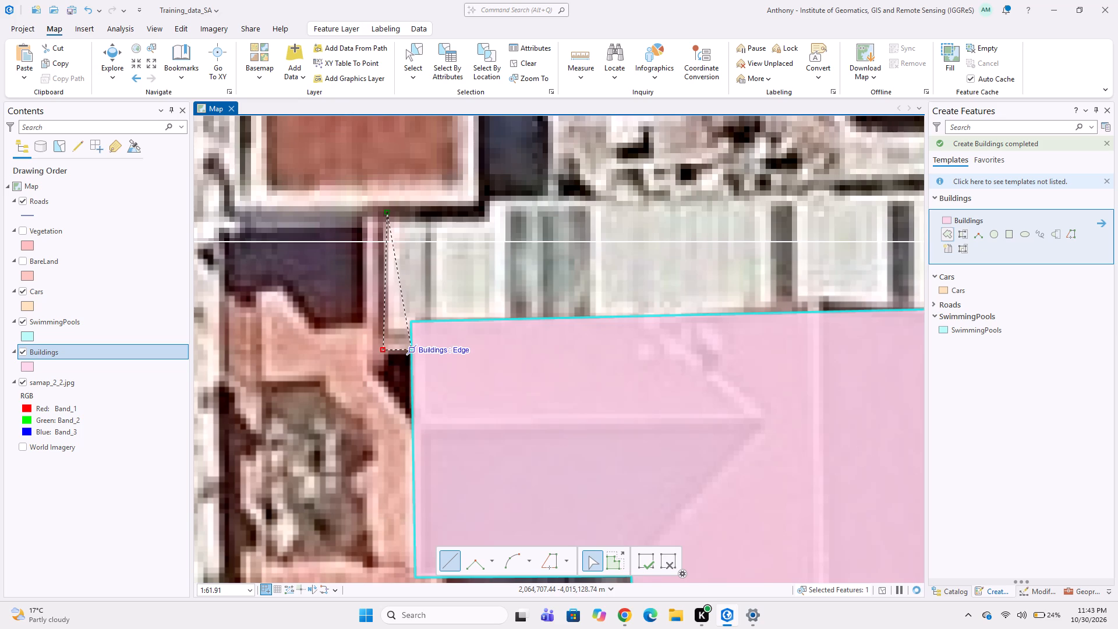
{"action": "left_click", "coordinate": [412, 349]}
{"action": "left_click", "coordinate": [411, 321]}
{"action": "middle_click_drag", "start_coordinate": [536, 334], "coordinate": [350, 335]}
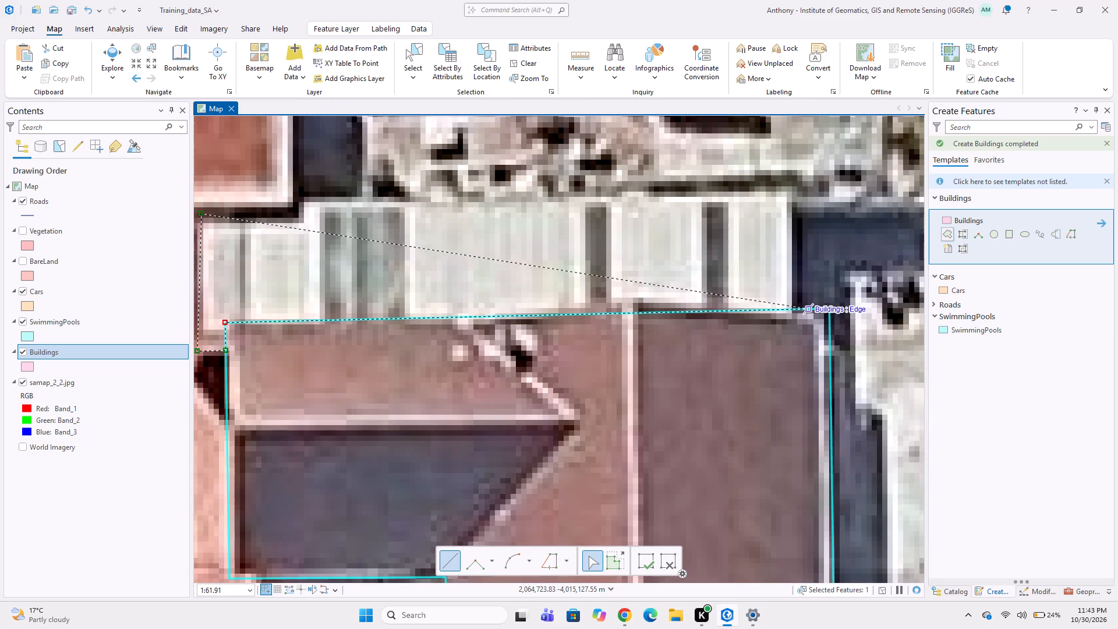
{"action": "left_click", "coordinate": [794, 309]}
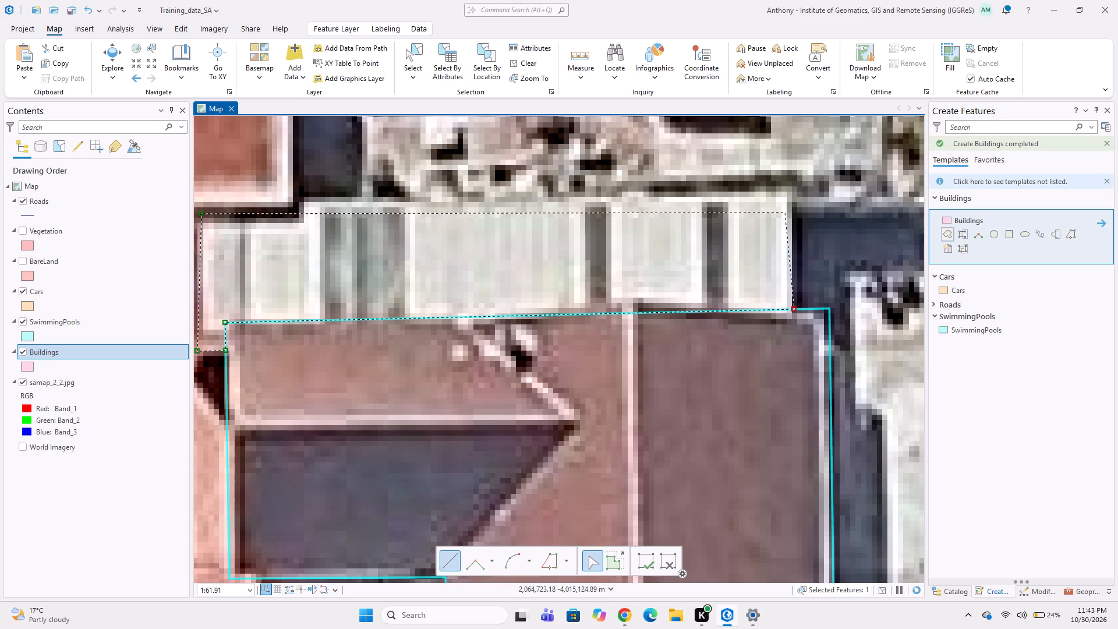
{"action": "double_click", "coordinate": [790, 192]}
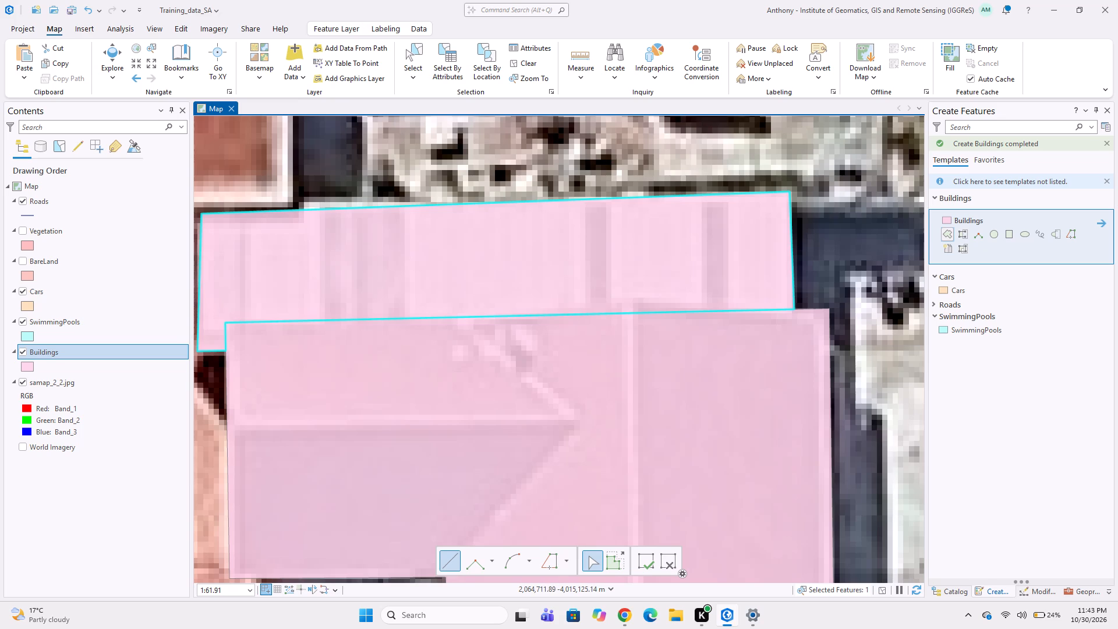
Digitize the small square red roof with the white border, northwest of the striped roof, as a four-cornered Buildings polygon.
{"action": "middle_click", "coordinate": [356, 292]}
{"action": "scroll", "coordinate": [356, 292], "scroll_direction": "down", "scroll_amount": 3}
{"action": "middle_click_drag", "start_coordinate": [487, 314], "coordinate": [499, 413]}
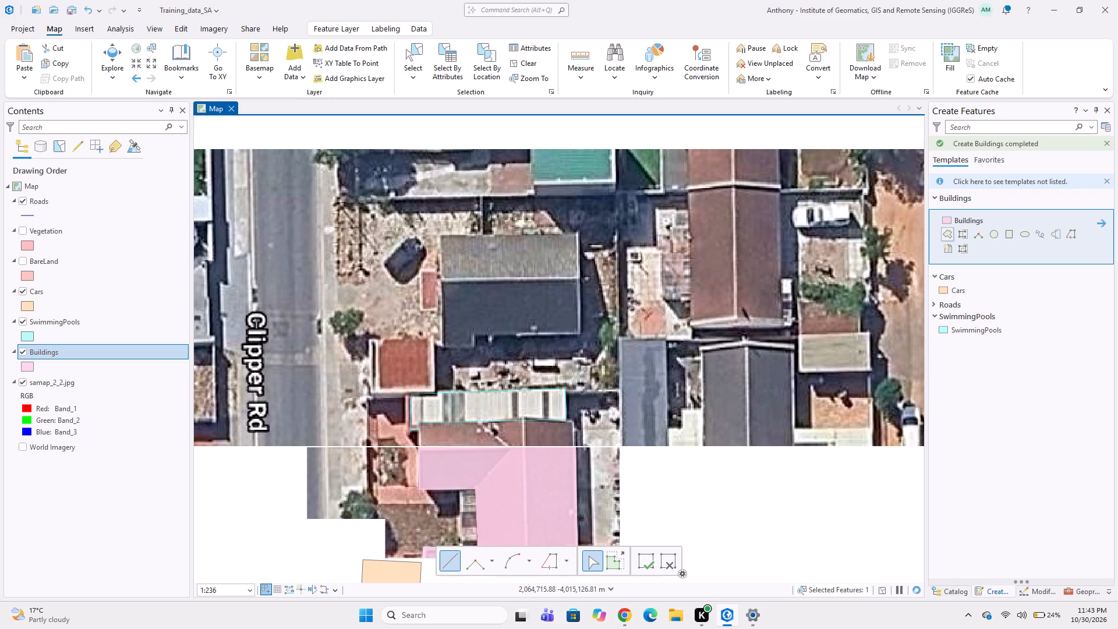
{"action": "middle_click", "coordinate": [369, 340]}
{"action": "scroll", "coordinate": [369, 340], "scroll_direction": "up", "scroll_amount": 1}
{"action": "middle_click_drag", "start_coordinate": [562, 402], "coordinate": [457, 334]}
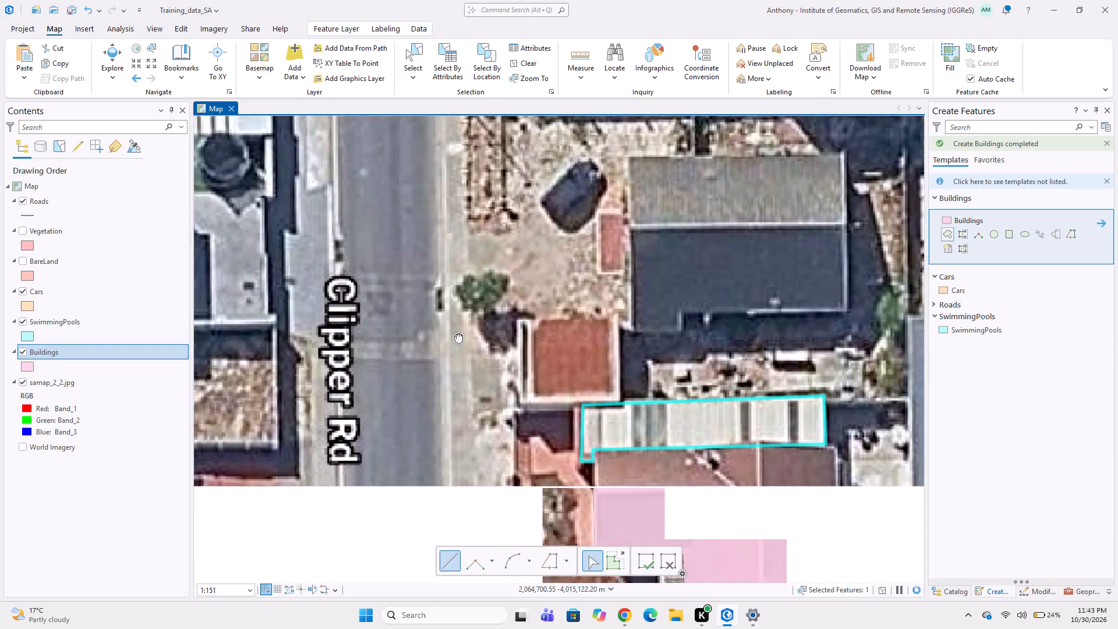
{"action": "middle_click_drag", "start_coordinate": [457, 334], "coordinate": [447, 320]}
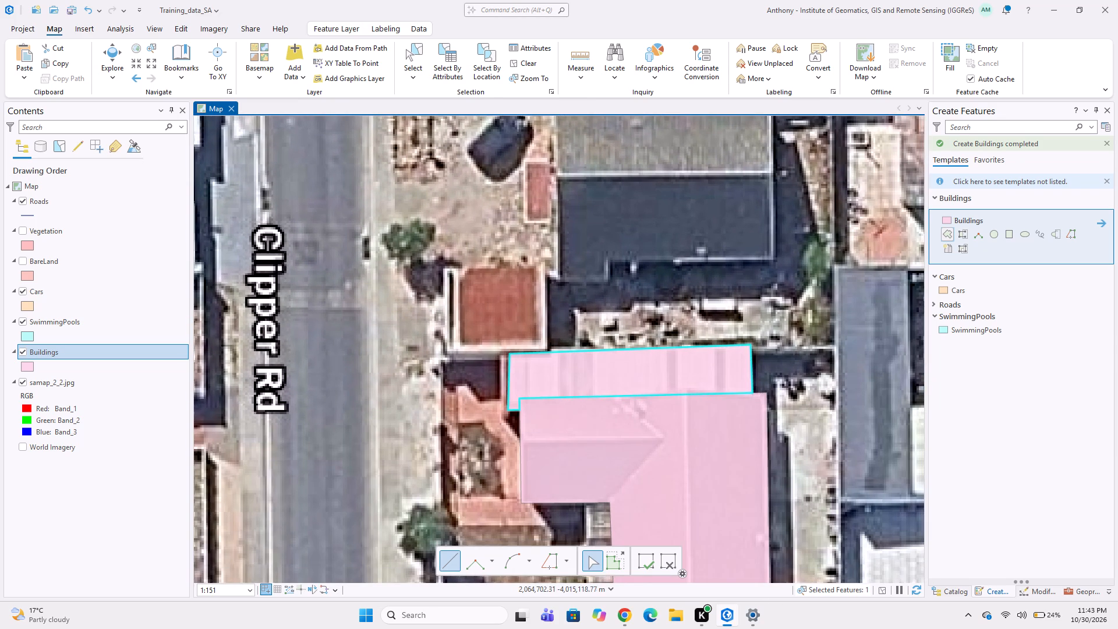
{"action": "left_click", "coordinate": [443, 266]}
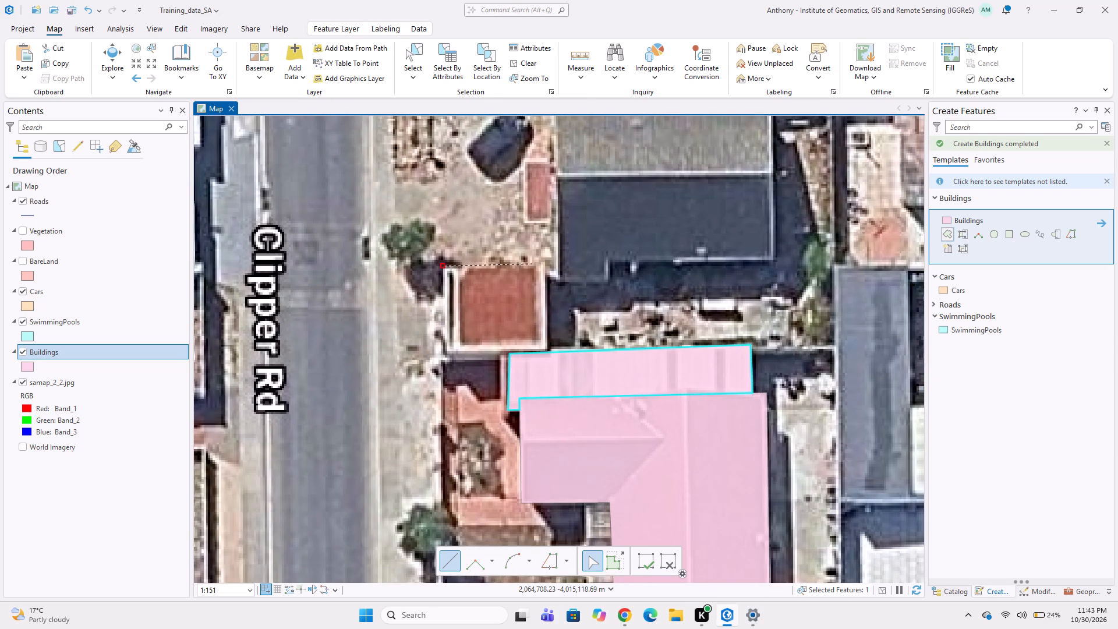
{"action": "left_click", "coordinate": [543, 260]}
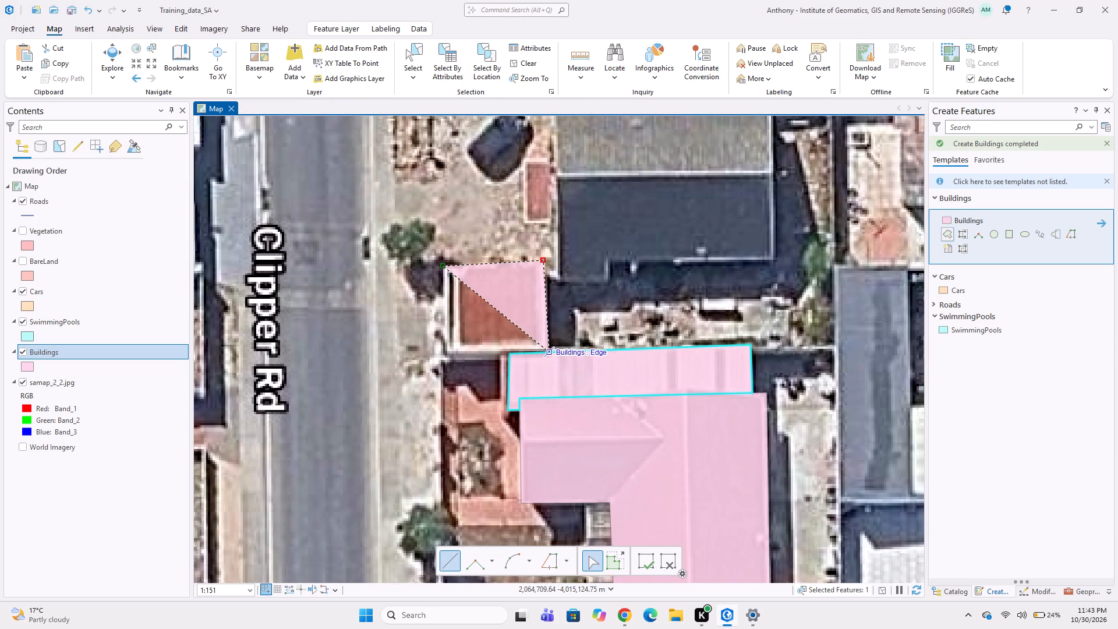
{"action": "left_click", "coordinate": [549, 349]}
{"action": "double_click", "coordinate": [452, 351]}
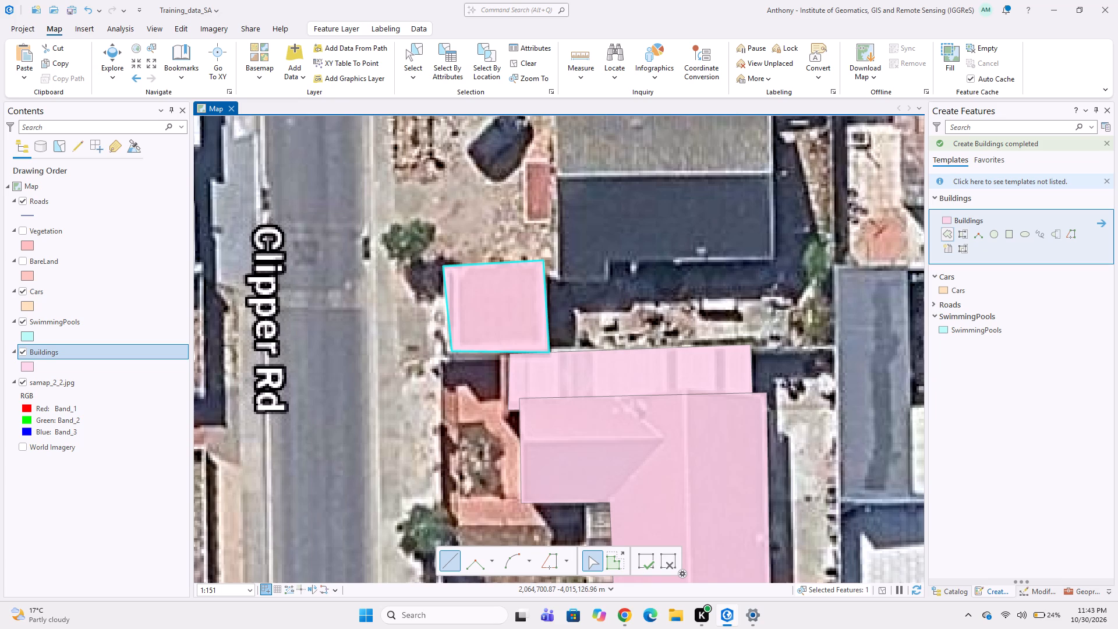
Digitize the grey gabled house northeast of the small square roof as a six-cornered Buildings polygon, including the projection at its southwest corner.
{"action": "middle_click", "coordinate": [459, 339]}
{"action": "middle_click_drag", "start_coordinate": [553, 392], "coordinate": [474, 301]}
{"action": "middle_click_drag", "start_coordinate": [536, 275], "coordinate": [483, 359]}
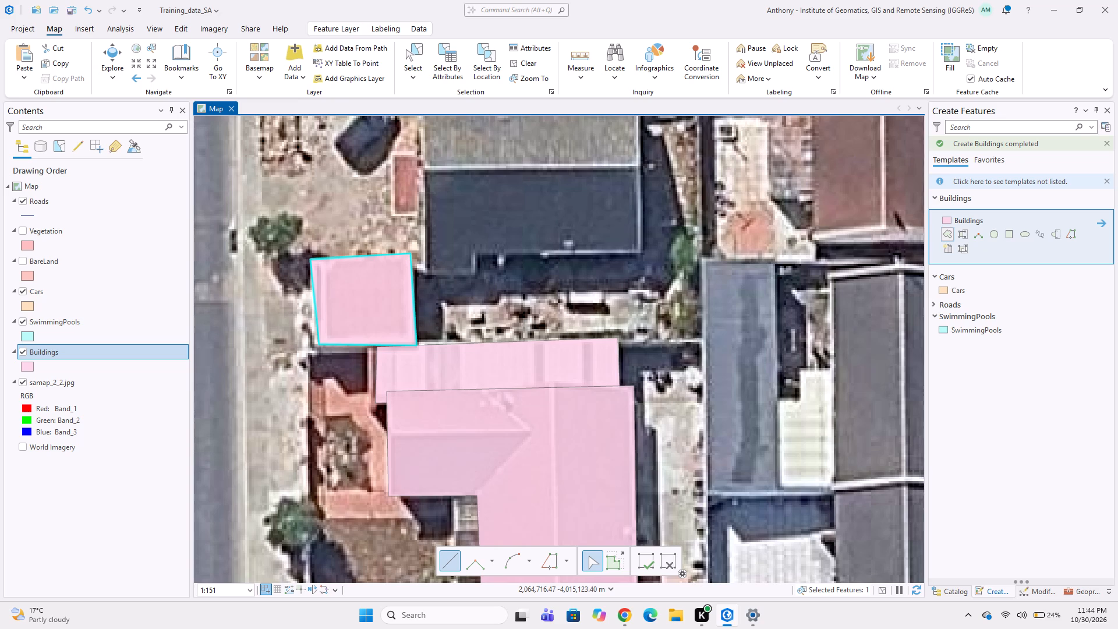
{"action": "middle_click_drag", "start_coordinate": [521, 246], "coordinate": [484, 384]}
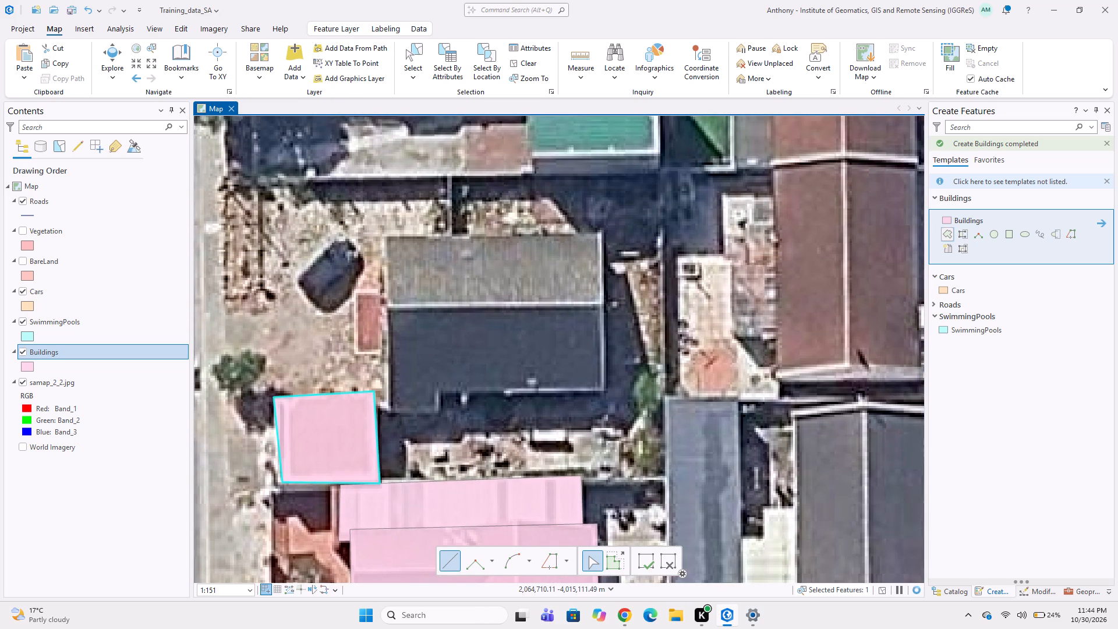
{"action": "middle_click", "coordinate": [380, 233]}
{"action": "scroll", "coordinate": [380, 233], "scroll_direction": "up", "scroll_amount": 1}
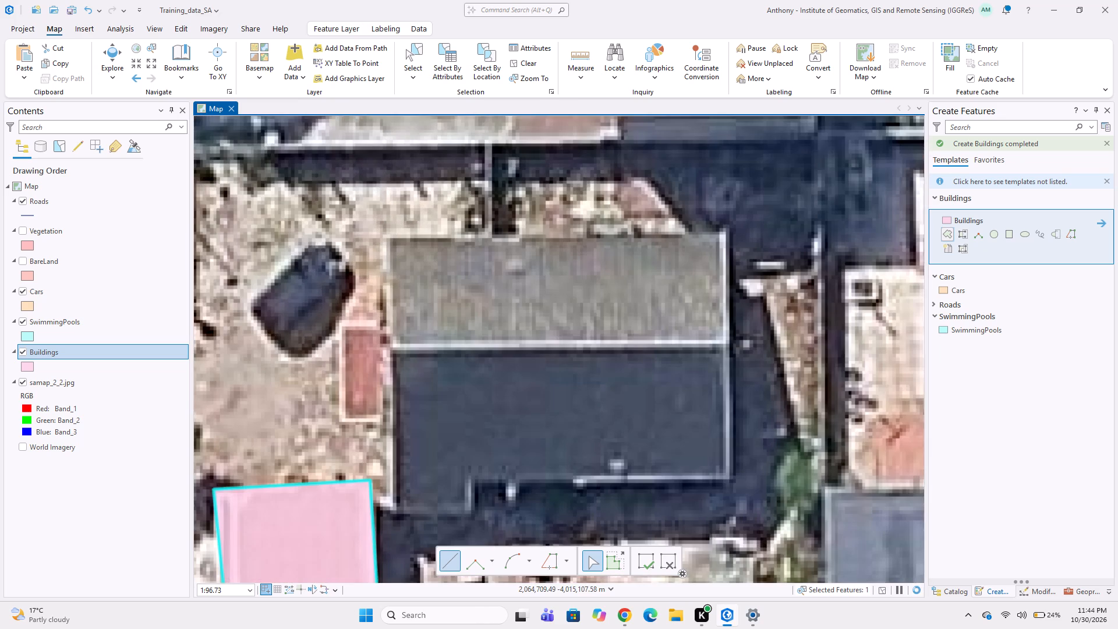
{"action": "left_click", "coordinate": [383, 234]}
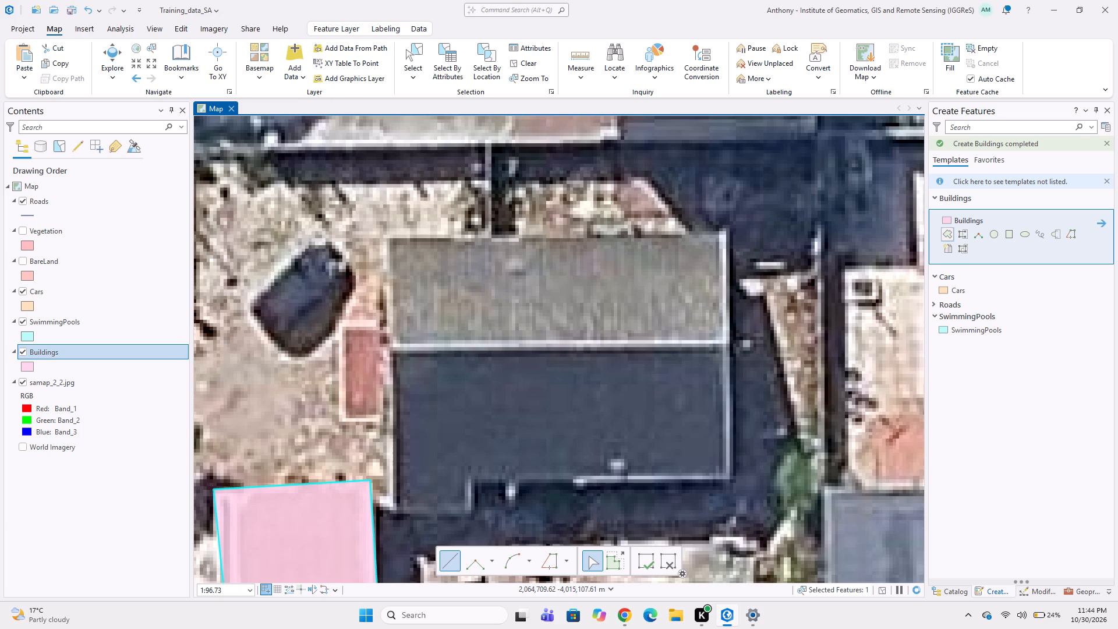
{"action": "left_click", "coordinate": [724, 227]}
{"action": "left_click", "coordinate": [731, 479]}
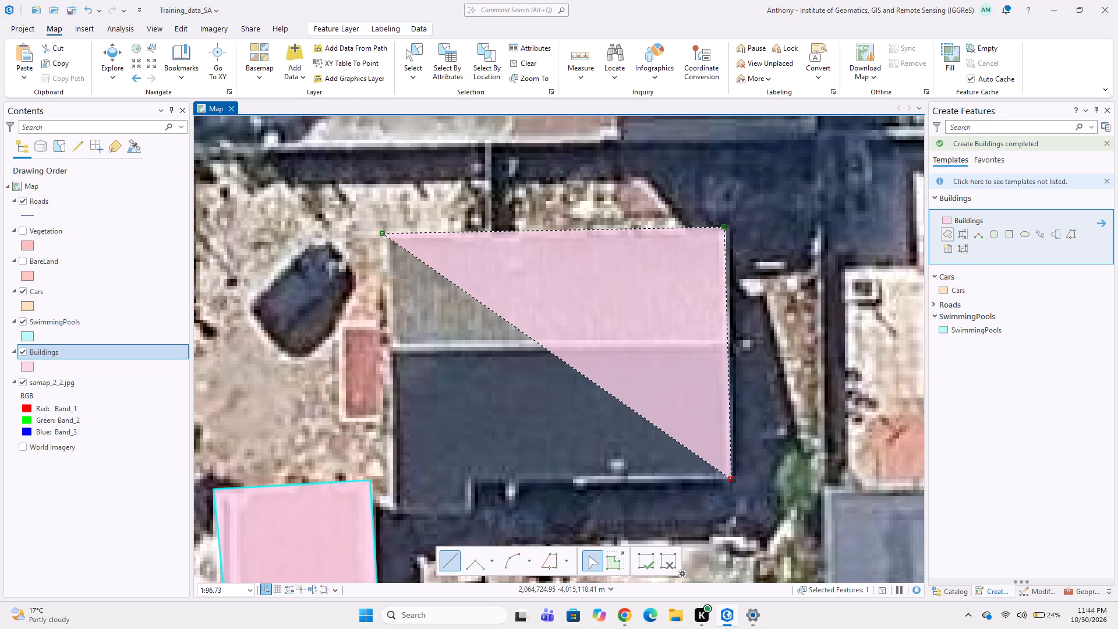
{"action": "left_click", "coordinate": [472, 485]}
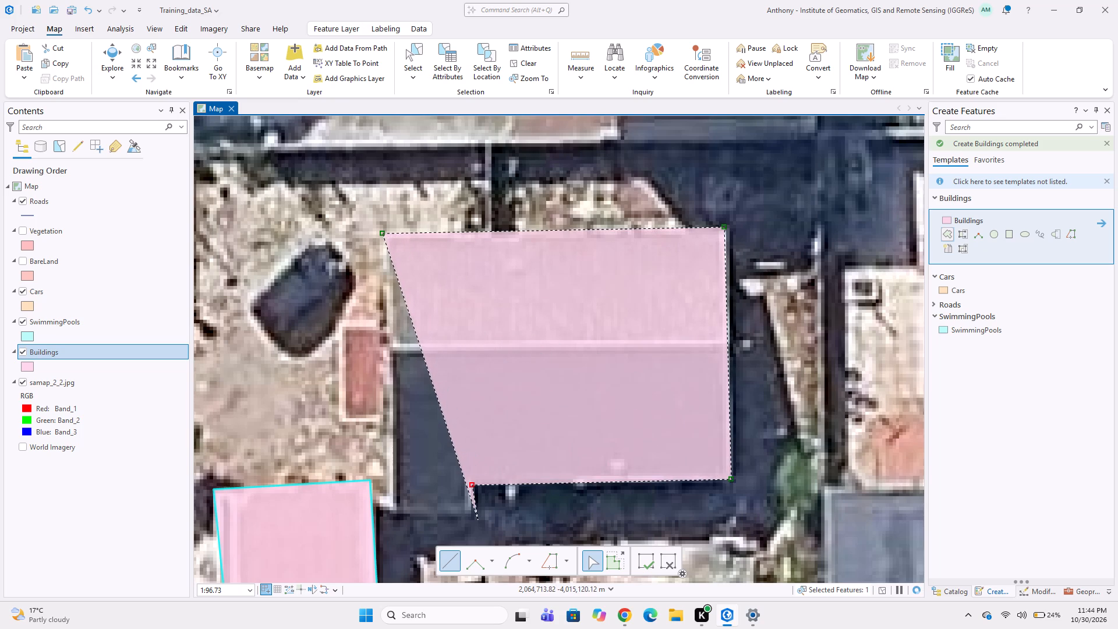
{"action": "left_click", "coordinate": [471, 517]}
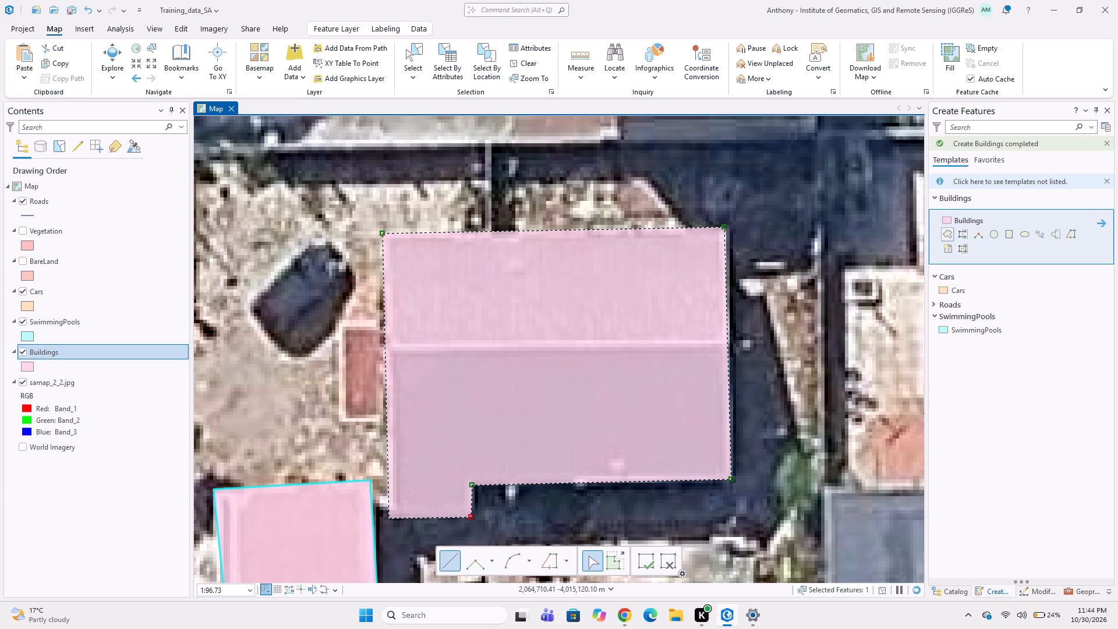
{"action": "double_click", "coordinate": [389, 518]}
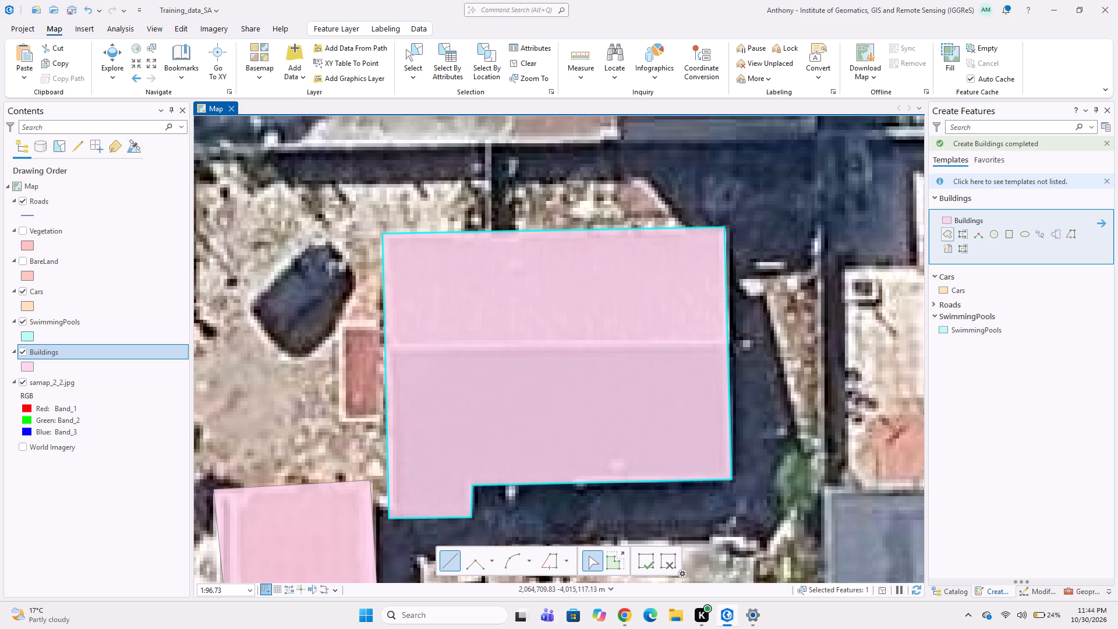
Digitize the dark car parked diagonally west of the newly outlined gabled house as a four-cornered Cars polygon.
{"action": "middle_click_drag", "start_coordinate": [498, 370], "coordinate": [498, 379]}
{"action": "scroll", "coordinate": [498, 372], "scroll_direction": "down", "scroll_amount": 4}
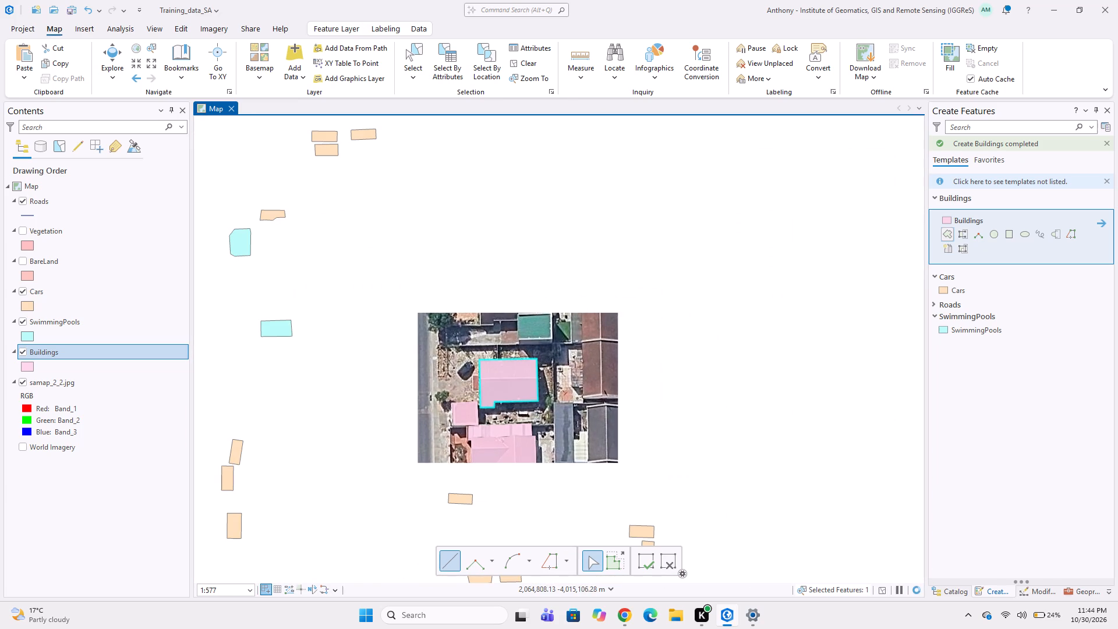
{"action": "left_click", "coordinate": [953, 297]}
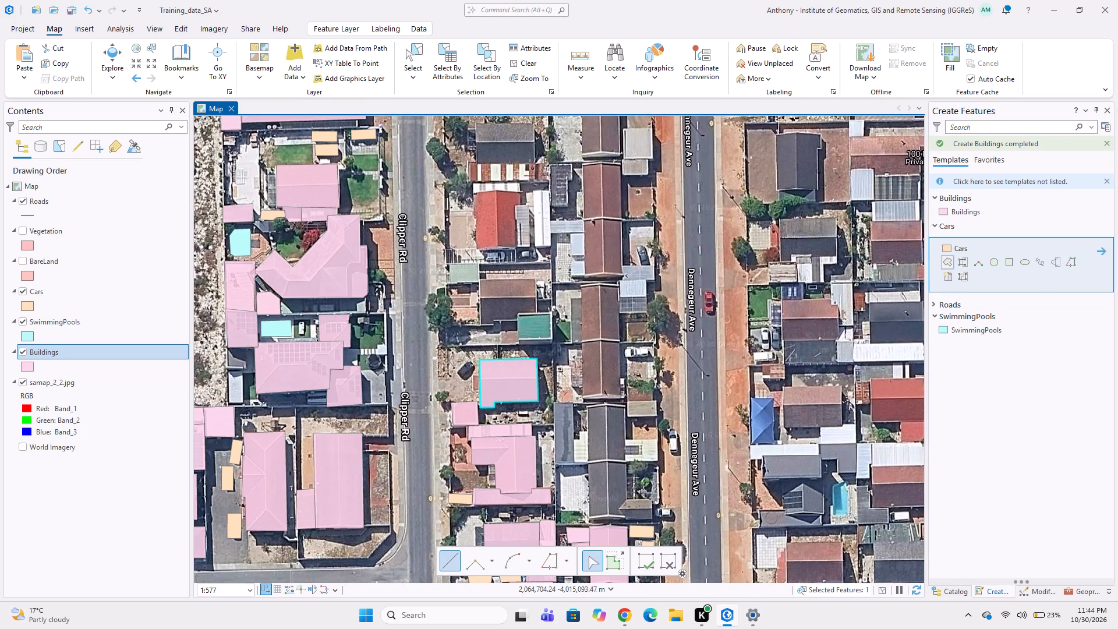
{"action": "scroll", "coordinate": [477, 354], "scroll_direction": "up", "scroll_amount": 2}
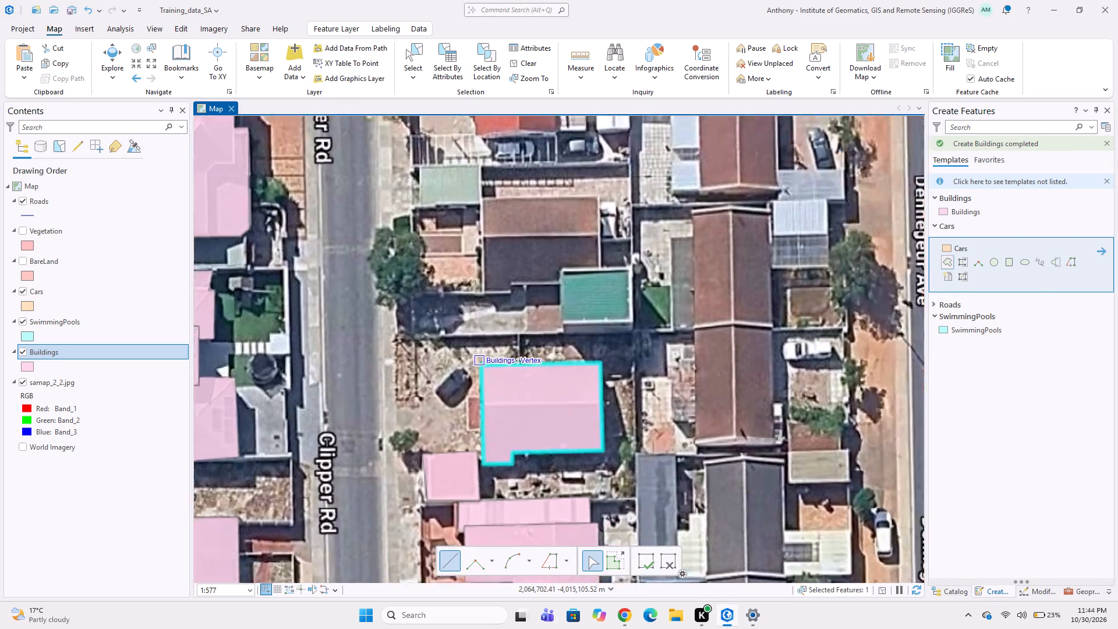
{"action": "middle_click", "coordinate": [459, 379]}
{"action": "scroll", "coordinate": [459, 379], "scroll_direction": "up", "scroll_amount": 1}
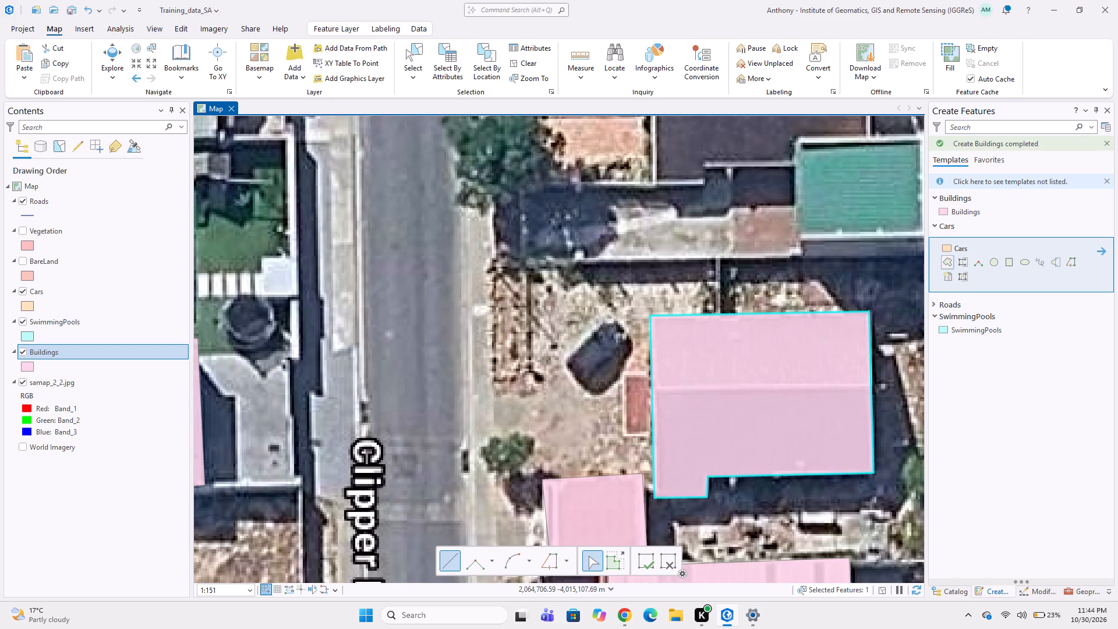
{"action": "scroll", "coordinate": [606, 317], "scroll_direction": "up", "scroll_amount": 1}
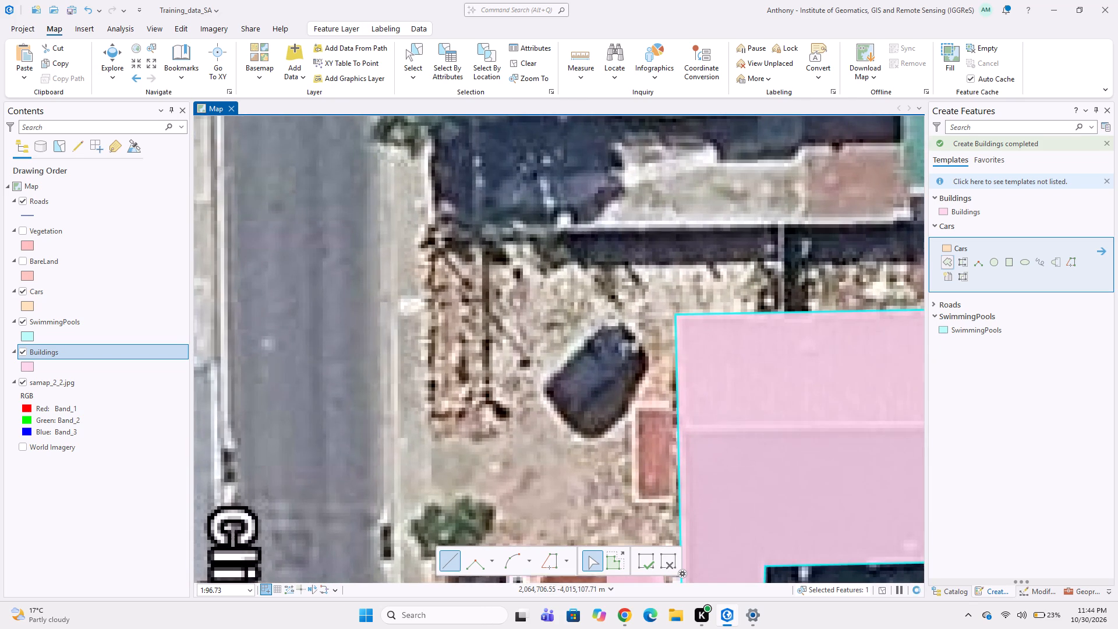
{"action": "left_click", "coordinate": [611, 307]}
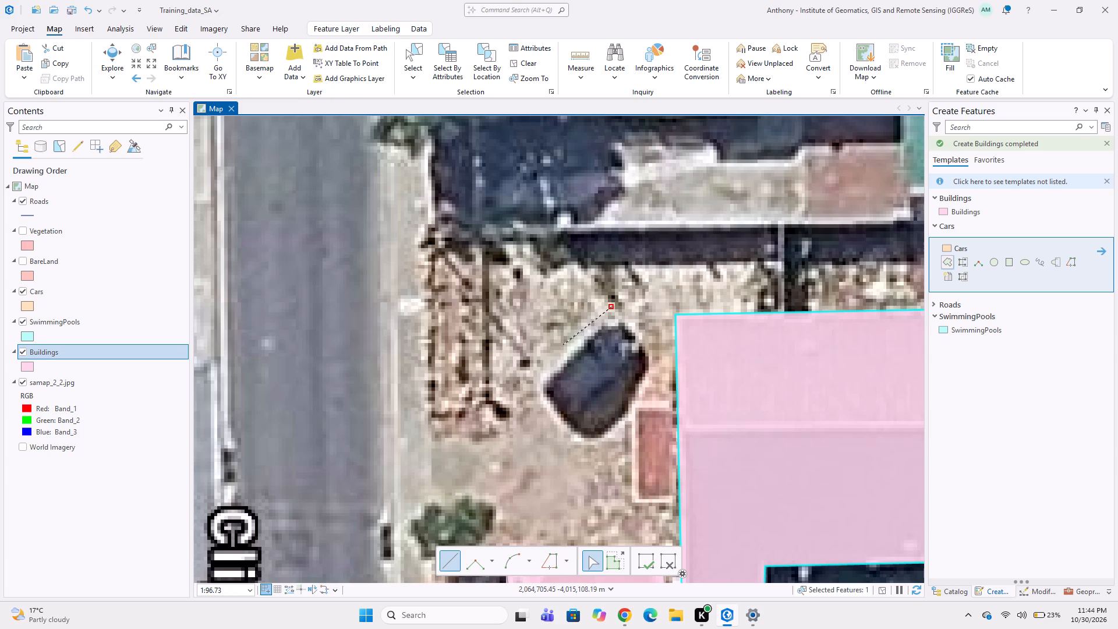
{"action": "left_click", "coordinate": [534, 388]}
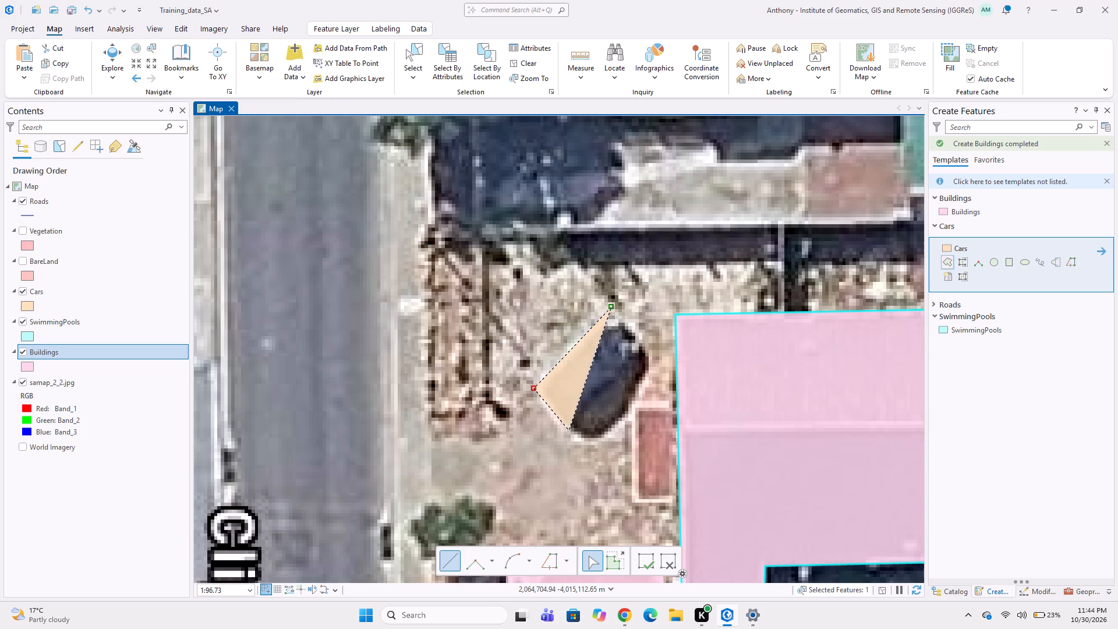
{"action": "left_click", "coordinate": [562, 430]}
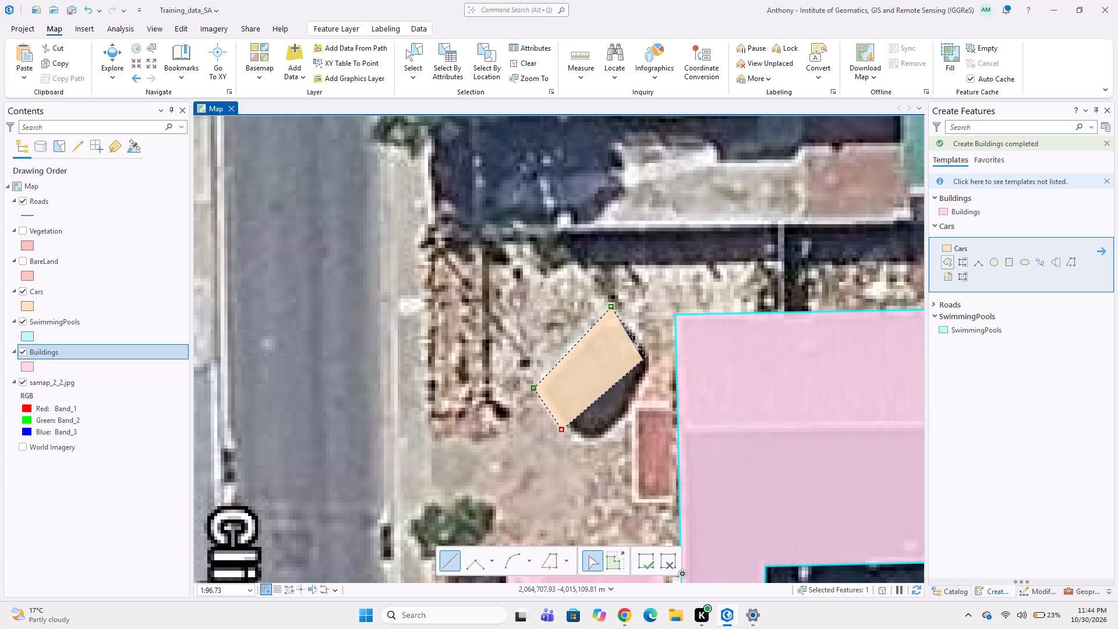
{"action": "double_click", "coordinate": [654, 346]}
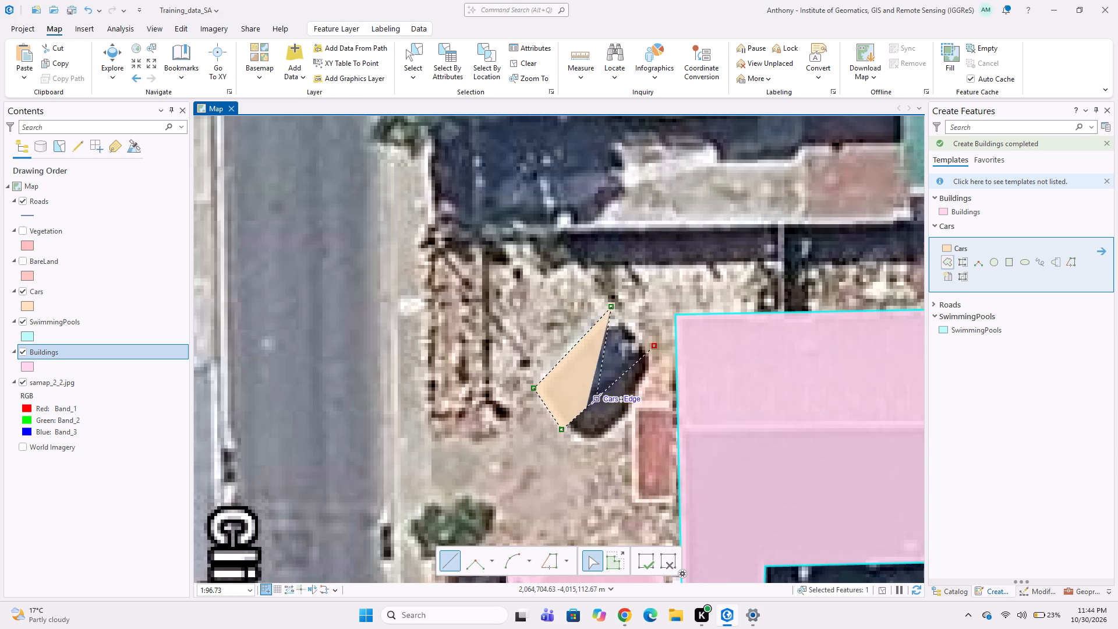
{"action": "left_click", "coordinate": [614, 308]}
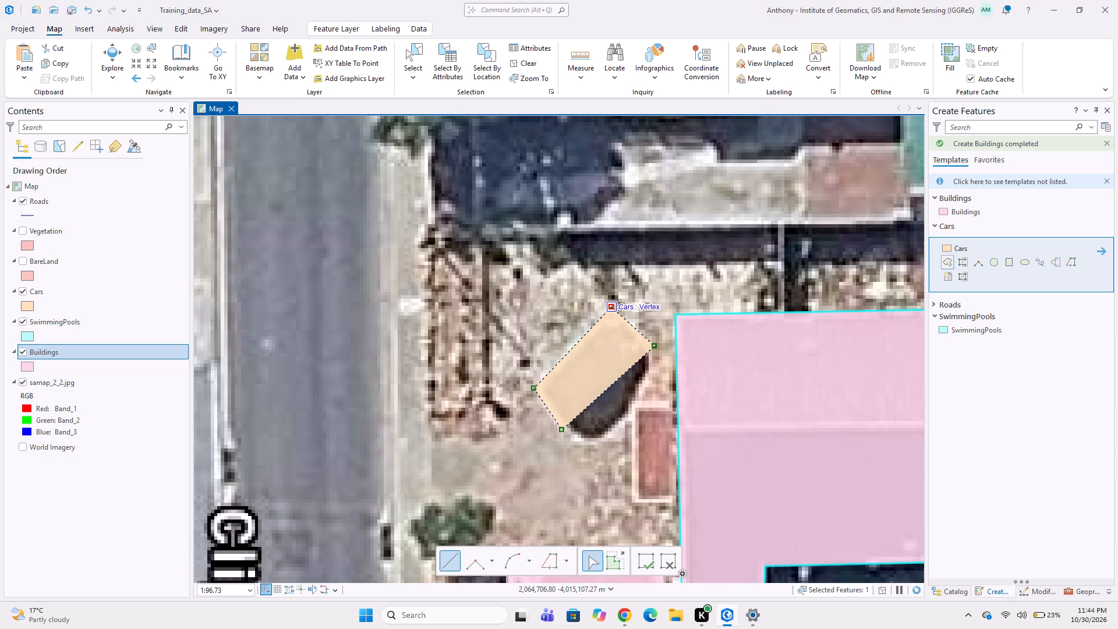
{"action": "double_click", "coordinate": [614, 308]}
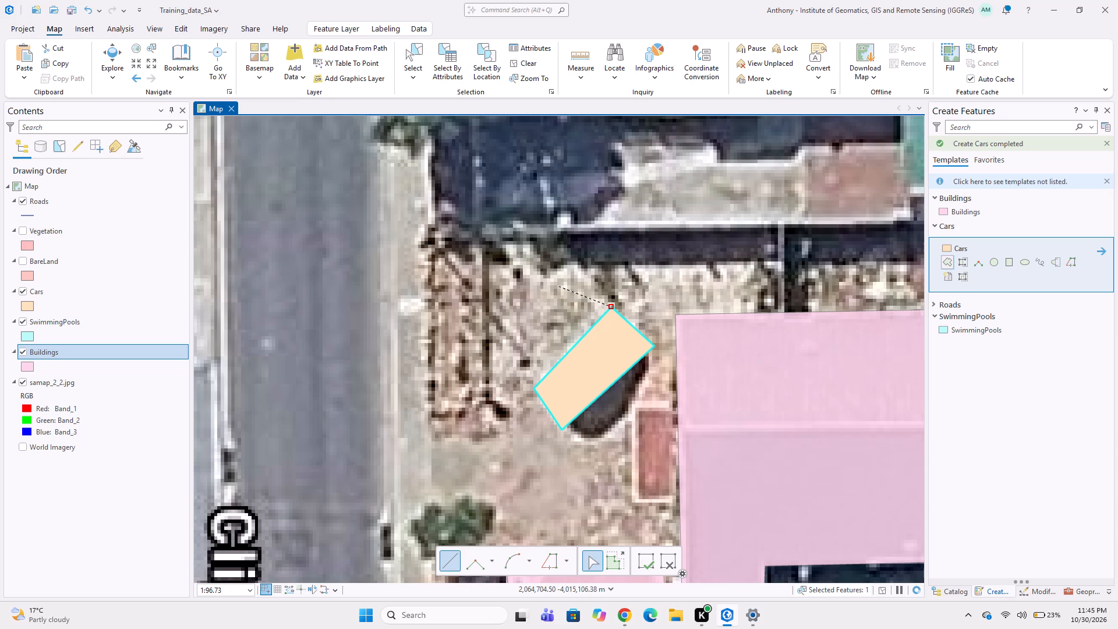
{"action": "key", "text": "Escape"}
Digitize the dark gabled house west of Dennegeur Ave, including its southeast wing, as a seven-cornered L-shaped Buildings polygon just north of the digitized row.
{"action": "scroll", "coordinate": [649, 337], "scroll_direction": "down", "scroll_amount": 5}
{"action": "middle_click", "coordinate": [634, 385]}
{"action": "middle_click_drag", "start_coordinate": [634, 385], "coordinate": [616, 368]}
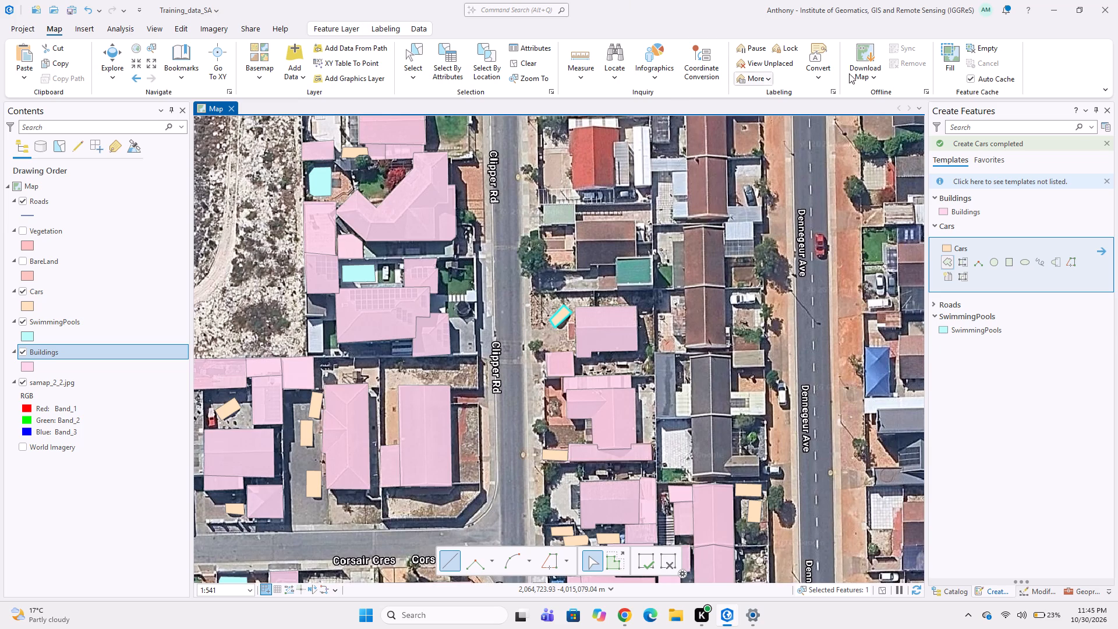
{"action": "scroll", "coordinate": [641, 393], "scroll_direction": "down", "scroll_amount": 2}
{"action": "middle_click_drag", "start_coordinate": [644, 444], "coordinate": [620, 395]}
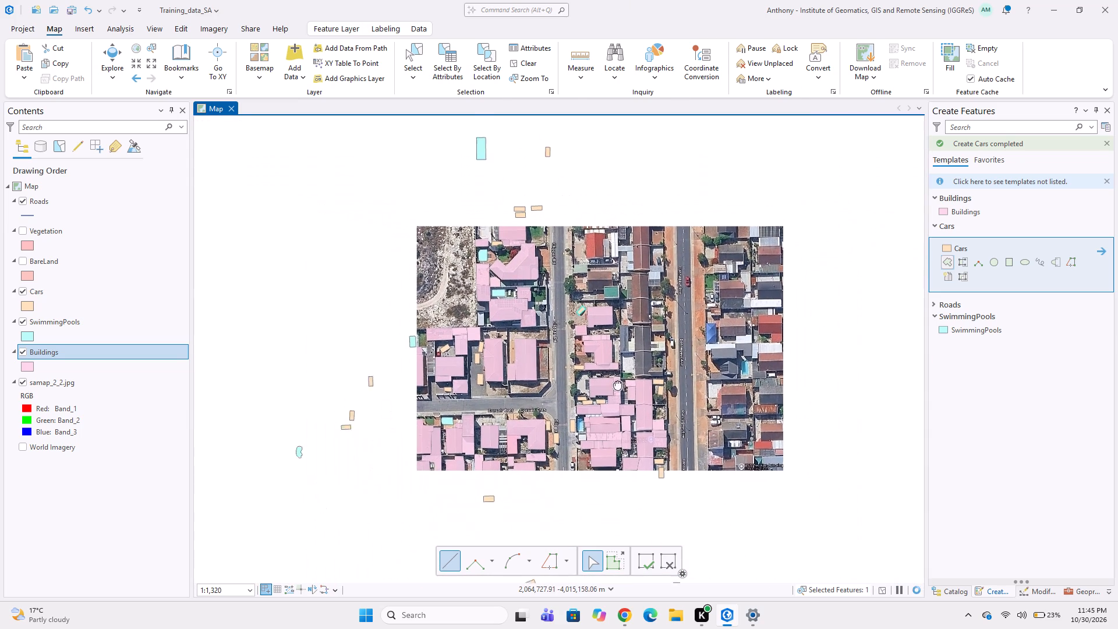
{"action": "scroll", "coordinate": [625, 296], "scroll_direction": "up", "scroll_amount": 2}
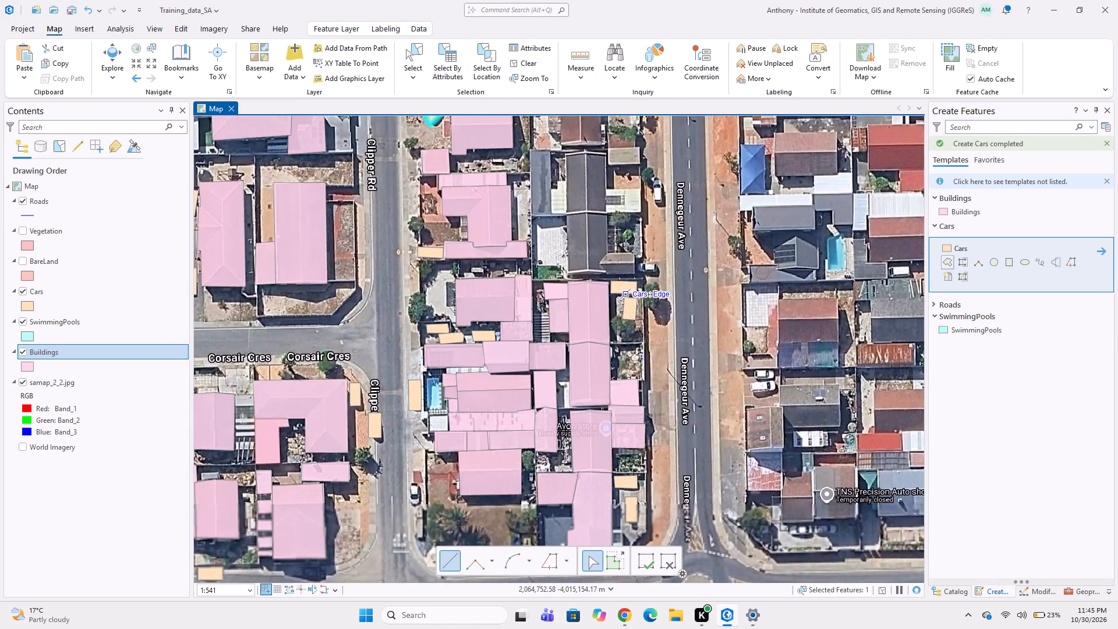
{"action": "scroll", "coordinate": [621, 278], "scroll_direction": "up", "scroll_amount": 2}
{"action": "middle_click", "coordinate": [621, 278]}
{"action": "middle_click_drag", "start_coordinate": [582, 260], "coordinate": [547, 361]}
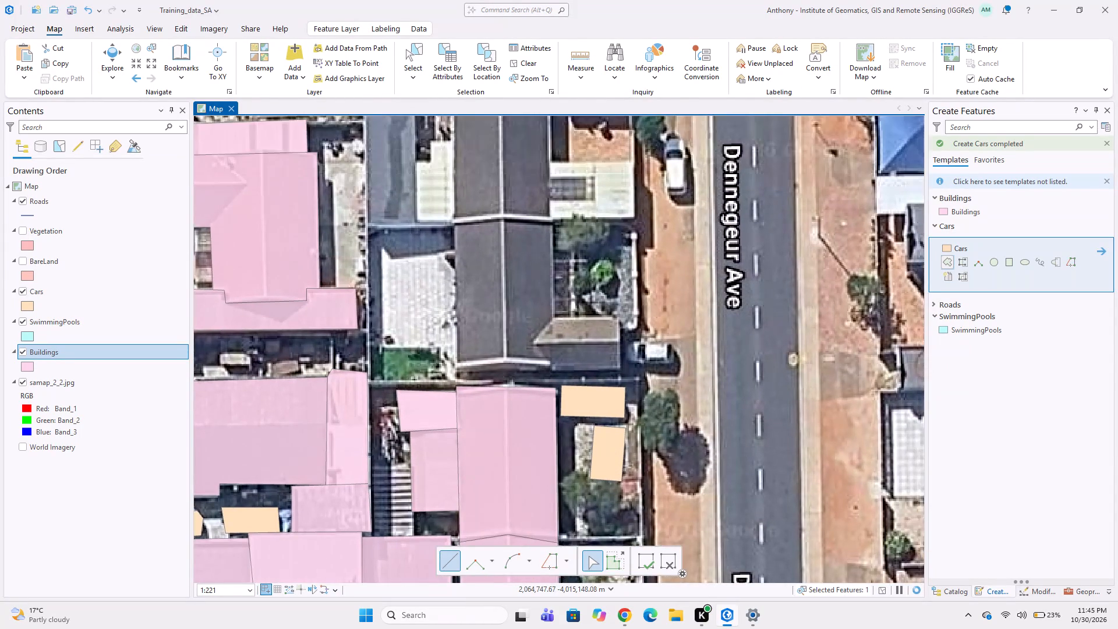
{"action": "middle_click_drag", "start_coordinate": [549, 355], "coordinate": [520, 320]}
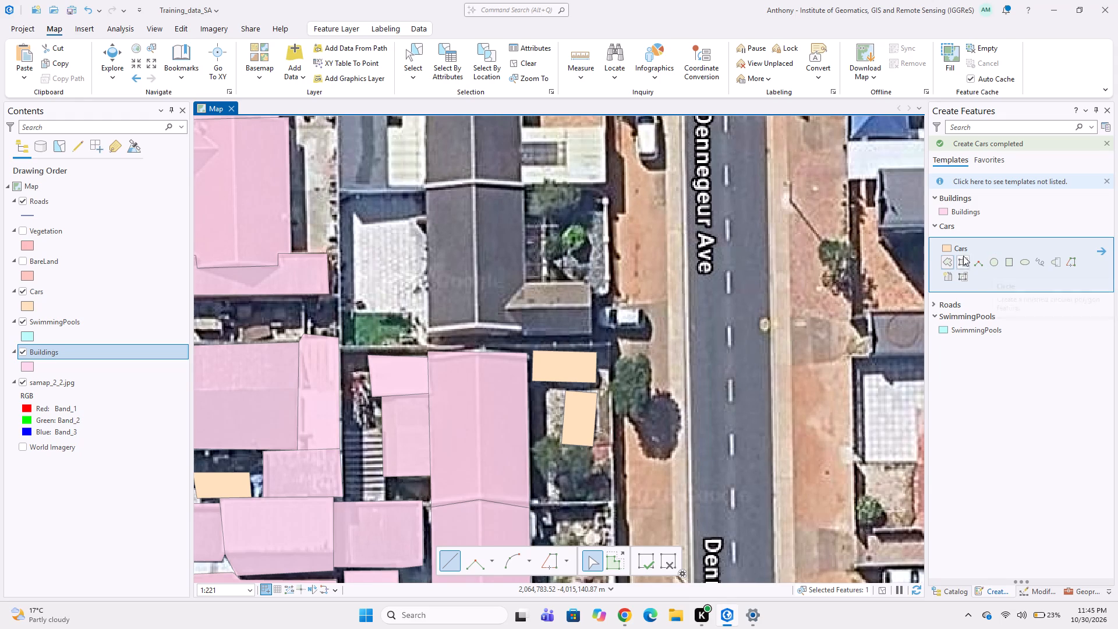
{"action": "left_click", "coordinate": [954, 207]}
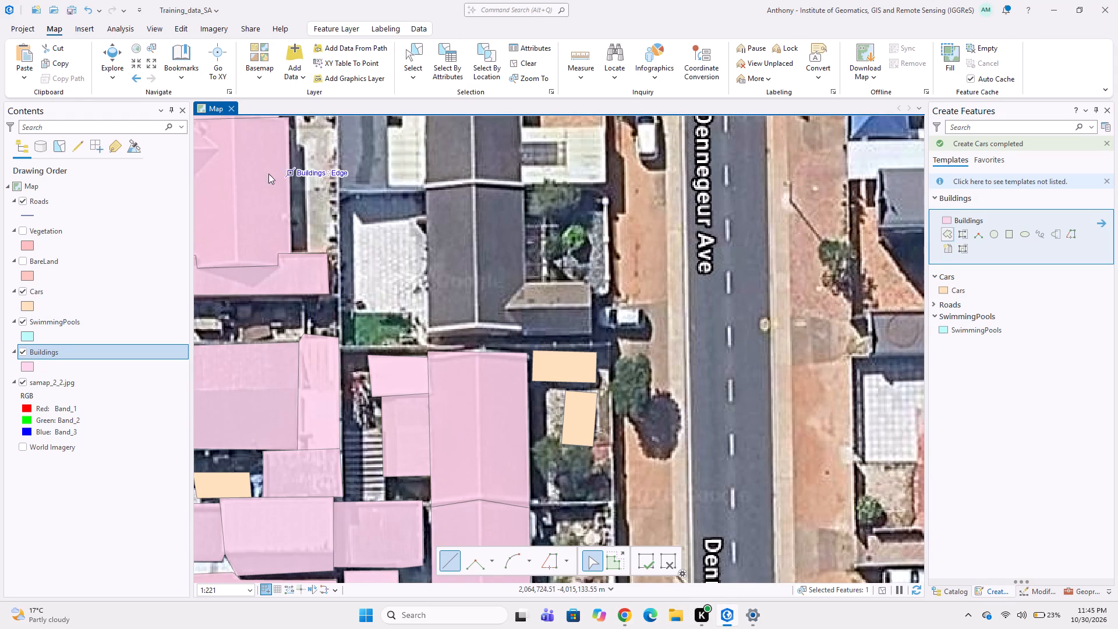
{"action": "scroll", "coordinate": [420, 190], "scroll_direction": "up", "scroll_amount": 1}
{"action": "middle_click", "coordinate": [420, 190]}
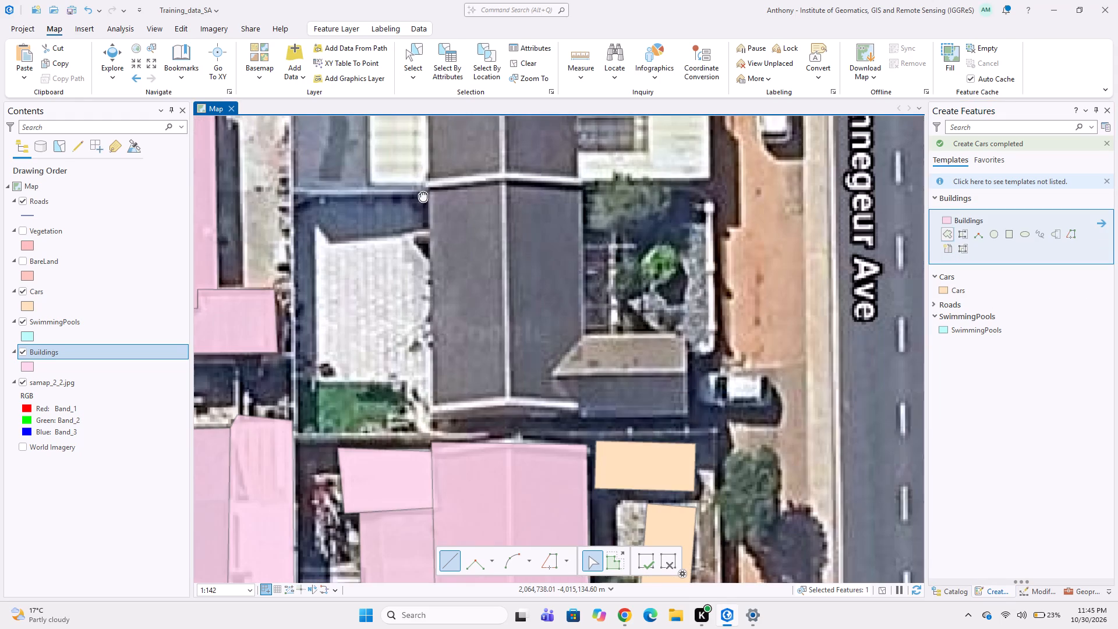
{"action": "left_click", "coordinate": [429, 189]}
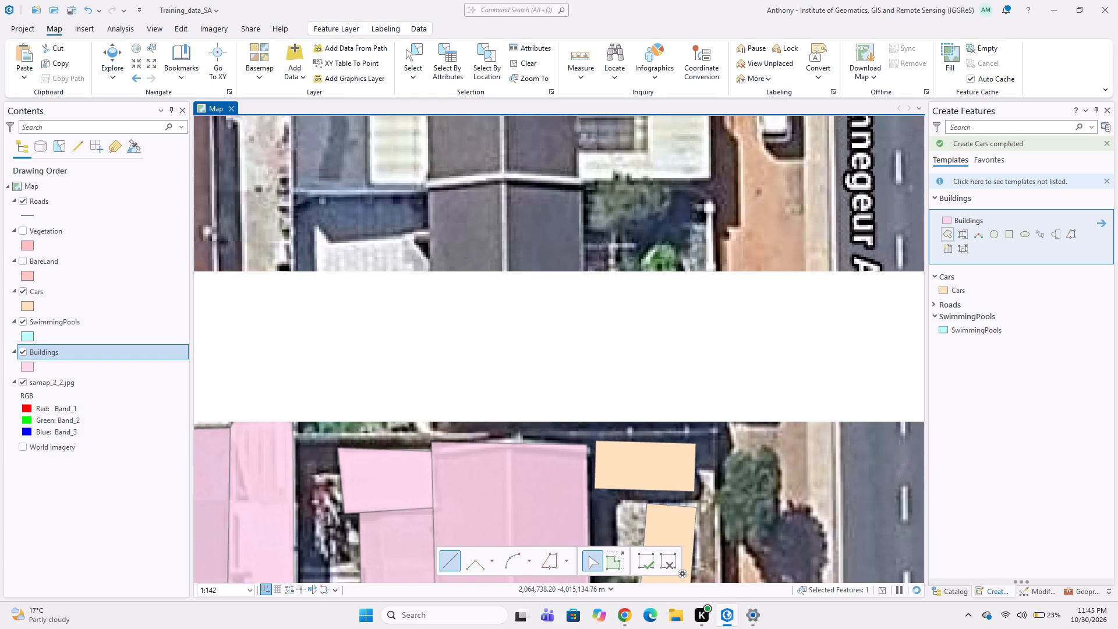
{"action": "left_click", "coordinate": [505, 176]}
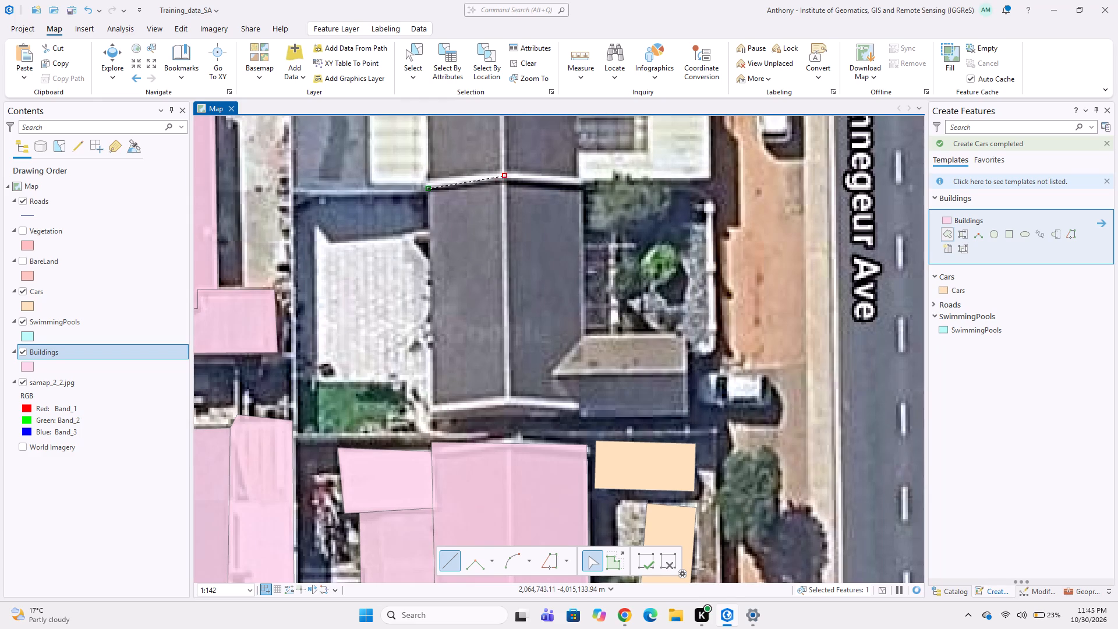
{"action": "left_click", "coordinate": [583, 183]}
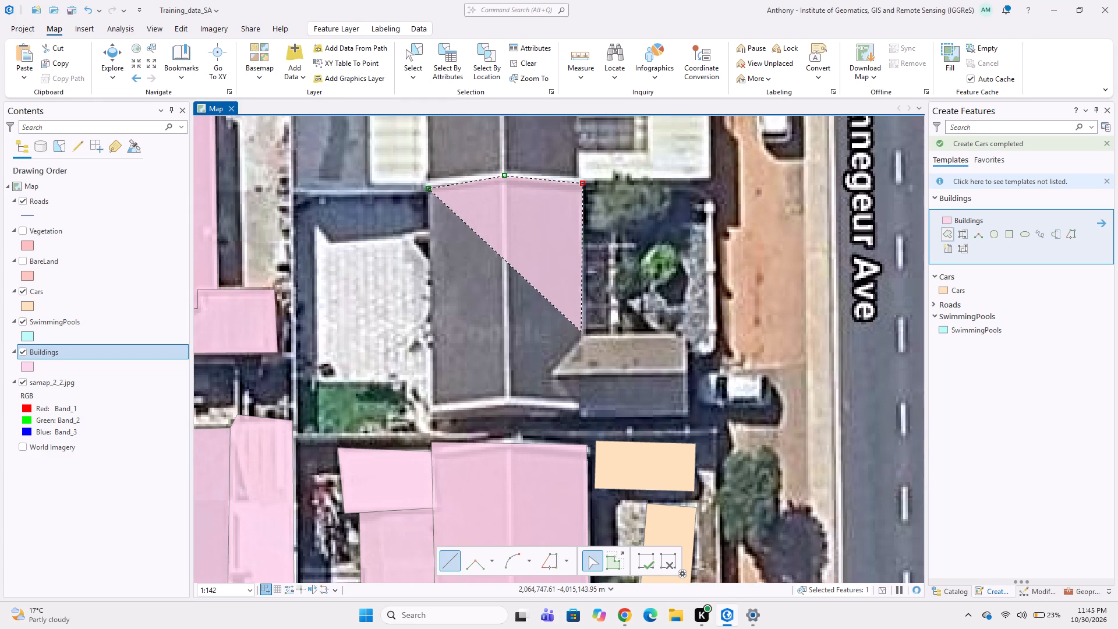
{"action": "left_click", "coordinate": [588, 334]}
{"action": "left_click", "coordinate": [686, 333]}
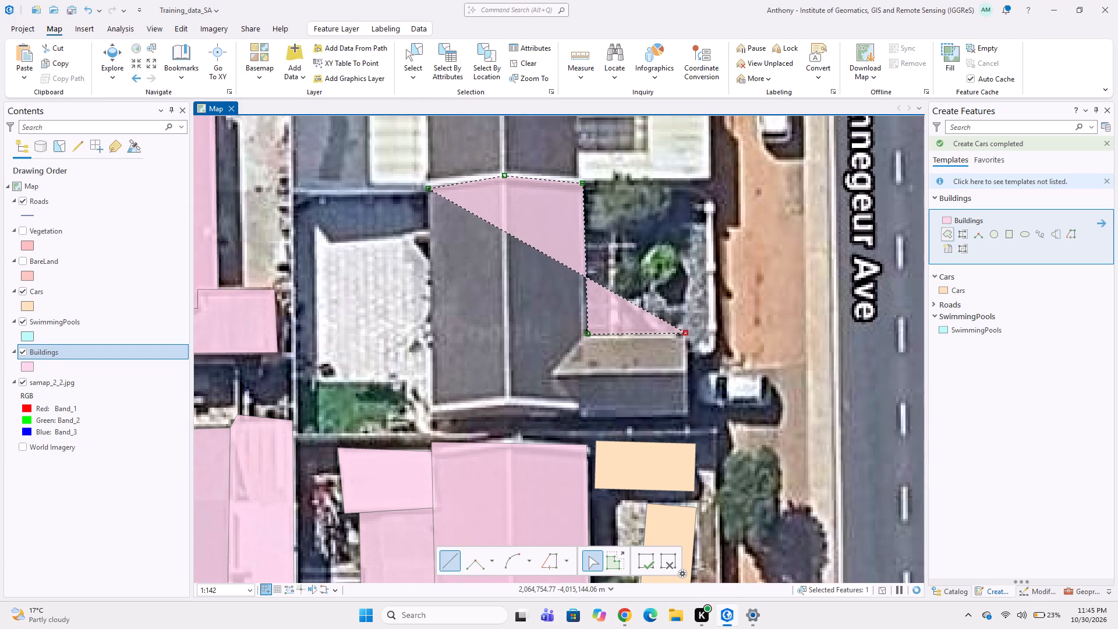
{"action": "left_click", "coordinate": [691, 416]}
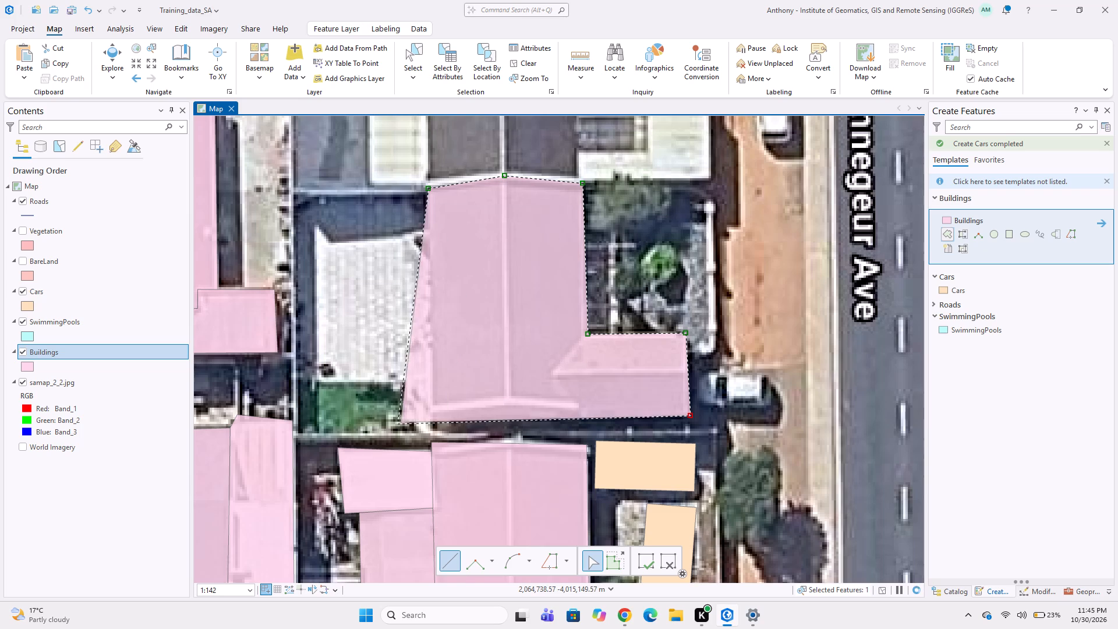
{"action": "double_click", "coordinate": [426, 421]}
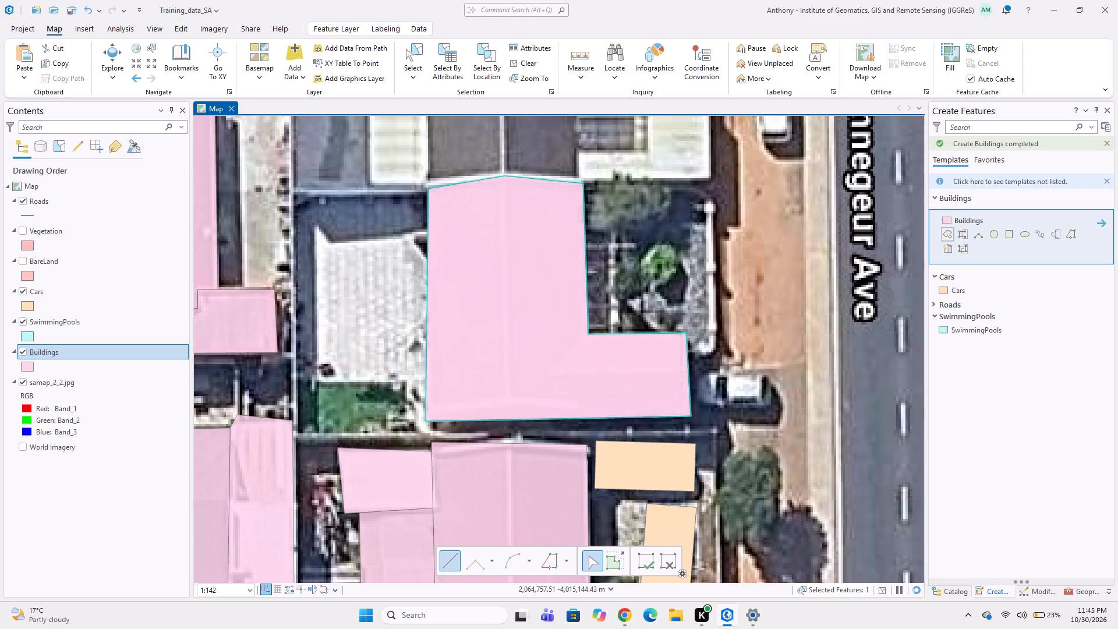
Digitize the white car parked just east of the L-shaped house's wing, beside Dennegeur Ave, as a rectangular Cars feature.
{"action": "middle_click_drag", "start_coordinate": [706, 349], "coordinate": [588, 247]}
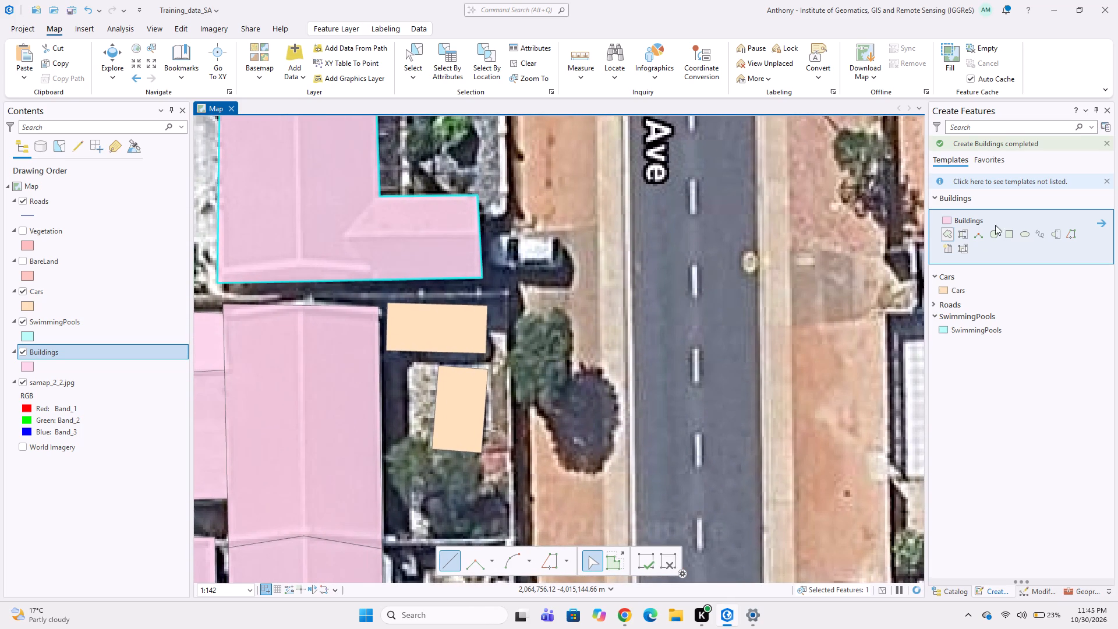
{"action": "left_click", "coordinate": [950, 296]}
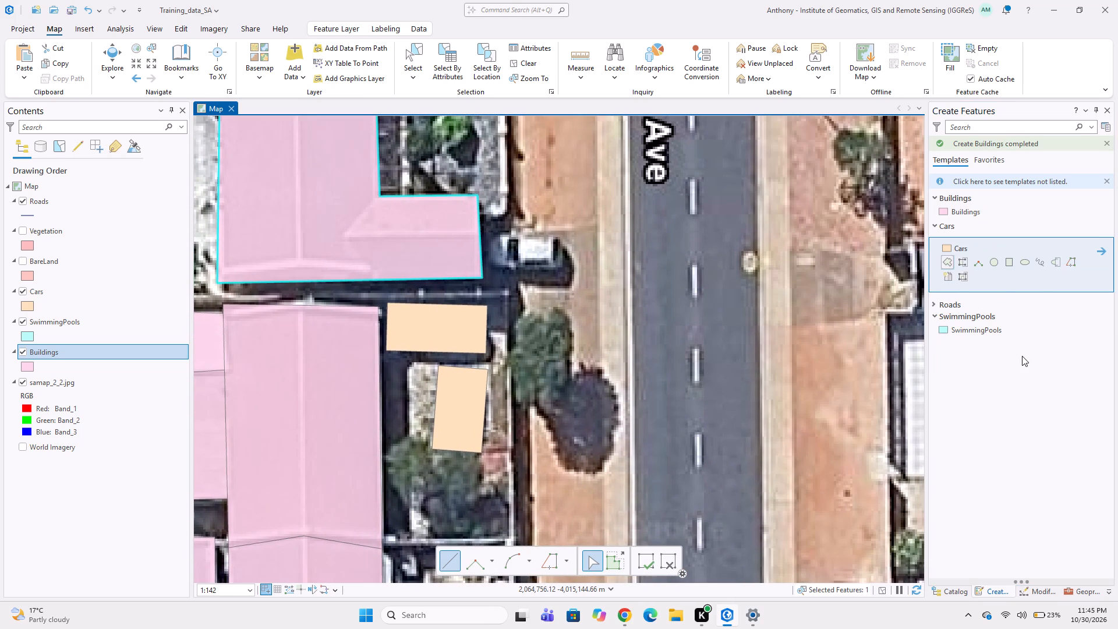
{"action": "left_click", "coordinate": [1010, 263]}
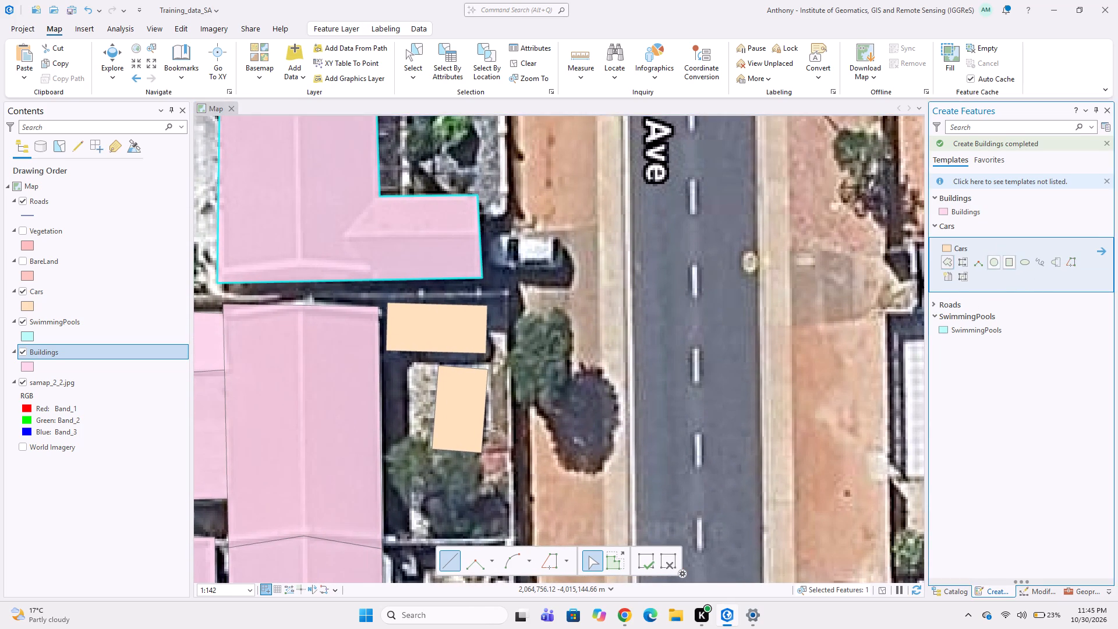
{"action": "middle_click", "coordinate": [571, 232]}
{"action": "scroll", "coordinate": [571, 232], "scroll_direction": "up", "scroll_amount": 1}
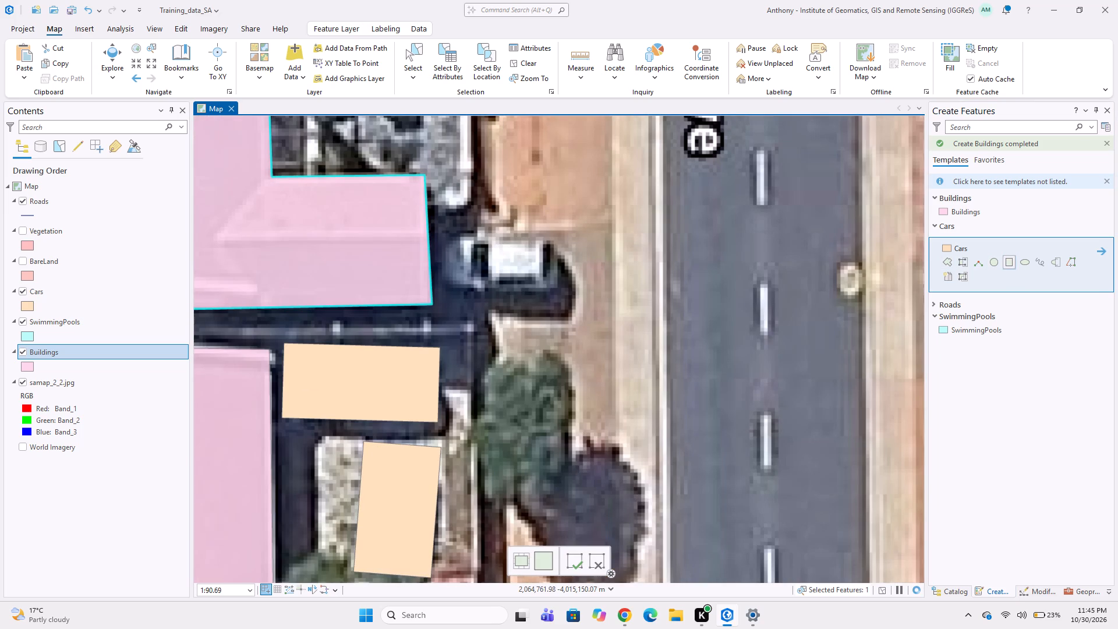
{"action": "left_click", "coordinate": [560, 294]}
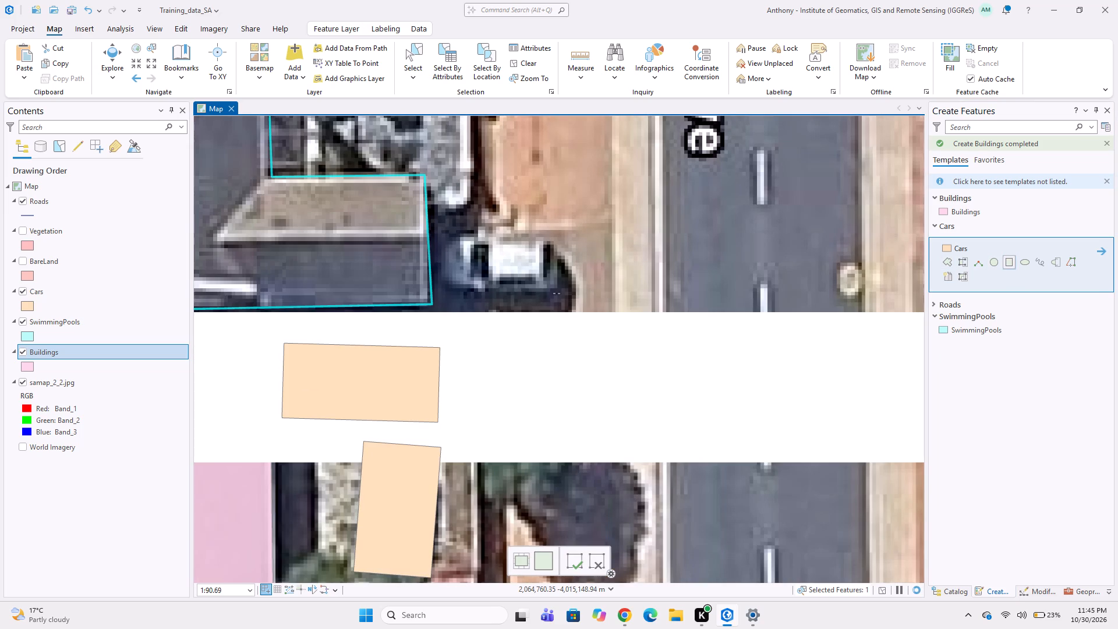
{"action": "left_click", "coordinate": [440, 288]}
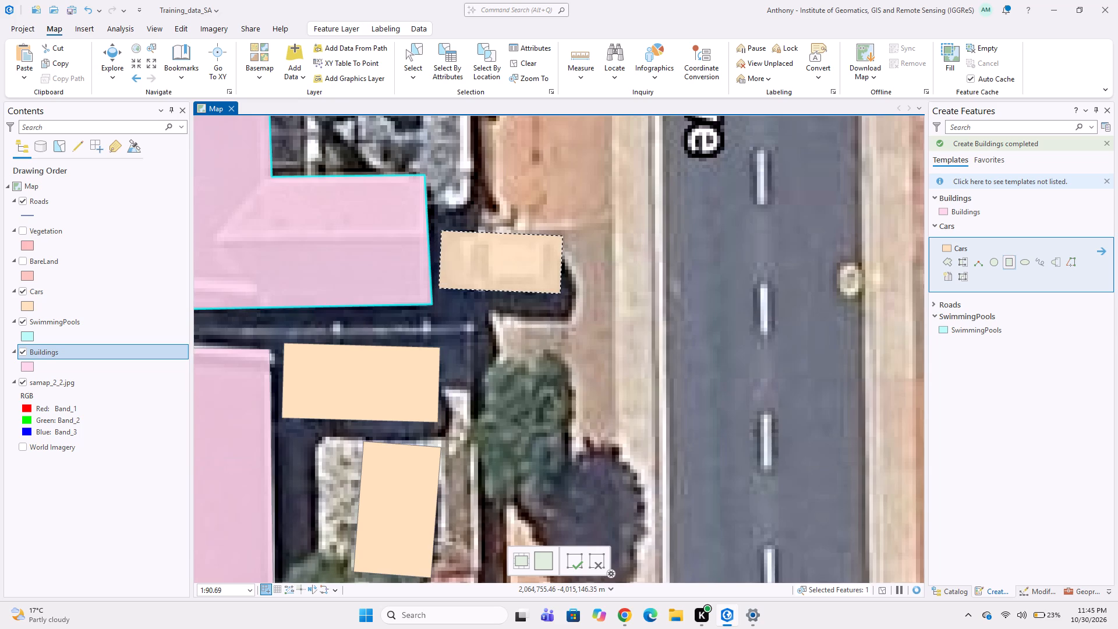
{"action": "double_click", "coordinate": [441, 231]}
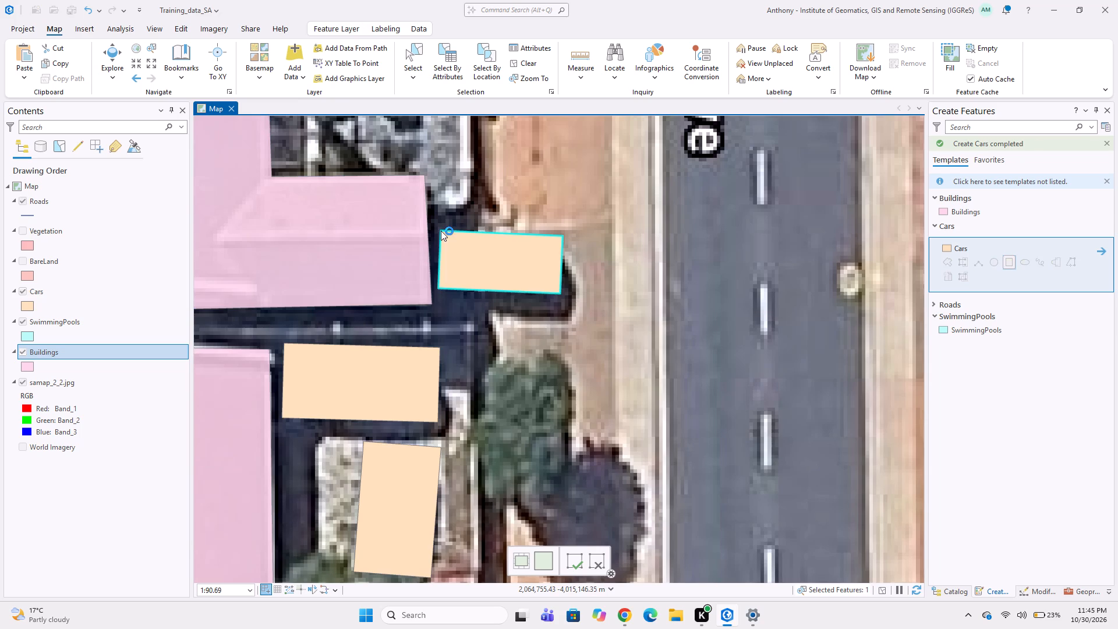
Digitize the dark gabled house adjoining the north end of the L-shaped house as a five-cornered Buildings polygon sharing its ridge-shaped edge.
{"action": "scroll", "coordinate": [568, 262], "scroll_direction": "down", "scroll_amount": 2}
{"action": "middle_click_drag", "start_coordinate": [527, 266], "coordinate": [590, 386]}
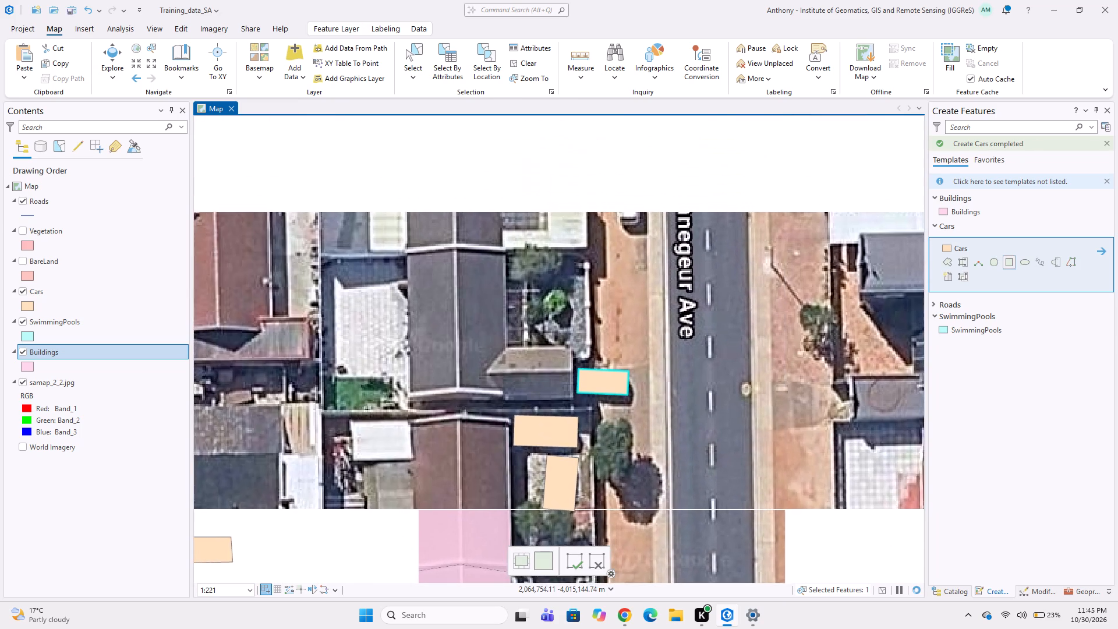
{"action": "middle_click_drag", "start_coordinate": [498, 312], "coordinate": [615, 349]}
{"action": "middle_click_drag", "start_coordinate": [639, 200], "coordinate": [615, 301]}
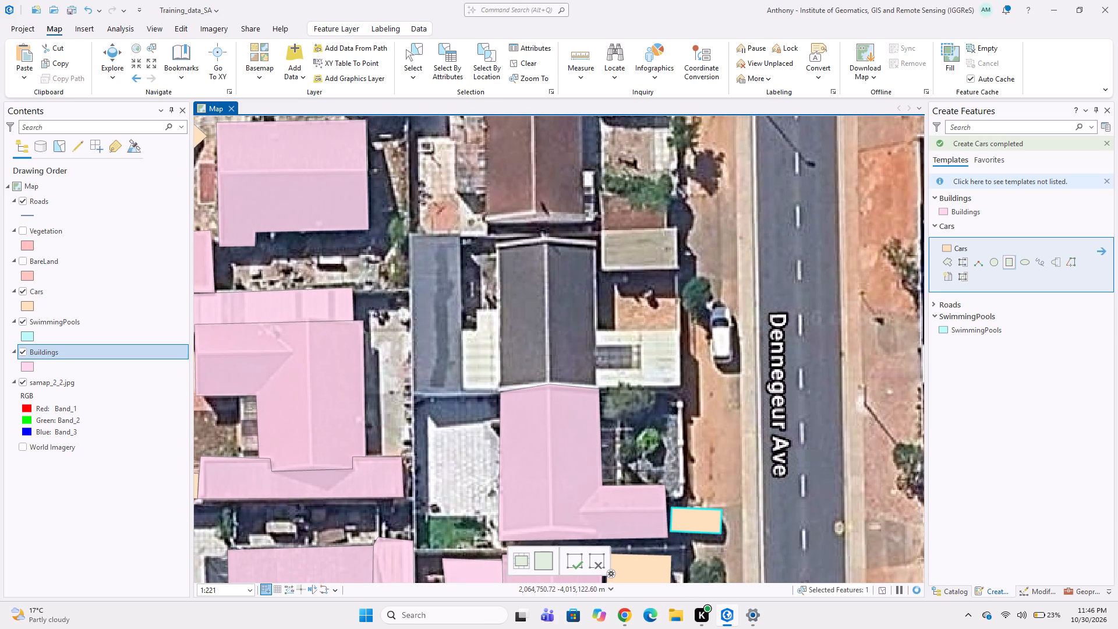
{"action": "left_click", "coordinate": [954, 213]}
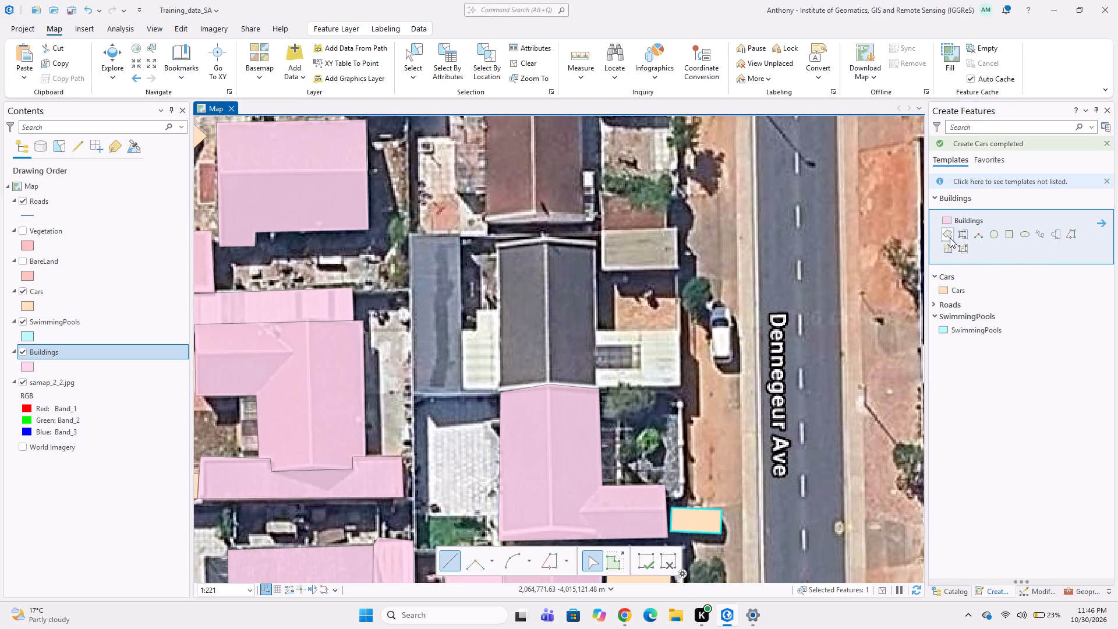
{"action": "left_click", "coordinate": [949, 235]}
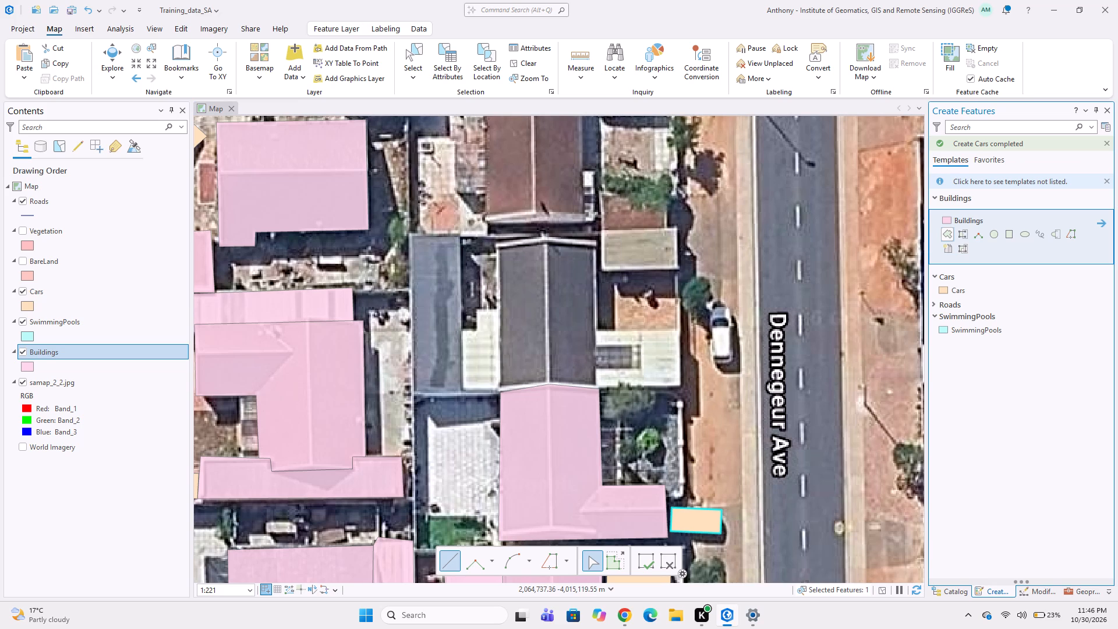
{"action": "left_click", "coordinate": [492, 241]}
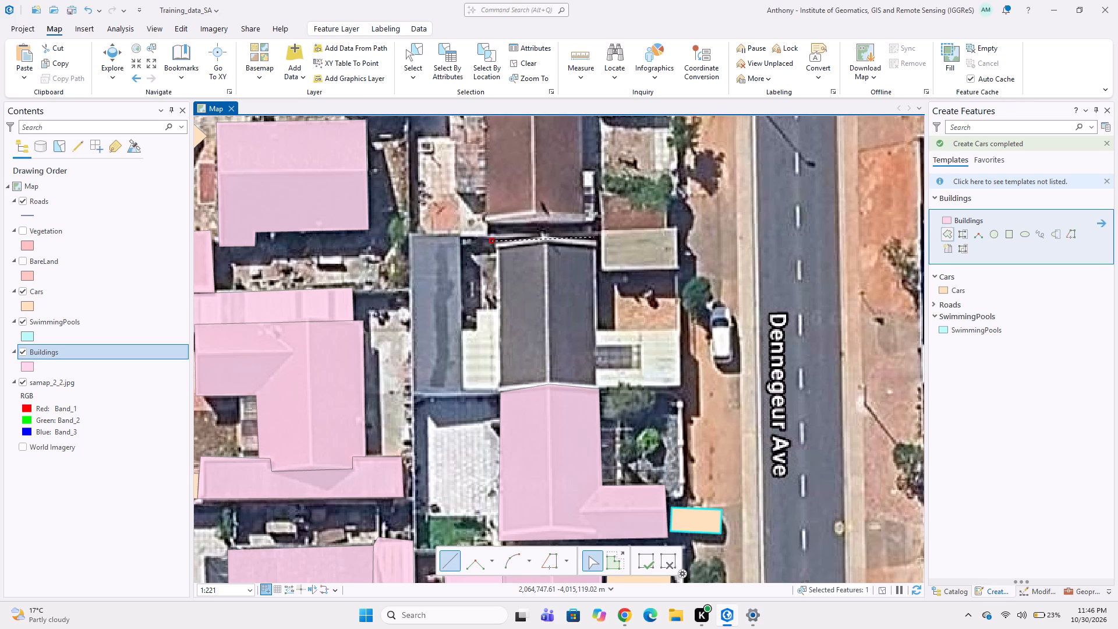
{"action": "left_click", "coordinate": [594, 237]}
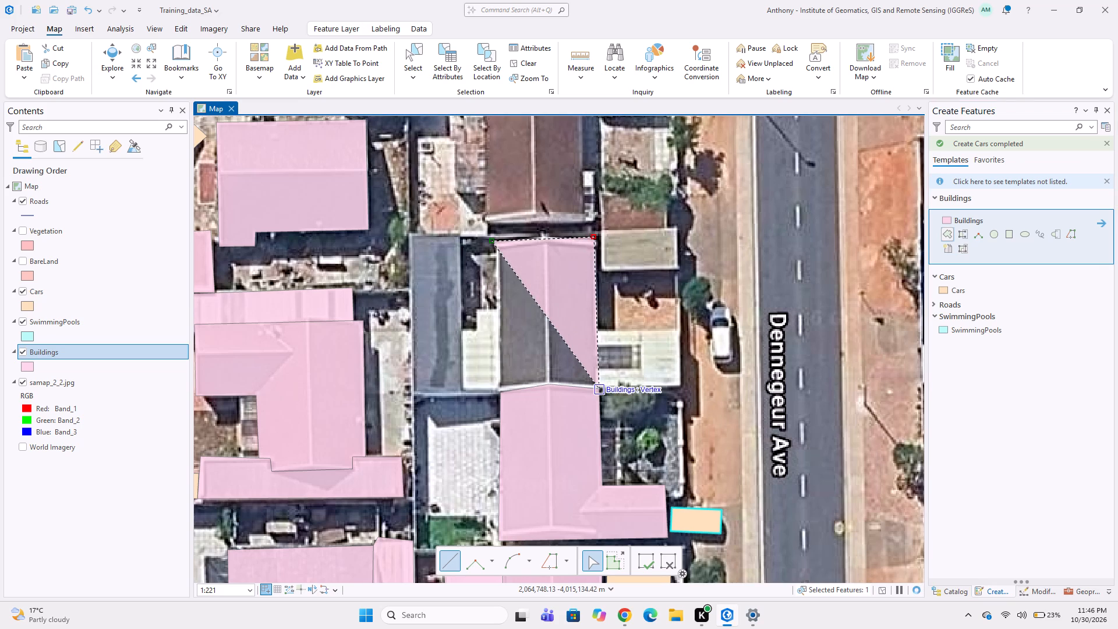
{"action": "left_click", "coordinate": [599, 393]}
{"action": "left_click", "coordinate": [542, 386]}
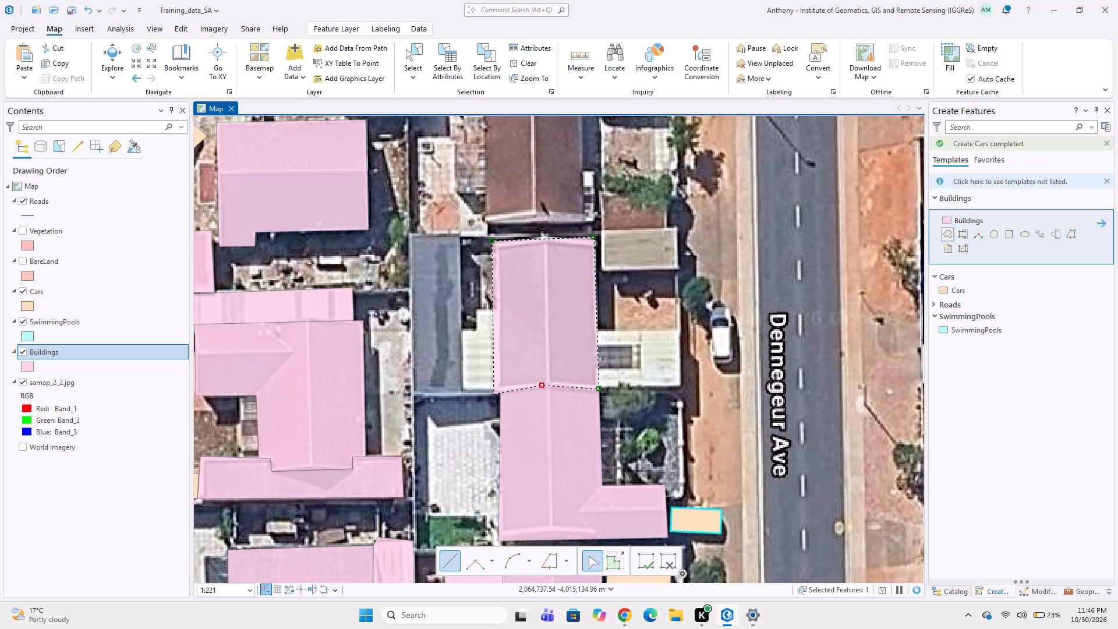
{"action": "double_click", "coordinate": [500, 395]}
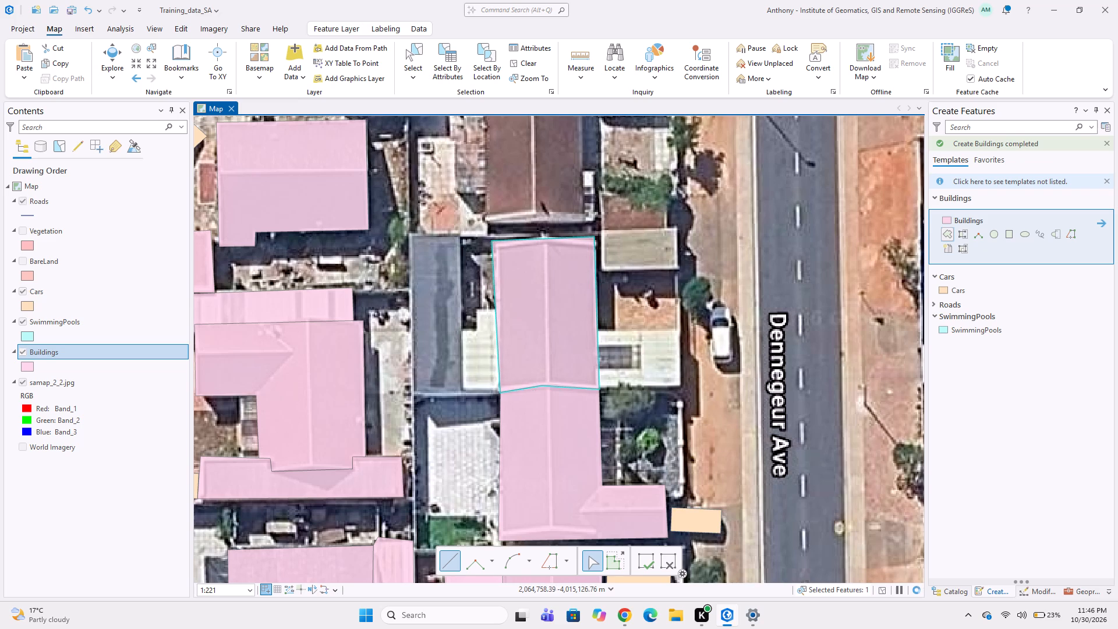
Digitize the long narrow blue-grey roof west of the newly outlined gabled house as a four-cornered Buildings polygon.
{"action": "middle_click_drag", "start_coordinate": [622, 275], "coordinate": [590, 372]}
{"action": "middle_click_drag", "start_coordinate": [385, 352], "coordinate": [419, 329]}
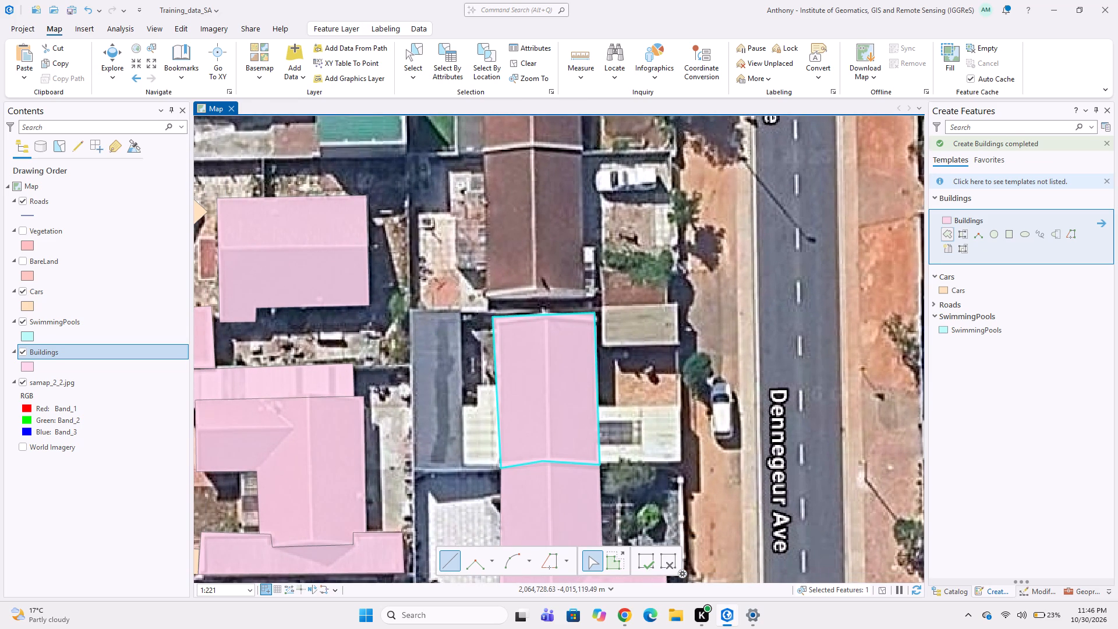
{"action": "scroll", "coordinate": [406, 315], "scroll_direction": "up", "scroll_amount": 1}
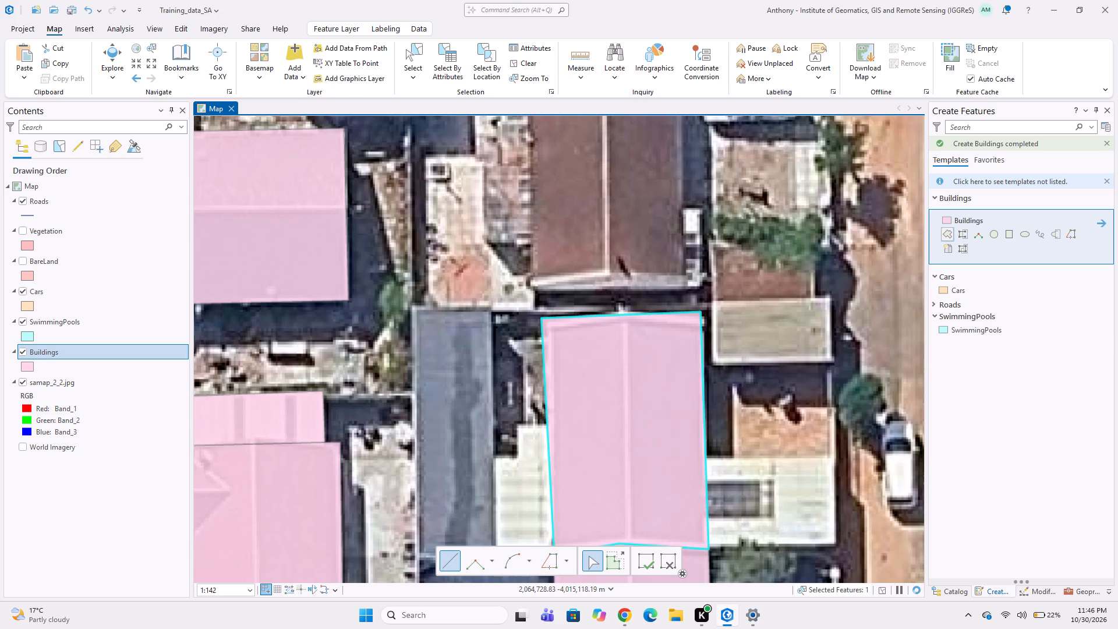
{"action": "left_click", "coordinate": [412, 304]}
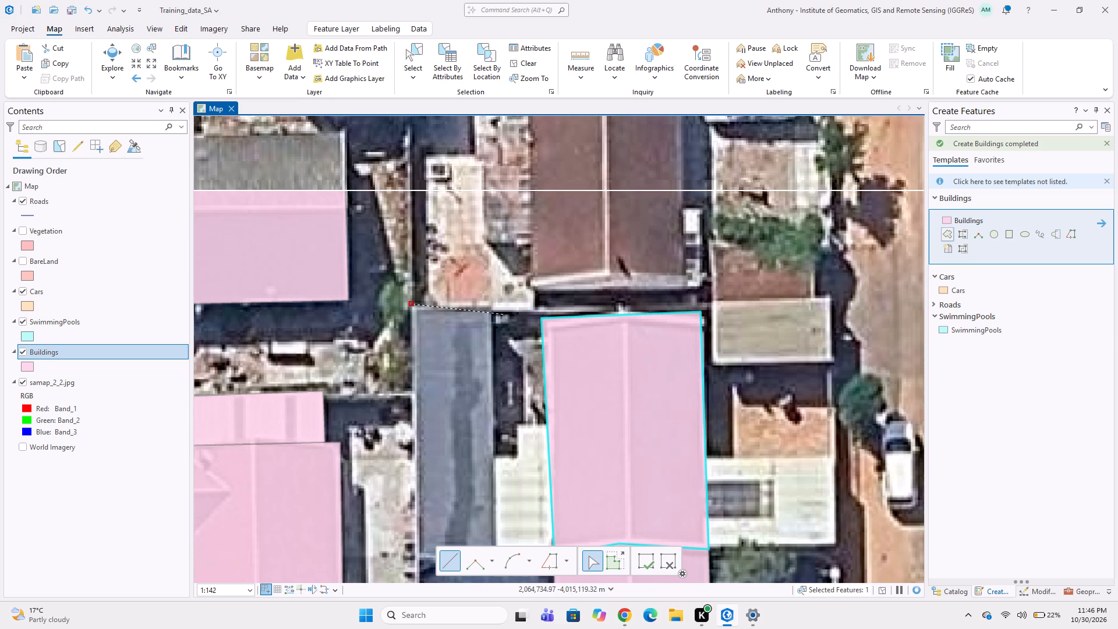
{"action": "left_click", "coordinate": [493, 306]}
{"action": "middle_click_drag", "start_coordinate": [490, 400], "coordinate": [479, 323]}
{"action": "middle_click_drag", "start_coordinate": [477, 432], "coordinate": [483, 370]}
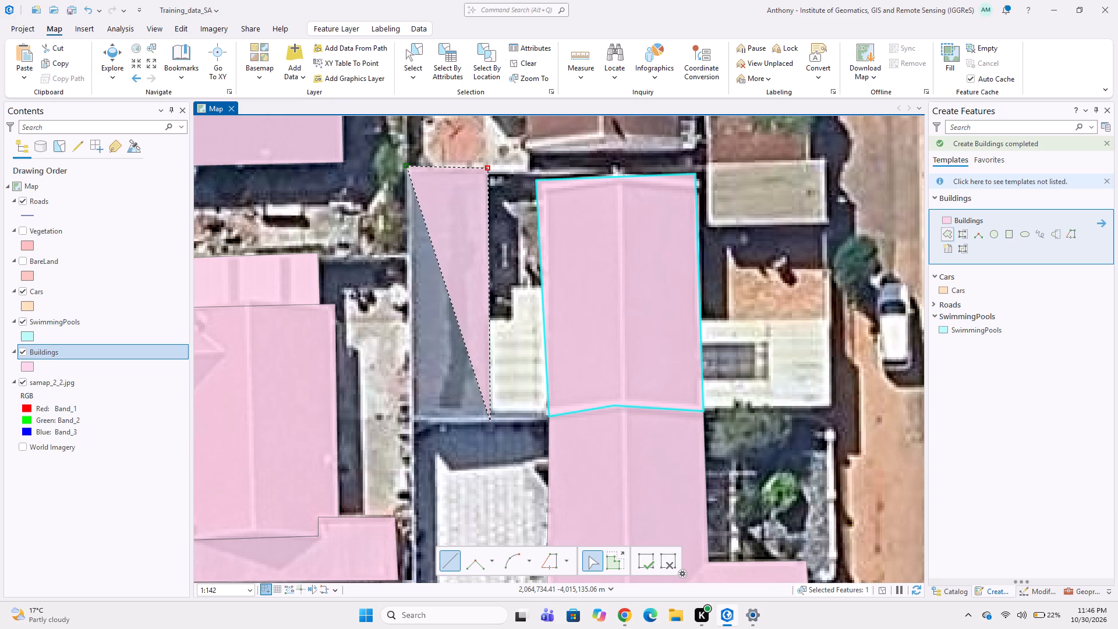
{"action": "left_click", "coordinate": [490, 422]}
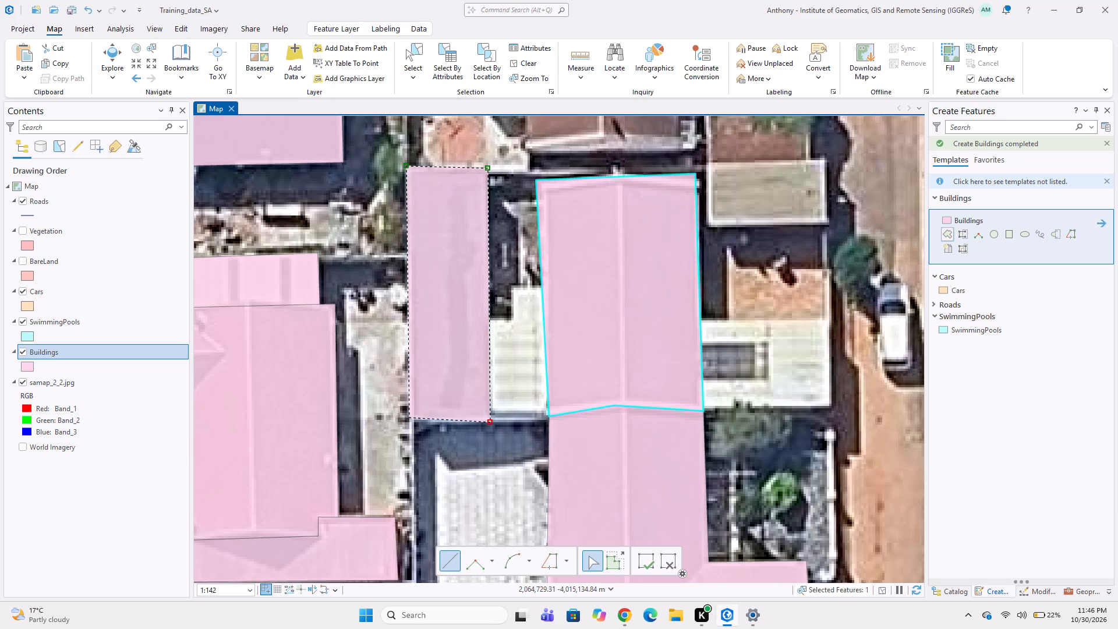
{"action": "double_click", "coordinate": [414, 420]}
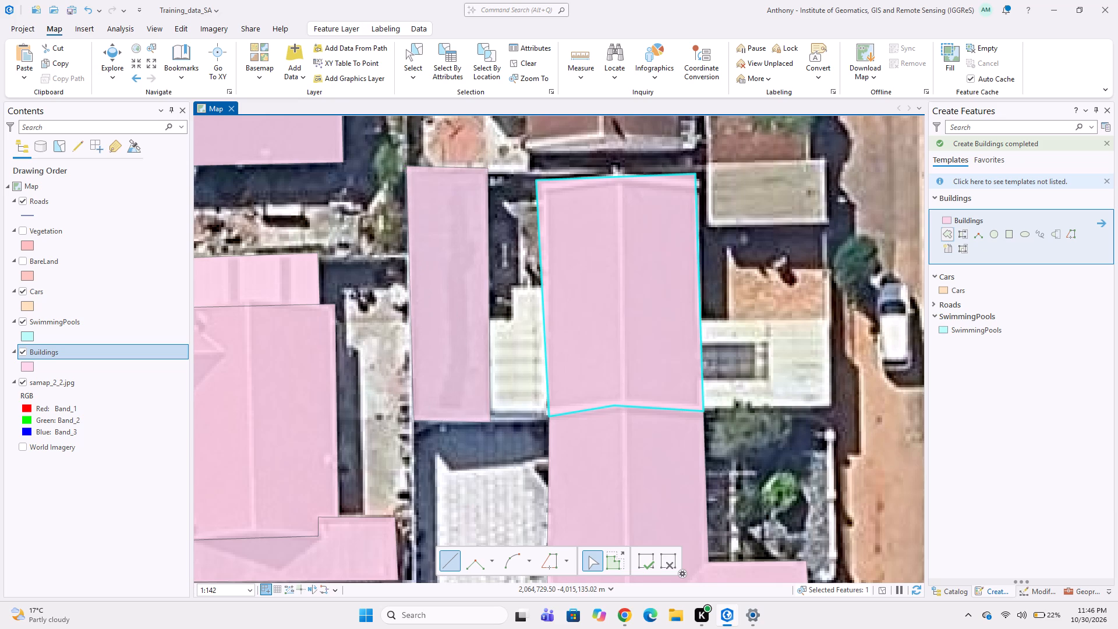
Digitize the white roof between the narrow blue-grey building and the gabled house as a six-cornered Buildings polygon with a notched northwest corner.
{"action": "left_click_drag", "start_coordinate": [490, 419], "coordinate": [496, 419]}
{"action": "left_click", "coordinate": [547, 415]}
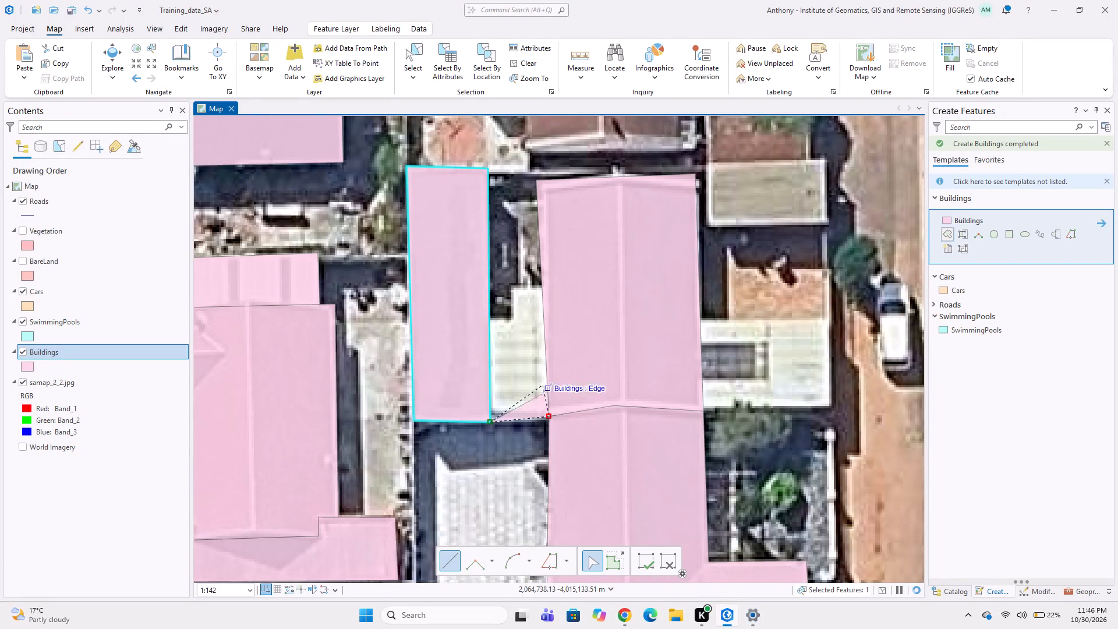
{"action": "left_click", "coordinate": [542, 285]}
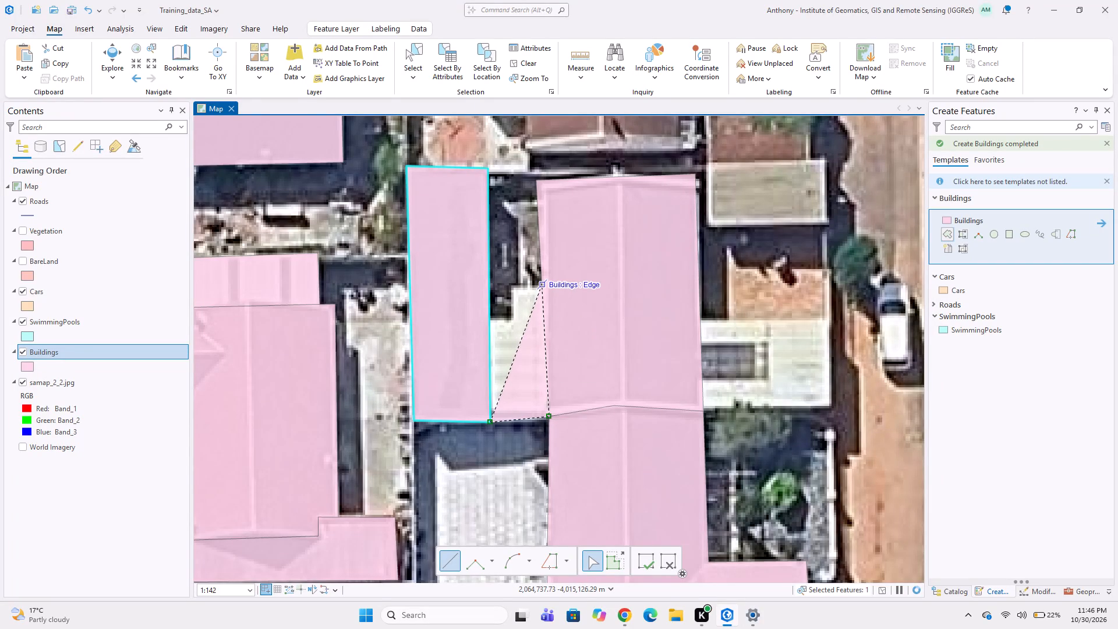
{"action": "left_click", "coordinate": [510, 285]}
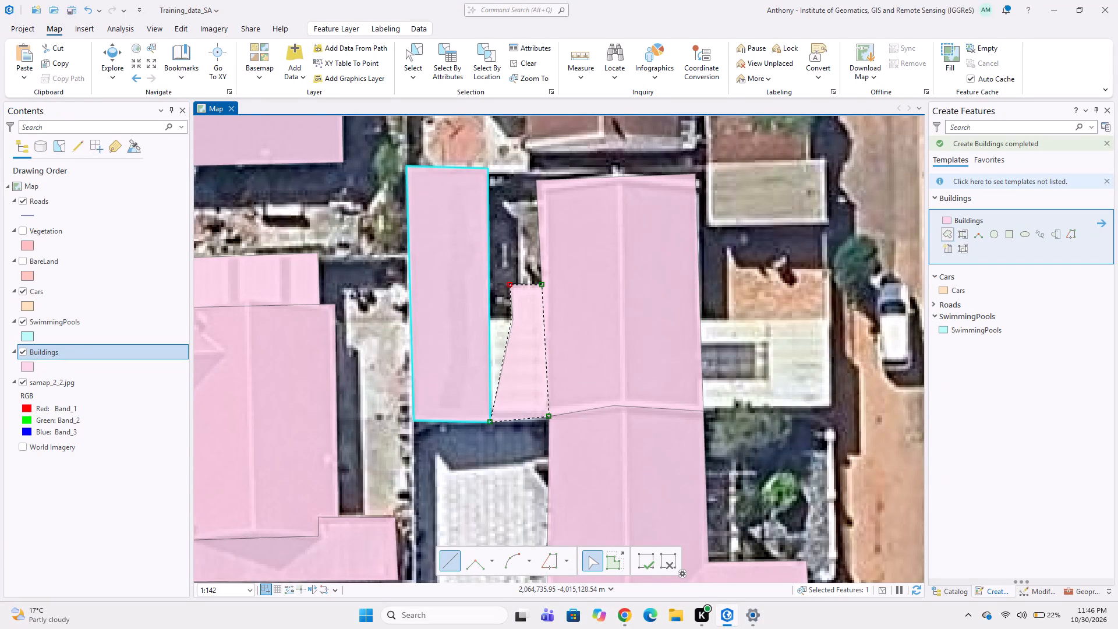
{"action": "left_click", "coordinate": [512, 320]}
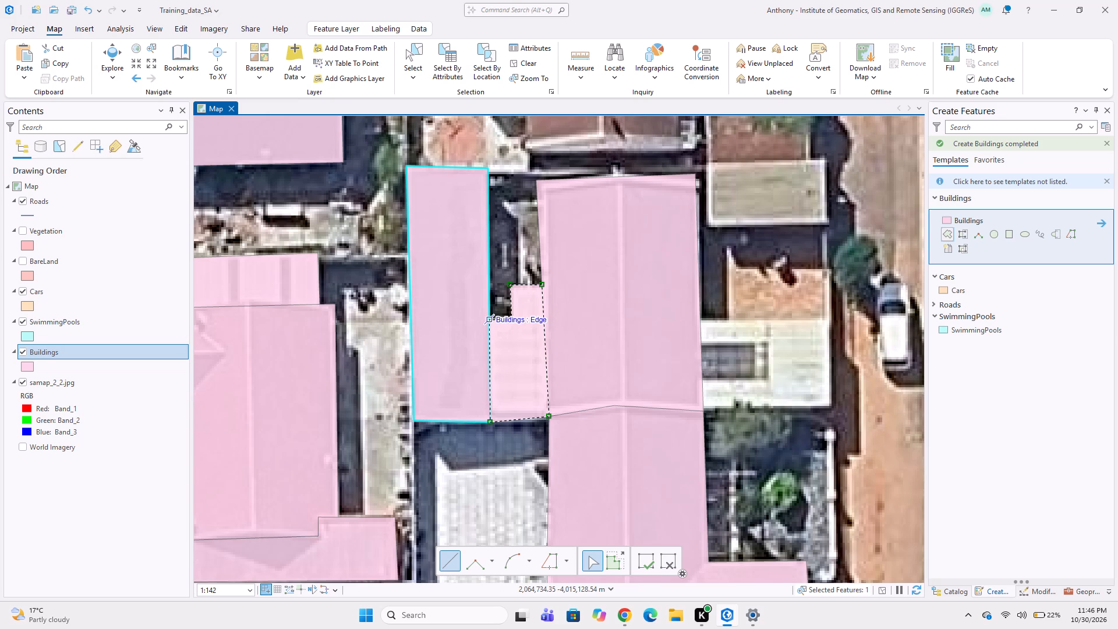
{"action": "left_click", "coordinate": [490, 320]}
{"action": "left_click", "coordinate": [490, 320]}
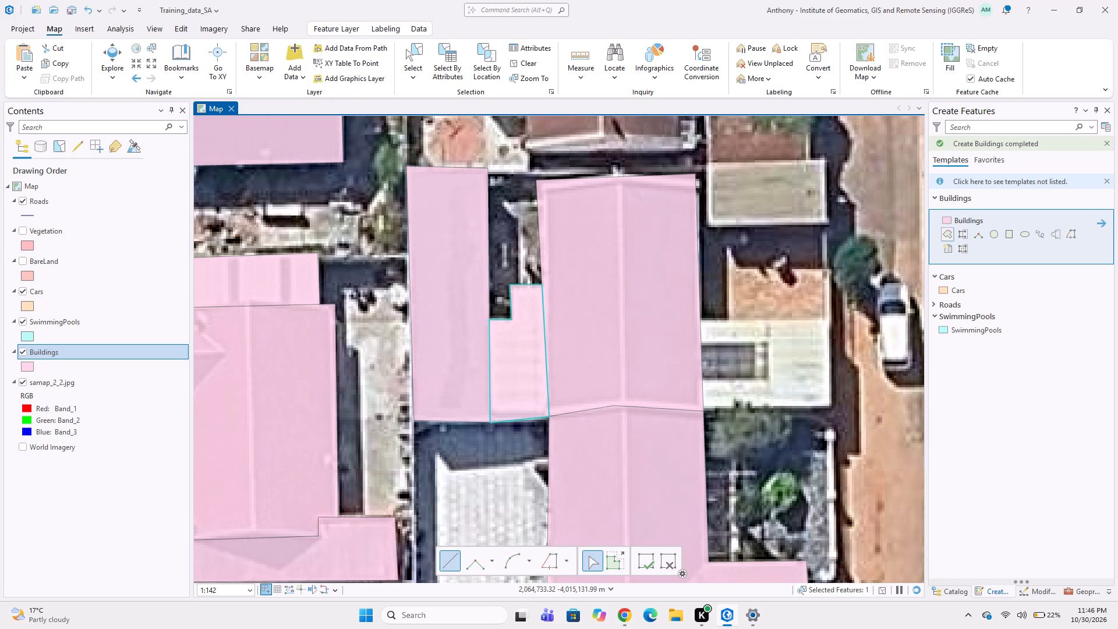
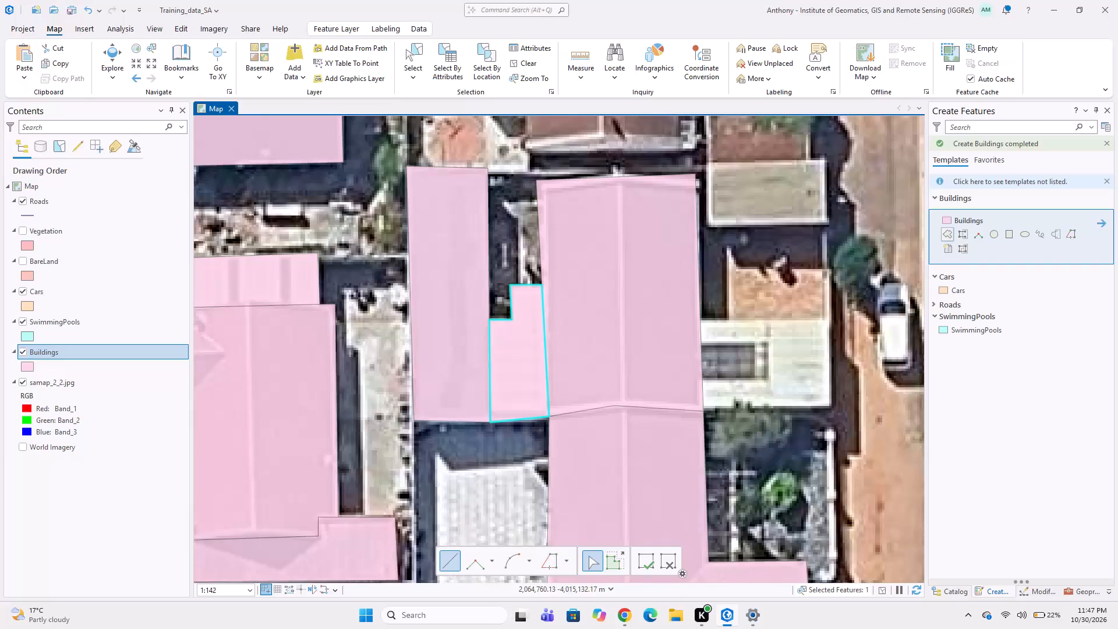
Digitize the pale roof with the dark panel adjoining the gabled house's east side as a four-cornered Buildings polygon.
{"action": "left_click", "coordinate": [696, 318]}
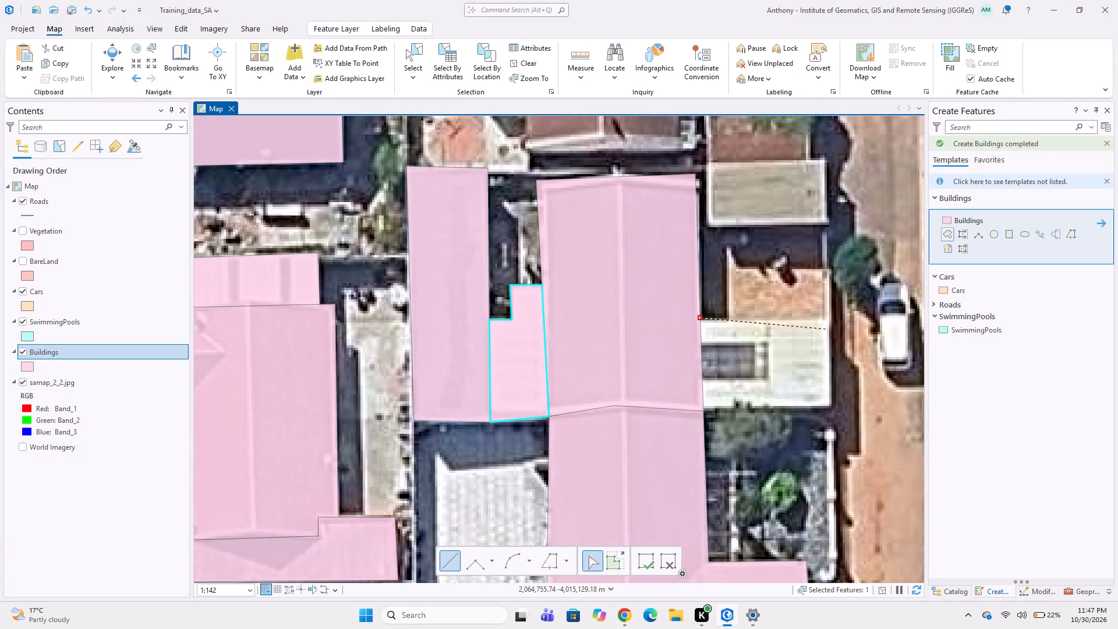
{"action": "left_click", "coordinate": [827, 320]}
{"action": "left_click", "coordinate": [834, 407]}
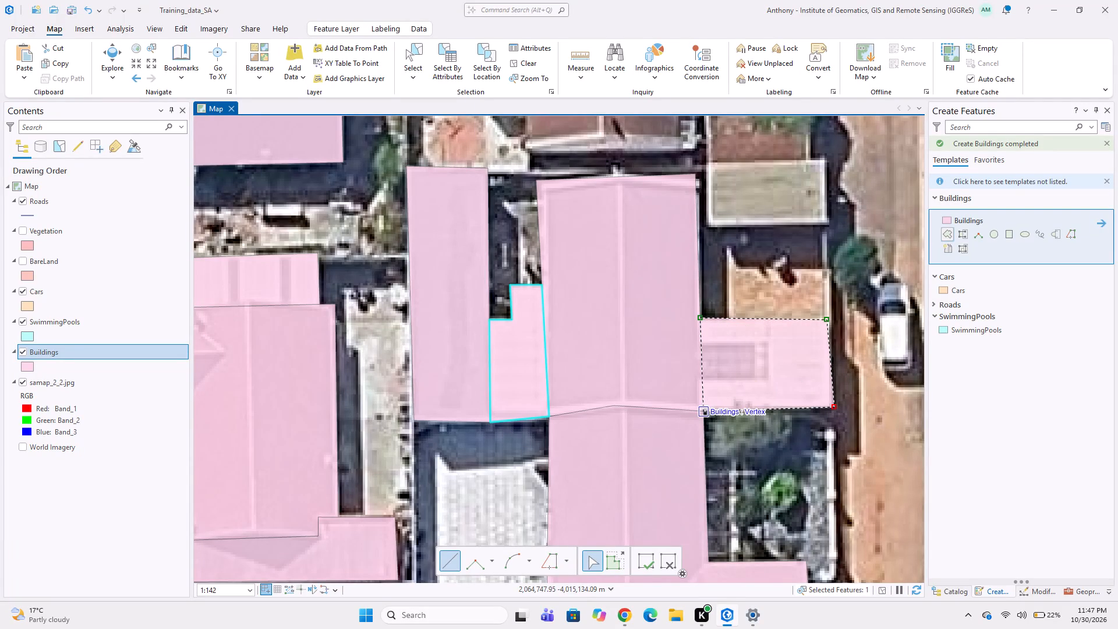
{"action": "double_click", "coordinate": [700, 406]}
Digitize the small flat beige roof northeast of the gabled house as a four-cornered Buildings polygon.
{"action": "middle_click_drag", "start_coordinate": [731, 290], "coordinate": [741, 374]}
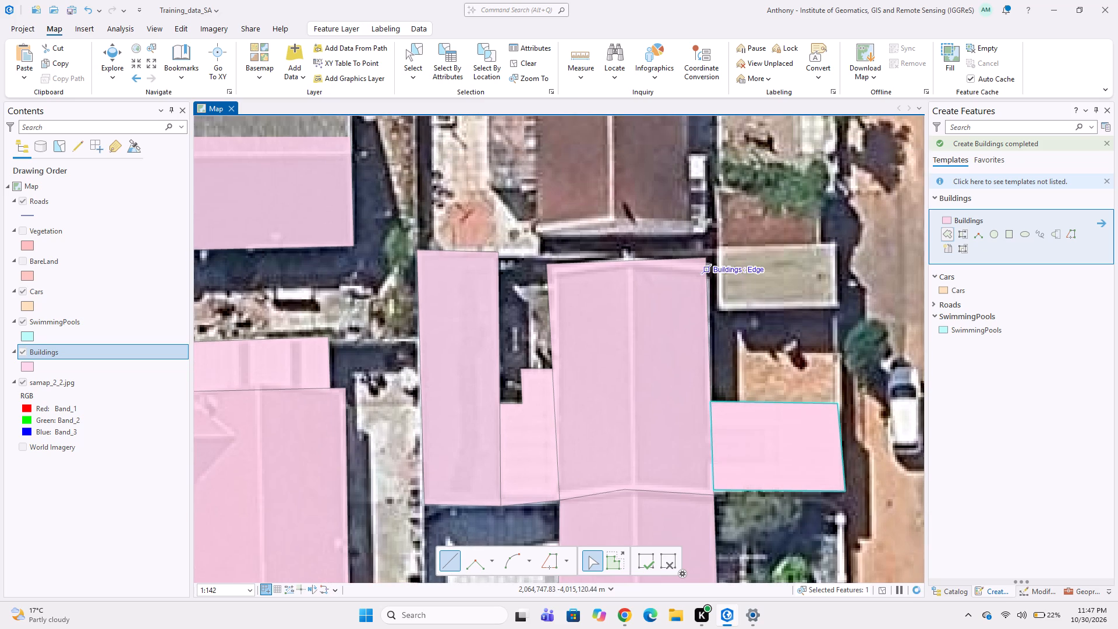
{"action": "left_click", "coordinate": [717, 241]}
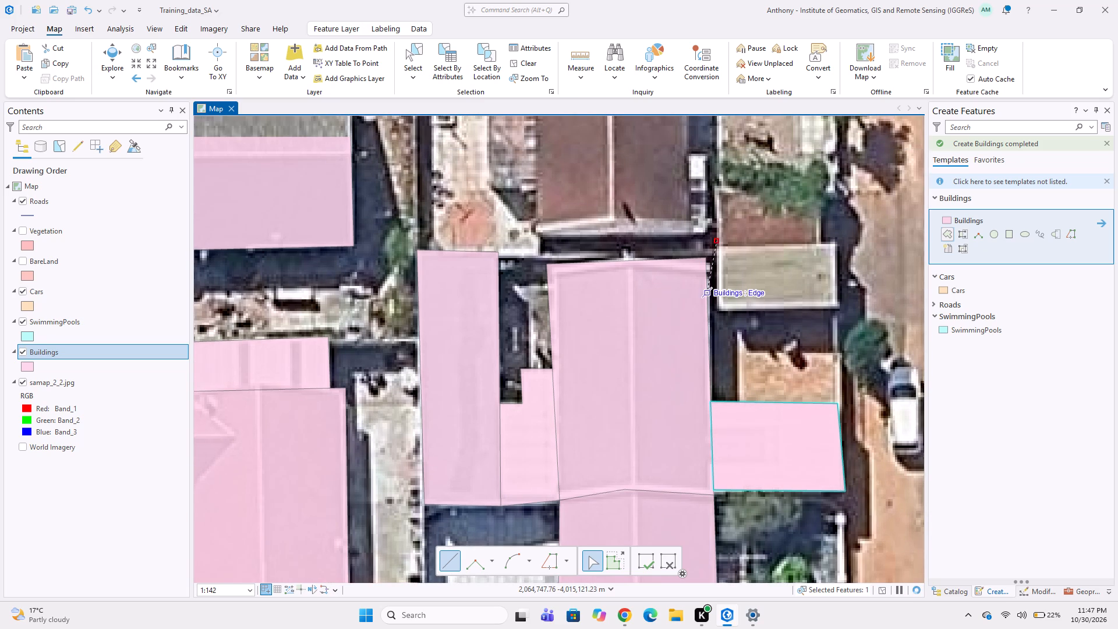
{"action": "scroll", "coordinate": [731, 309], "scroll_direction": "up", "scroll_amount": 1}
{"action": "middle_click", "coordinate": [731, 309]}
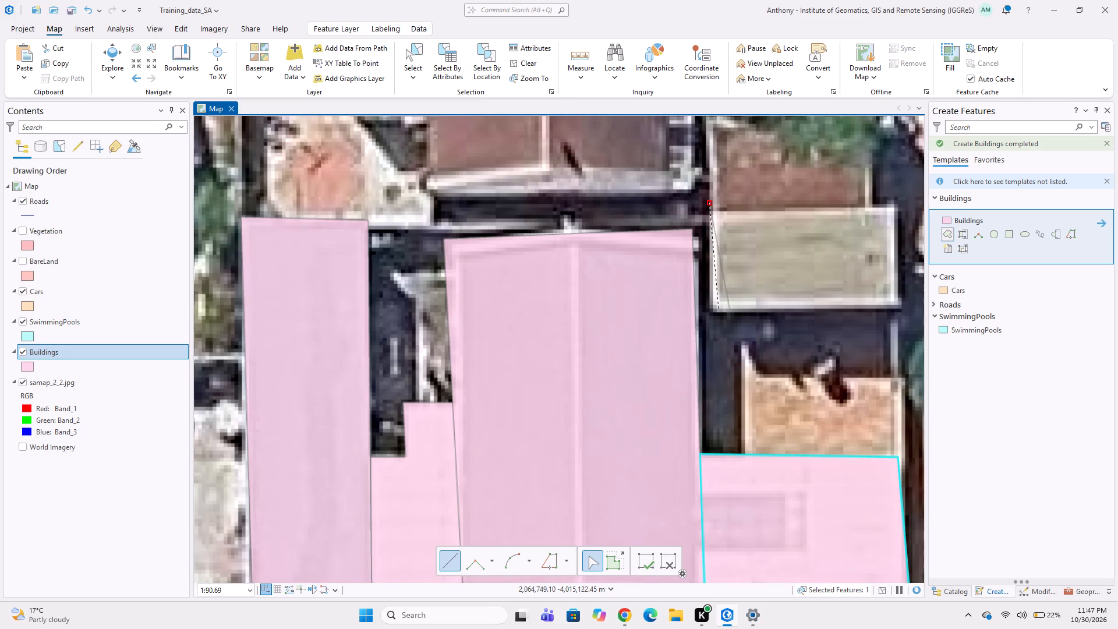
{"action": "left_click", "coordinate": [711, 310]}
{"action": "middle_click_drag", "start_coordinate": [817, 326], "coordinate": [734, 330]}
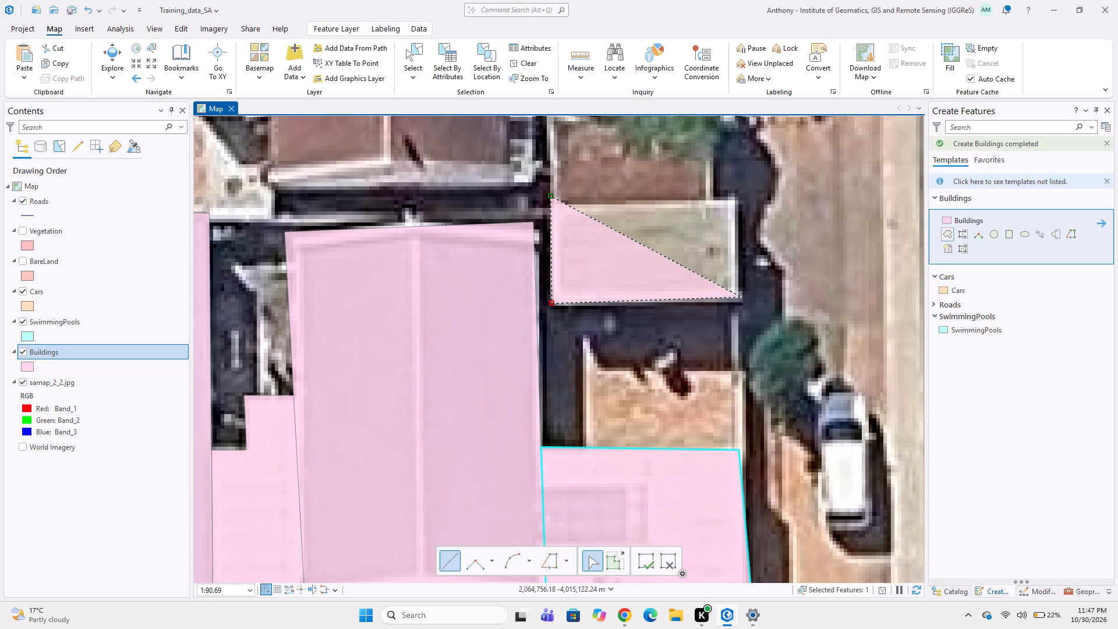
{"action": "left_click", "coordinate": [741, 301]}
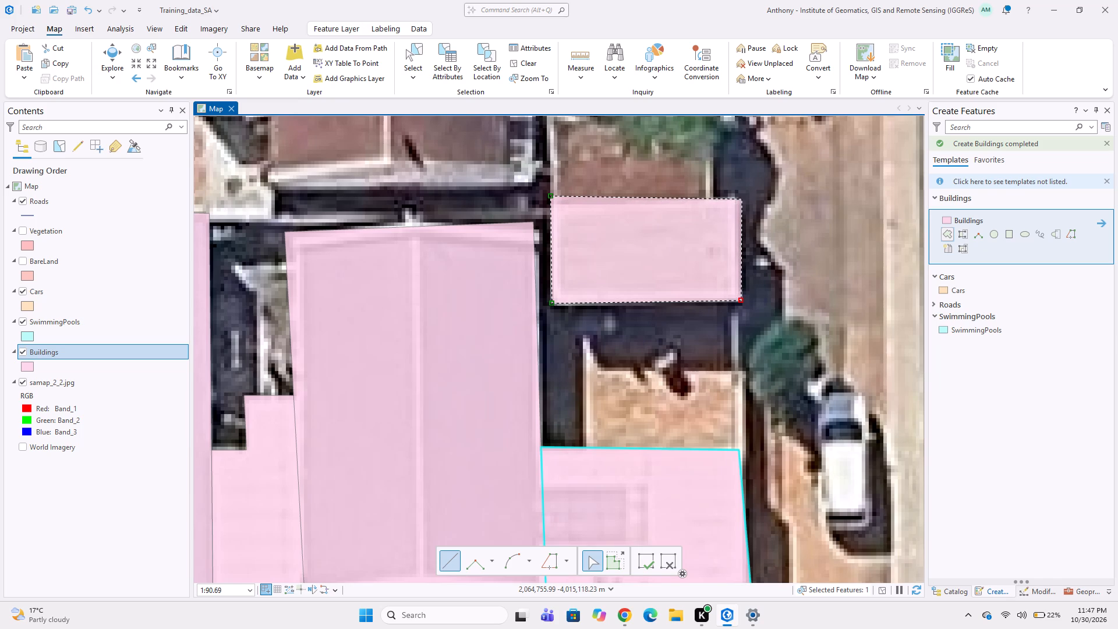
{"action": "double_click", "coordinate": [742, 197]}
Digitize the brown gabled house directly north of the outlined gabled house as a five-cornered Buildings polygon with a peaked north edge.
{"action": "middle_click_drag", "start_coordinate": [604, 281], "coordinate": [721, 282]}
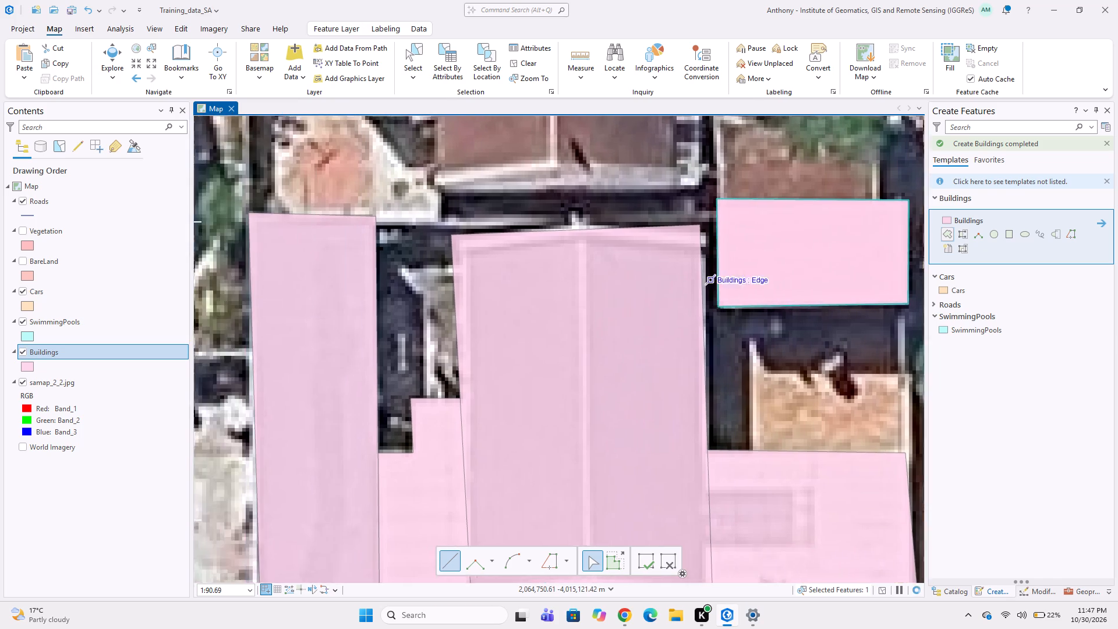
{"action": "scroll", "coordinate": [706, 280], "scroll_direction": "down", "scroll_amount": 3}
{"action": "middle_click_drag", "start_coordinate": [650, 280], "coordinate": [618, 401]}
{"action": "scroll", "coordinate": [576, 393], "scroll_direction": "up", "scroll_amount": 1}
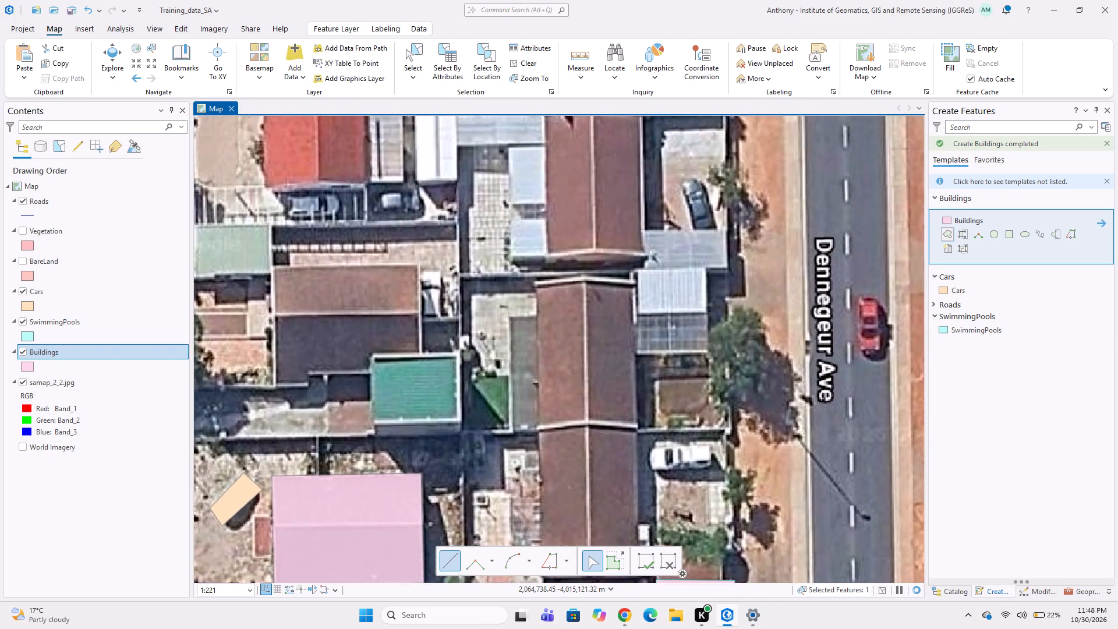
{"action": "middle_click_drag", "start_coordinate": [588, 436], "coordinate": [573, 345]}
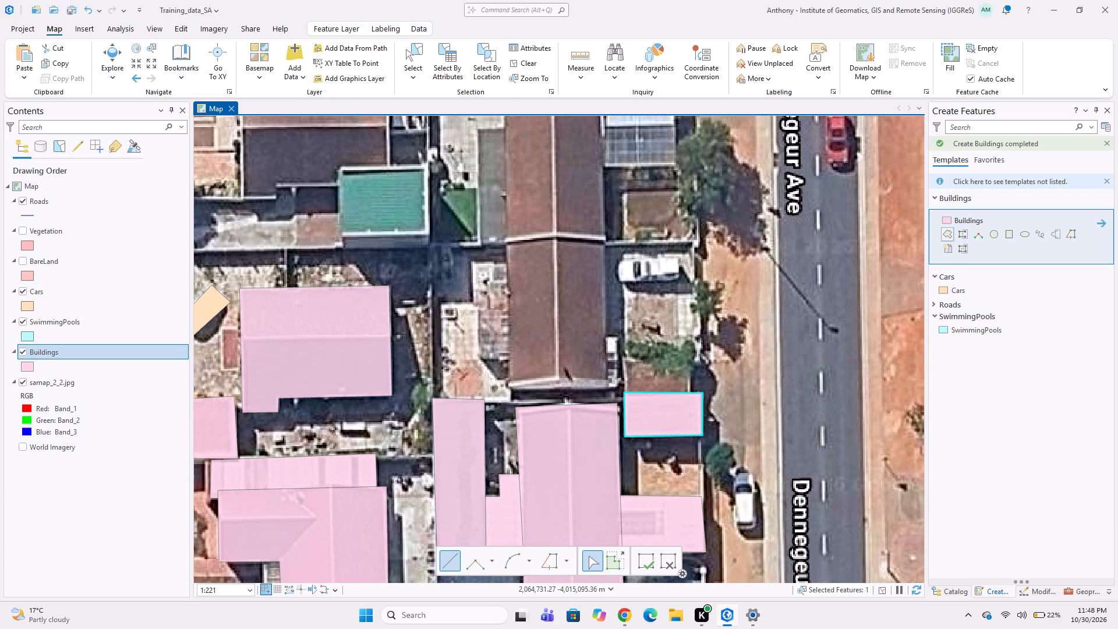
{"action": "scroll", "coordinate": [486, 217], "scroll_direction": "up", "scroll_amount": 1}
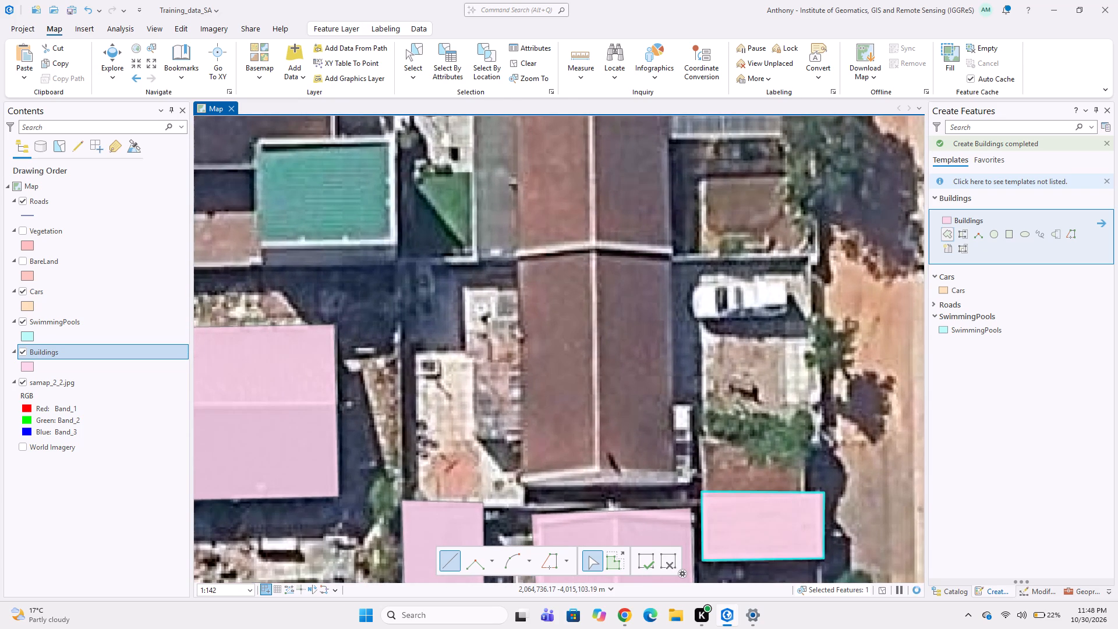
{"action": "left_click", "coordinate": [513, 259]}
{"action": "left_click", "coordinate": [591, 245]}
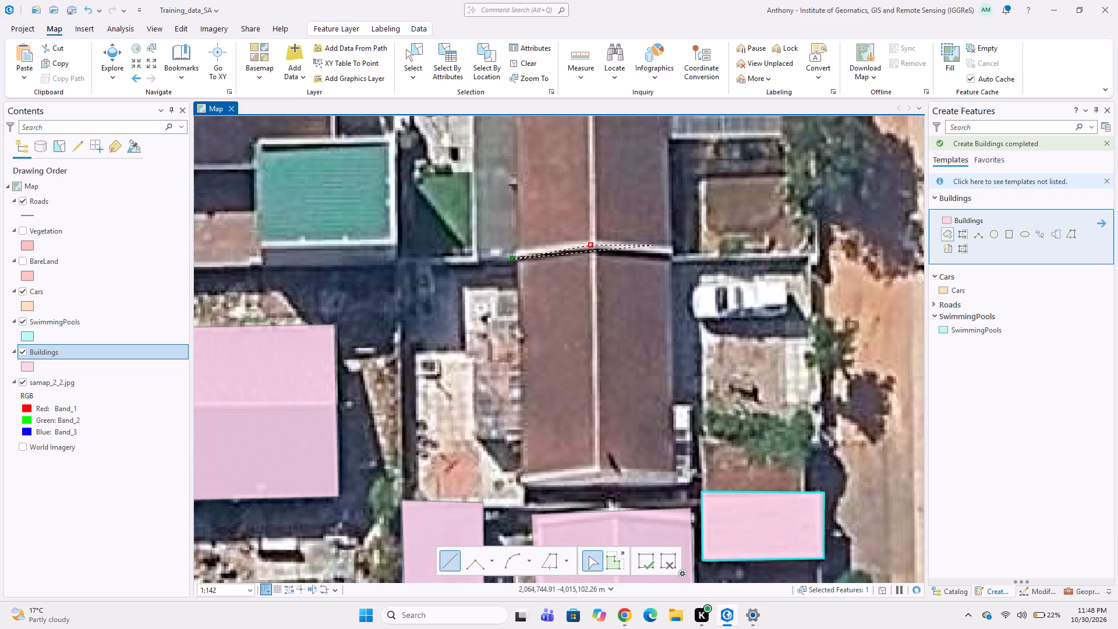
{"action": "left_click", "coordinate": [668, 248]}
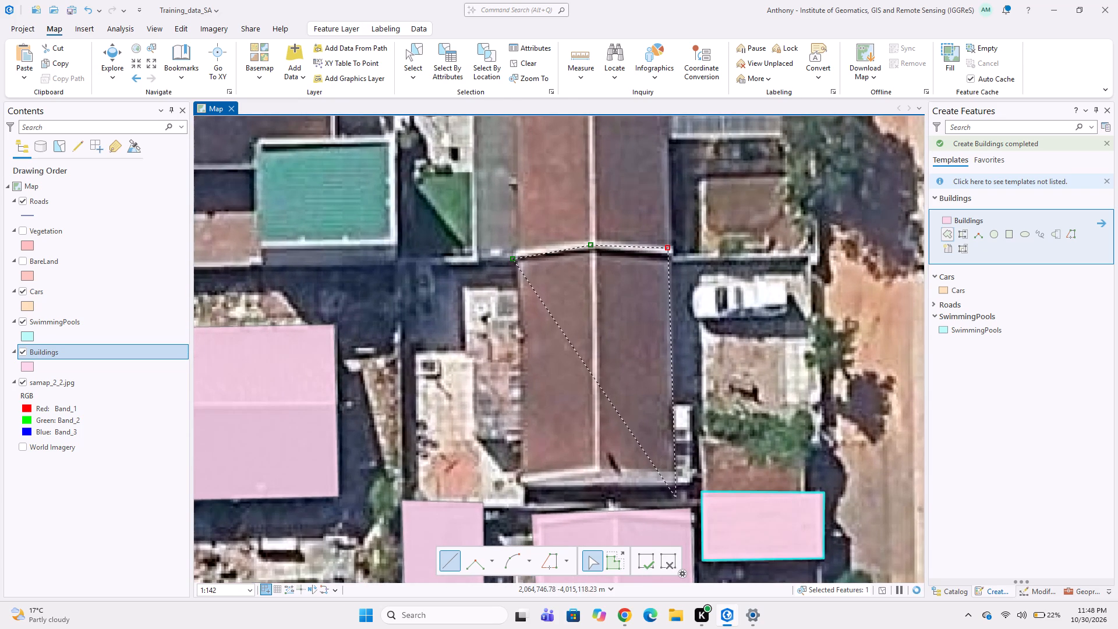
{"action": "left_click", "coordinate": [677, 488]}
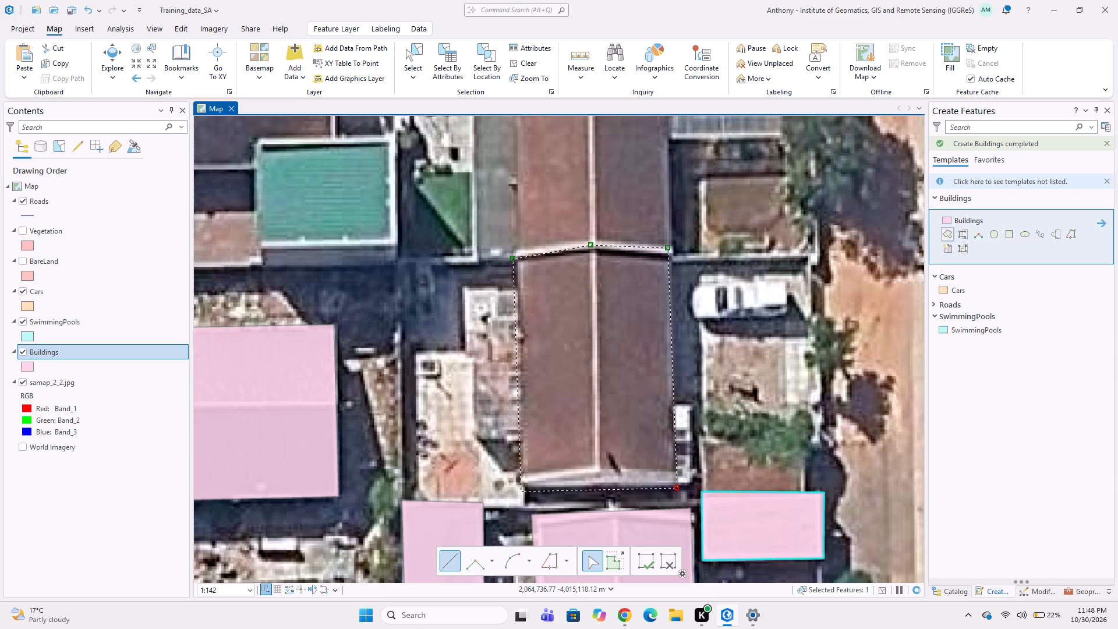
{"action": "double_click", "coordinate": [521, 491]}
Digitize the white vehicle parked on the west verge of Dennegeur Ave, beside the small tree, as a rectangular Cars feature.
{"action": "middle_click_drag", "start_coordinate": [617, 513], "coordinate": [509, 413]}
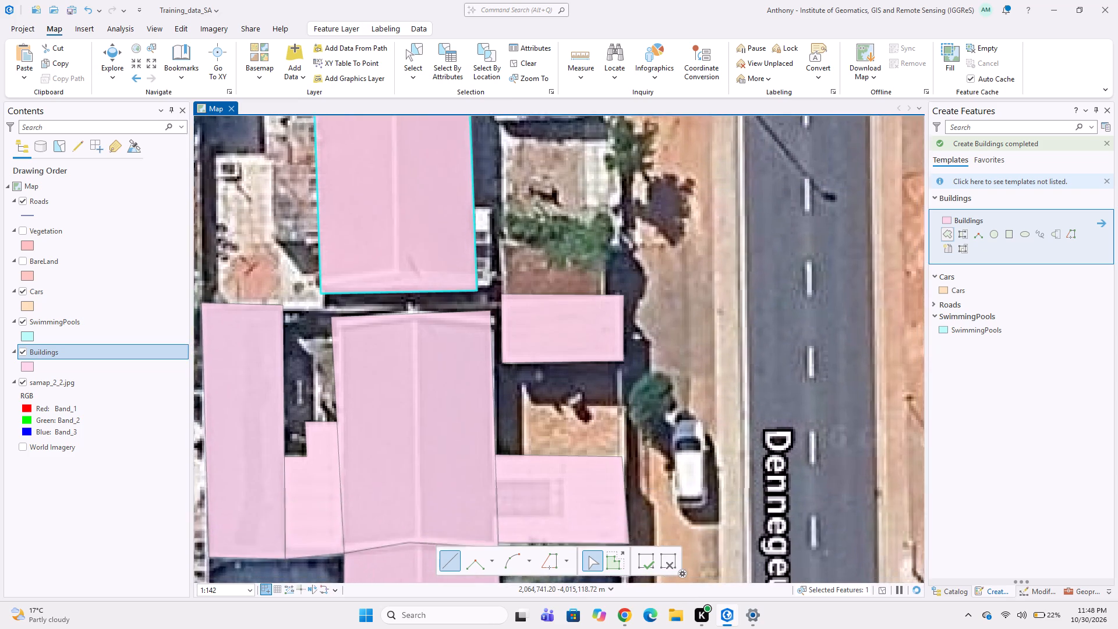
{"action": "middle_click_drag", "start_coordinate": [565, 344], "coordinate": [508, 333]}
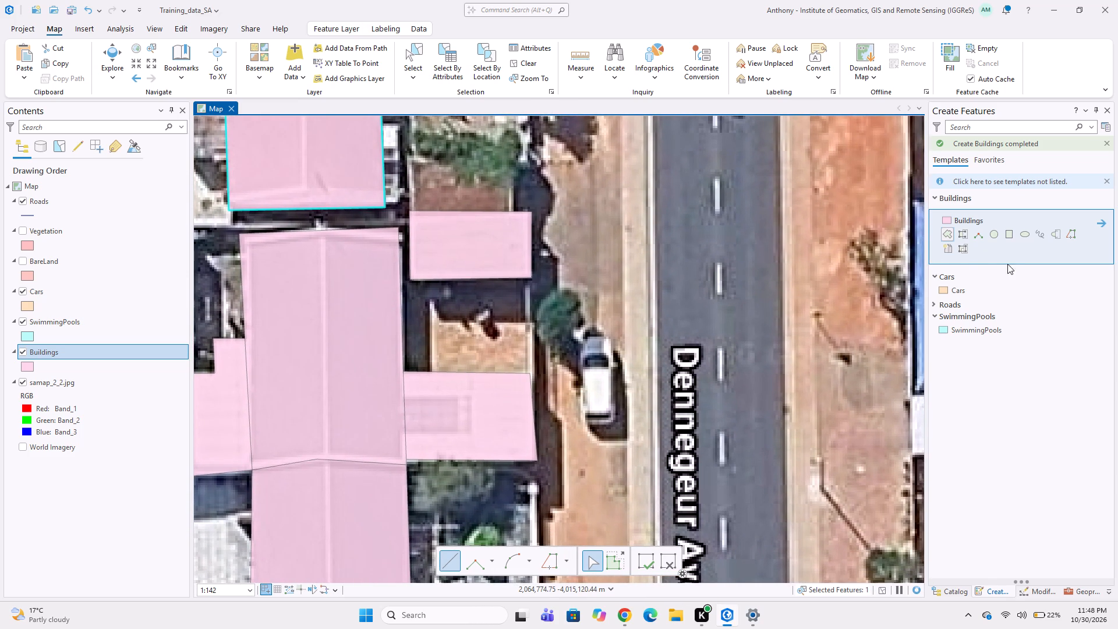
{"action": "left_click", "coordinate": [958, 287]}
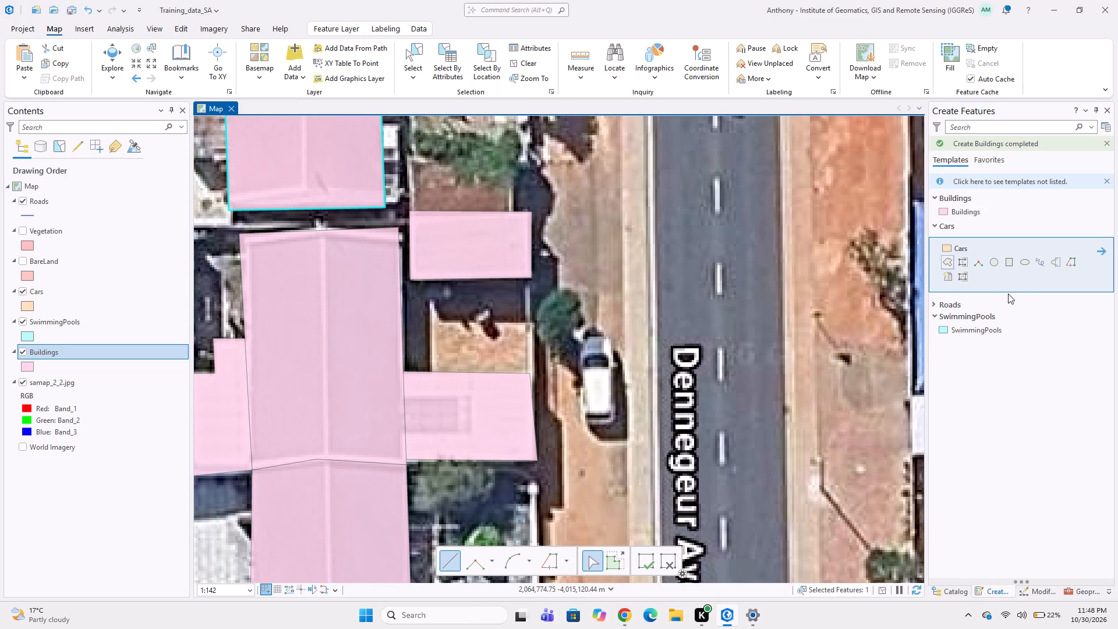
{"action": "left_click", "coordinate": [1005, 262]}
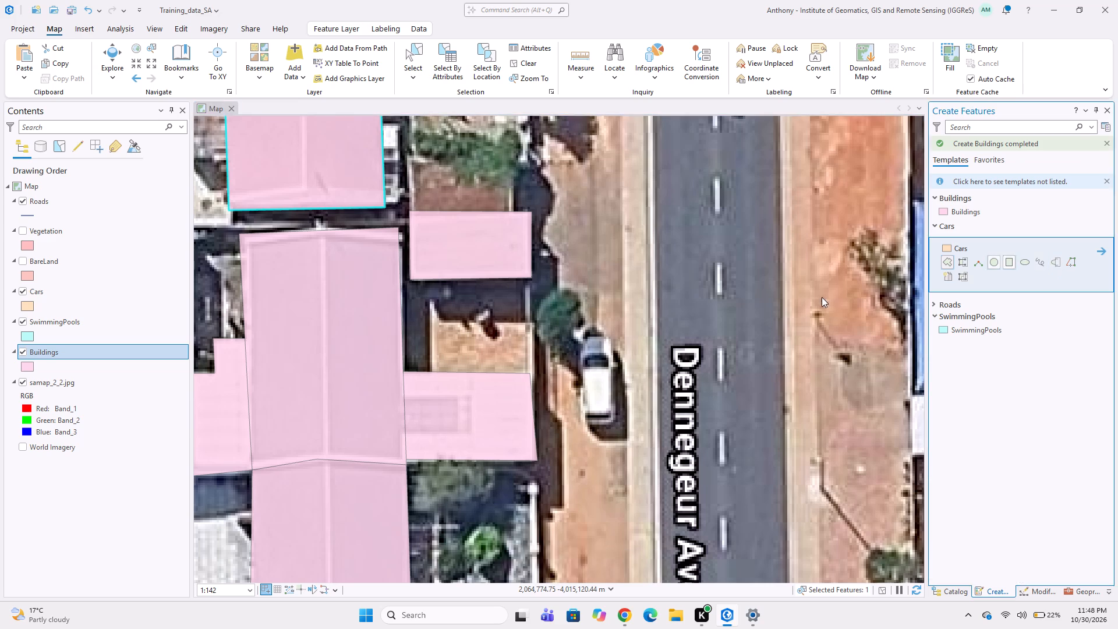
{"action": "left_click", "coordinate": [615, 332]}
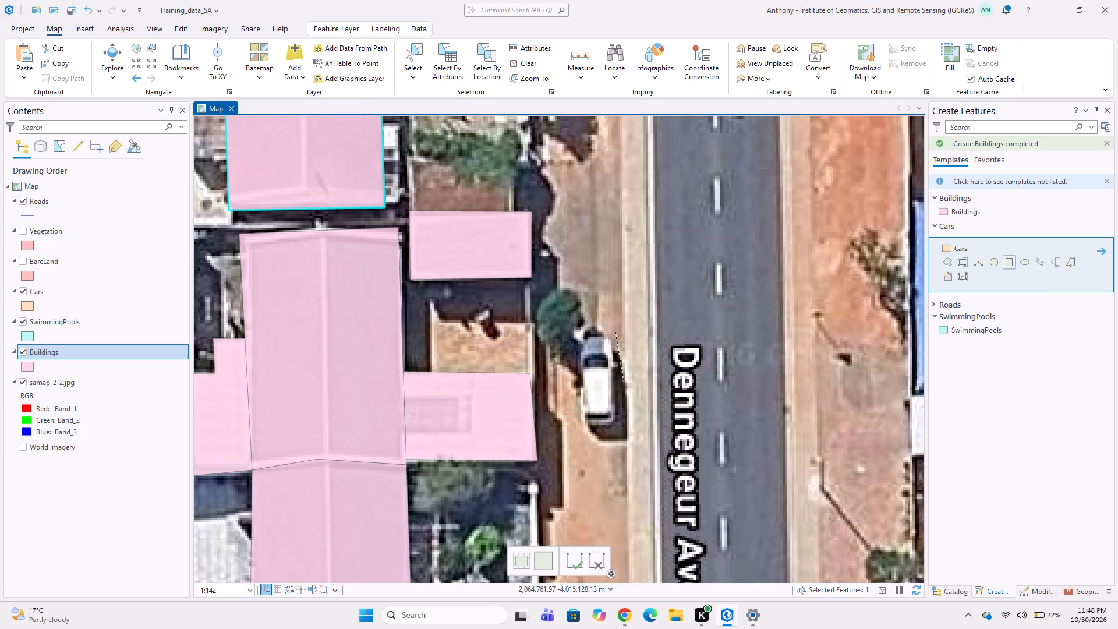
{"action": "left_click", "coordinate": [620, 427]}
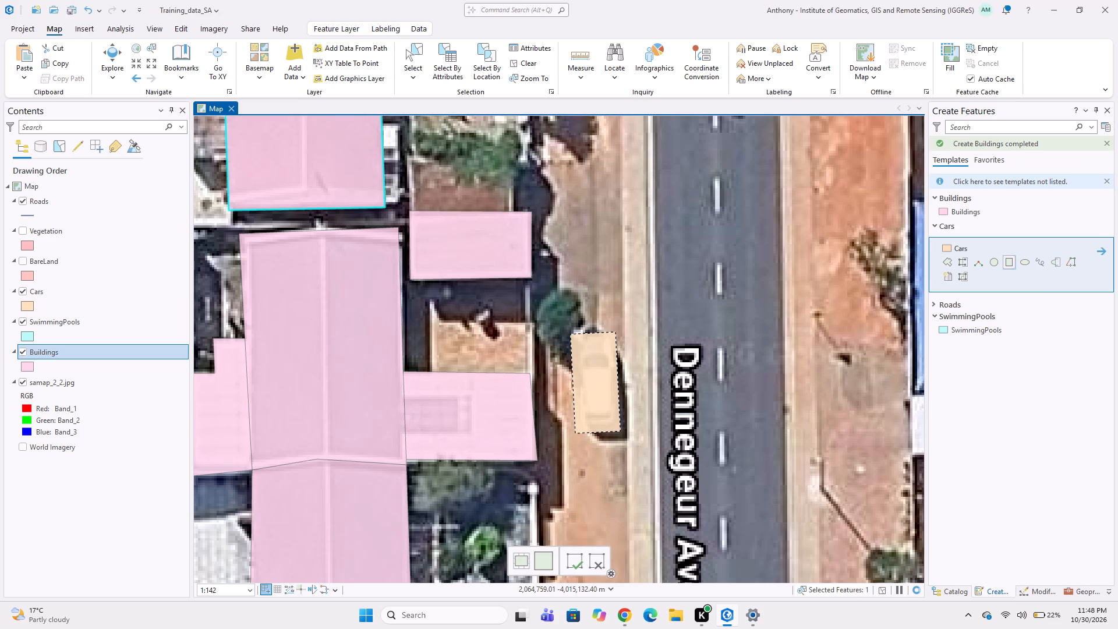
{"action": "left_click", "coordinate": [579, 430]}
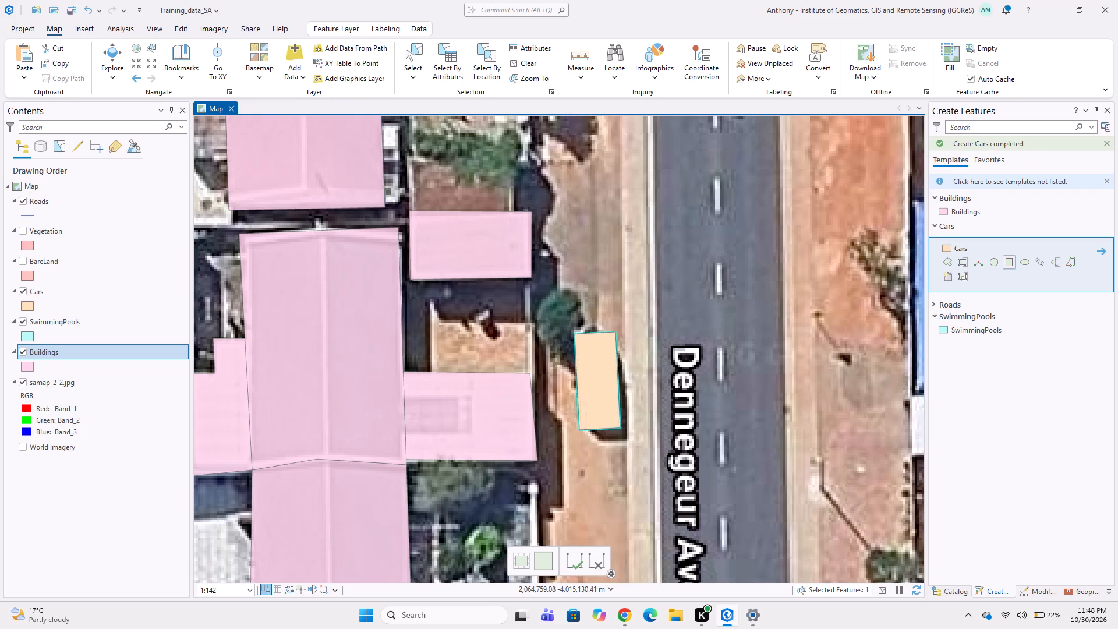
Examine the blocks along Clipper Rd and Dennegeur Ave for buildings and cars not yet digitized.
{"action": "scroll", "coordinate": [535, 287], "scroll_direction": "down", "scroll_amount": 3}
{"action": "middle_click_drag", "start_coordinate": [607, 349], "coordinate": [621, 377]}
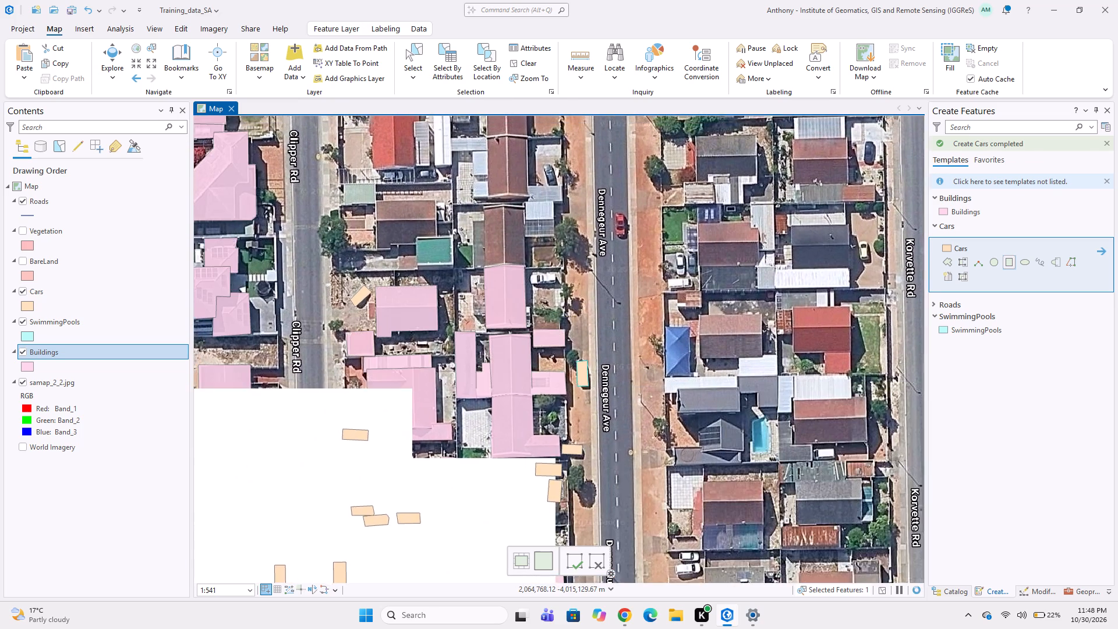
{"action": "scroll", "coordinate": [554, 353], "scroll_direction": "down", "scroll_amount": 1}
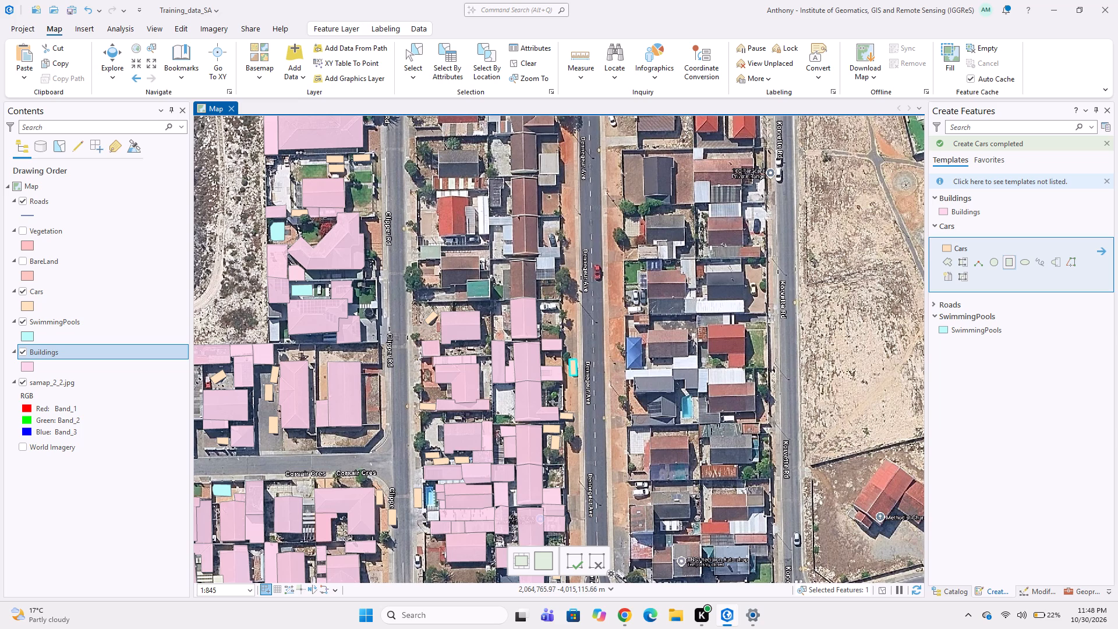
{"action": "scroll", "coordinate": [593, 313], "scroll_direction": "up", "scroll_amount": 2}
{"action": "middle_click_drag", "start_coordinate": [568, 342], "coordinate": [564, 336]}
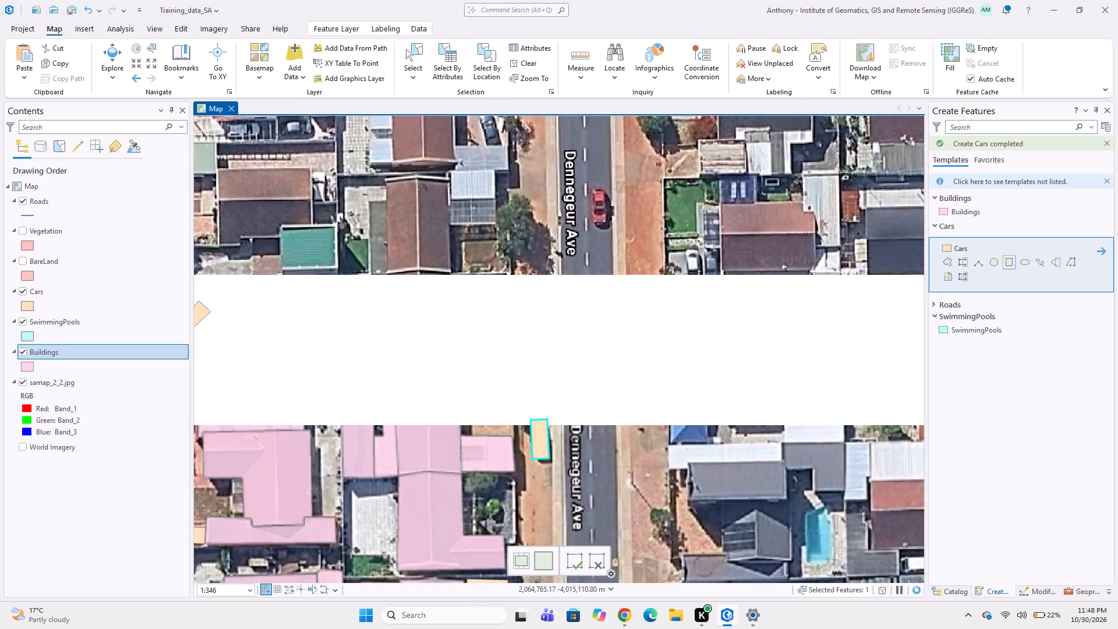
{"action": "scroll", "coordinate": [565, 313], "scroll_direction": "down", "scroll_amount": 3}
{"action": "scroll", "coordinate": [567, 308], "scroll_direction": "up", "scroll_amount": 4}
{"action": "scroll", "coordinate": [567, 306], "scroll_direction": "down", "scroll_amount": 2}
{"action": "scroll", "coordinate": [567, 306], "scroll_direction": "up", "scroll_amount": 5}
{"action": "scroll", "coordinate": [582, 295], "scroll_direction": "down", "scroll_amount": 6}
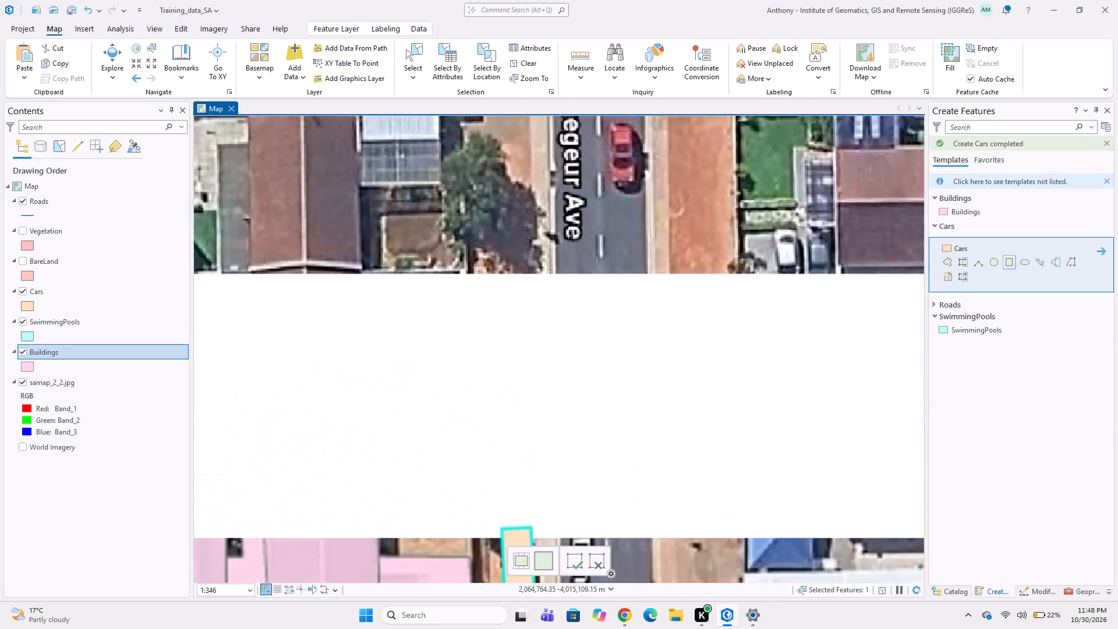
{"action": "scroll", "coordinate": [582, 297], "scroll_direction": "up", "scroll_amount": 2}
{"action": "middle_click_drag", "start_coordinate": [579, 294], "coordinate": [610, 273]}
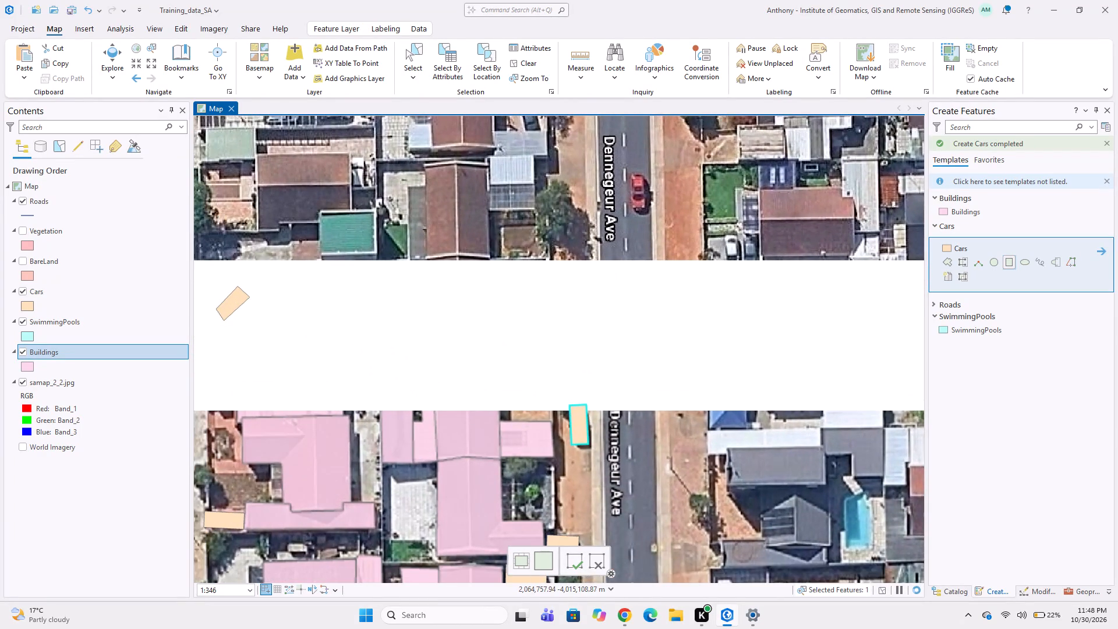
{"action": "middle_click_drag", "start_coordinate": [572, 295], "coordinate": [628, 271]}
{"action": "middle_click_drag", "start_coordinate": [605, 284], "coordinate": [661, 257]}
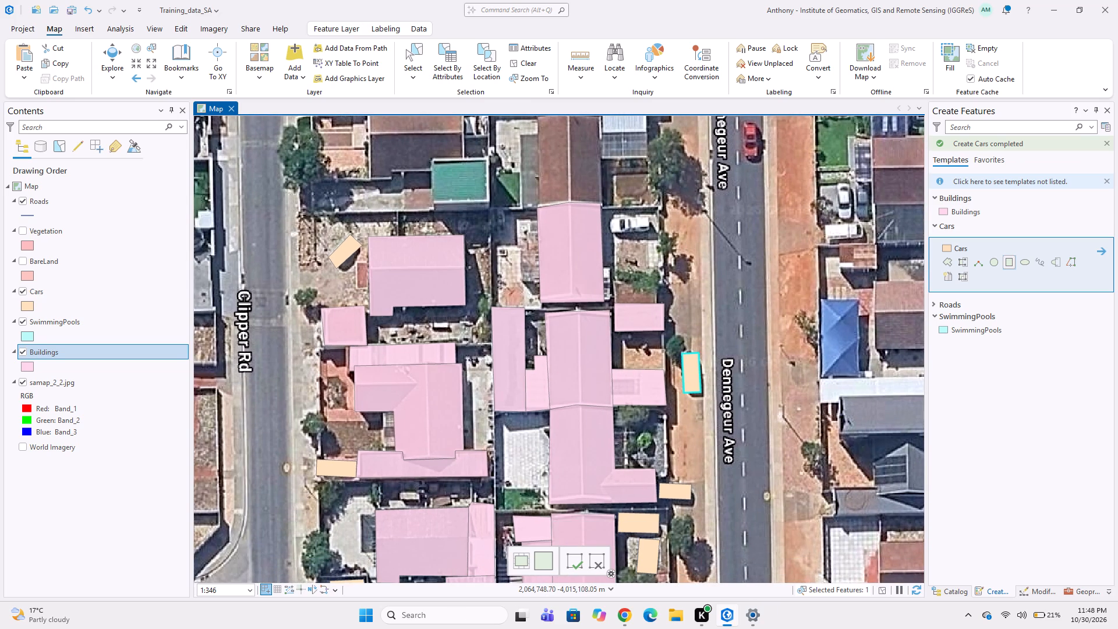
{"action": "scroll", "coordinate": [617, 239], "scroll_direction": "down", "scroll_amount": 3}
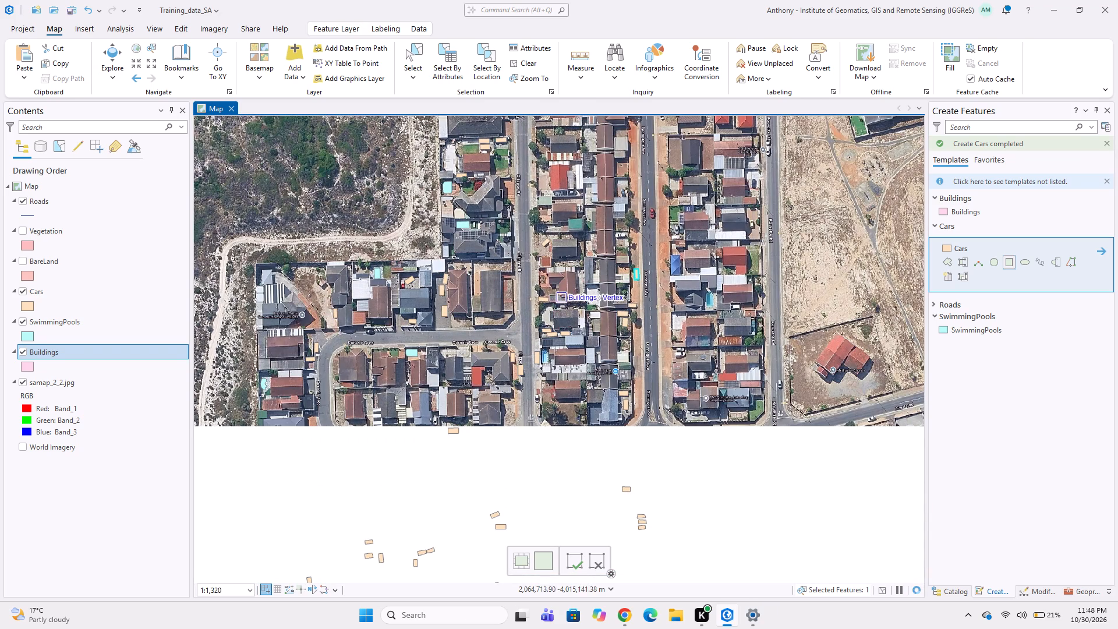
{"action": "scroll", "coordinate": [555, 407], "scroll_direction": "up", "scroll_amount": 2}
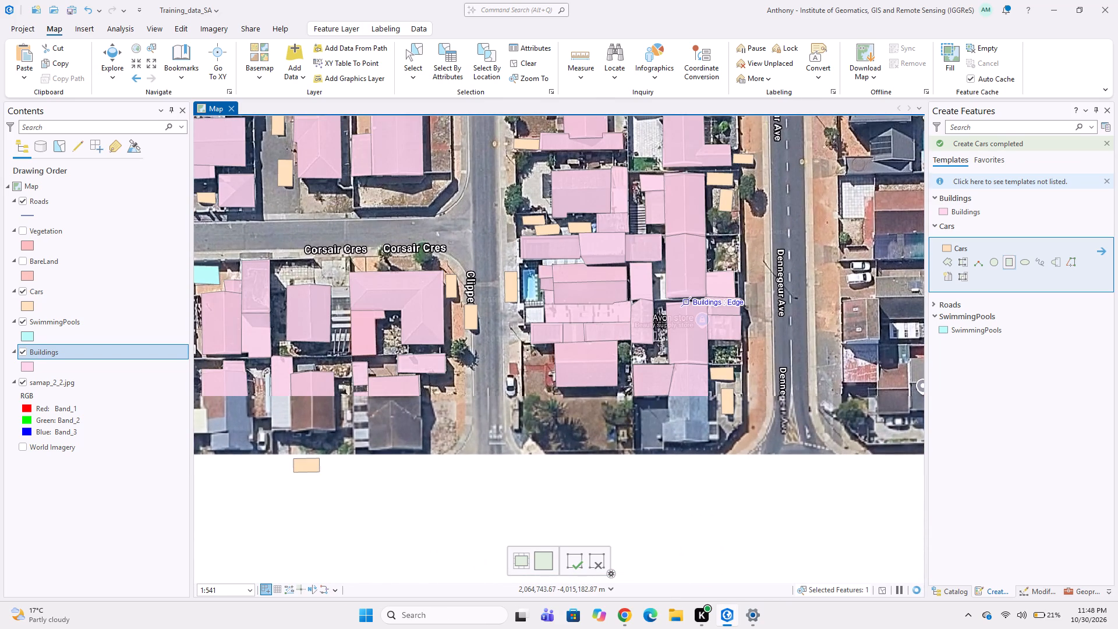
{"action": "middle_click", "coordinate": [656, 349]}
{"action": "middle_click_drag", "start_coordinate": [636, 302], "coordinate": [625, 356]}
{"action": "middle_click_drag", "start_coordinate": [647, 299], "coordinate": [643, 349]}
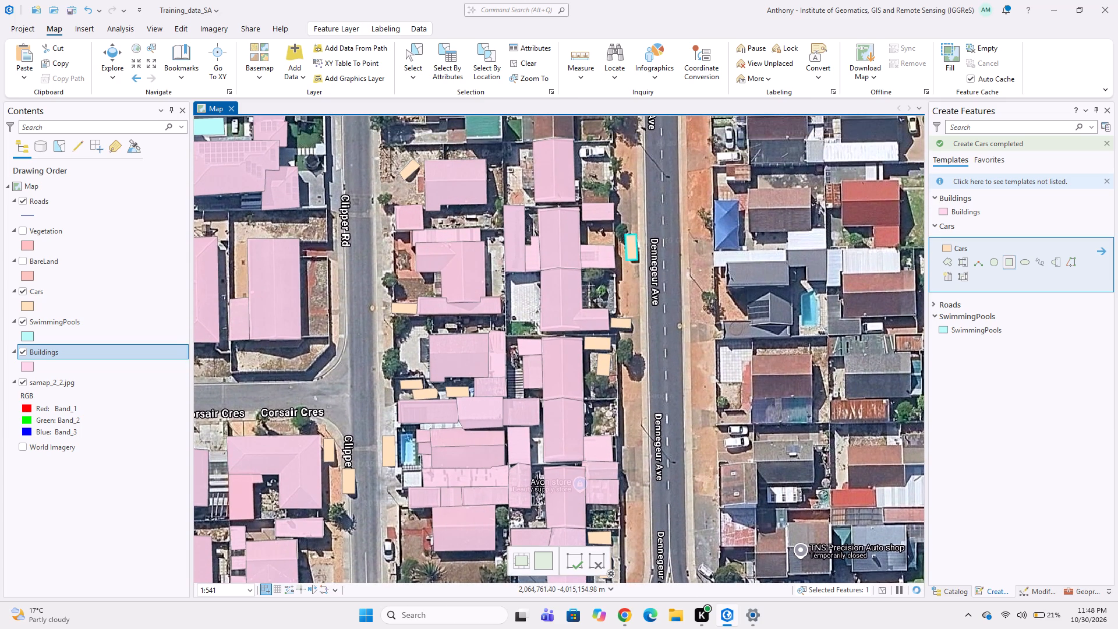
{"action": "middle_click_drag", "start_coordinate": [636, 353], "coordinate": [637, 361]}
{"action": "middle_click_drag", "start_coordinate": [659, 337], "coordinate": [661, 358]}
{"action": "middle_click_drag", "start_coordinate": [663, 370], "coordinate": [664, 381]}
{"action": "middle_click_drag", "start_coordinate": [654, 321], "coordinate": [654, 372]}
{"action": "middle_click_drag", "start_coordinate": [656, 309], "coordinate": [656, 341]}
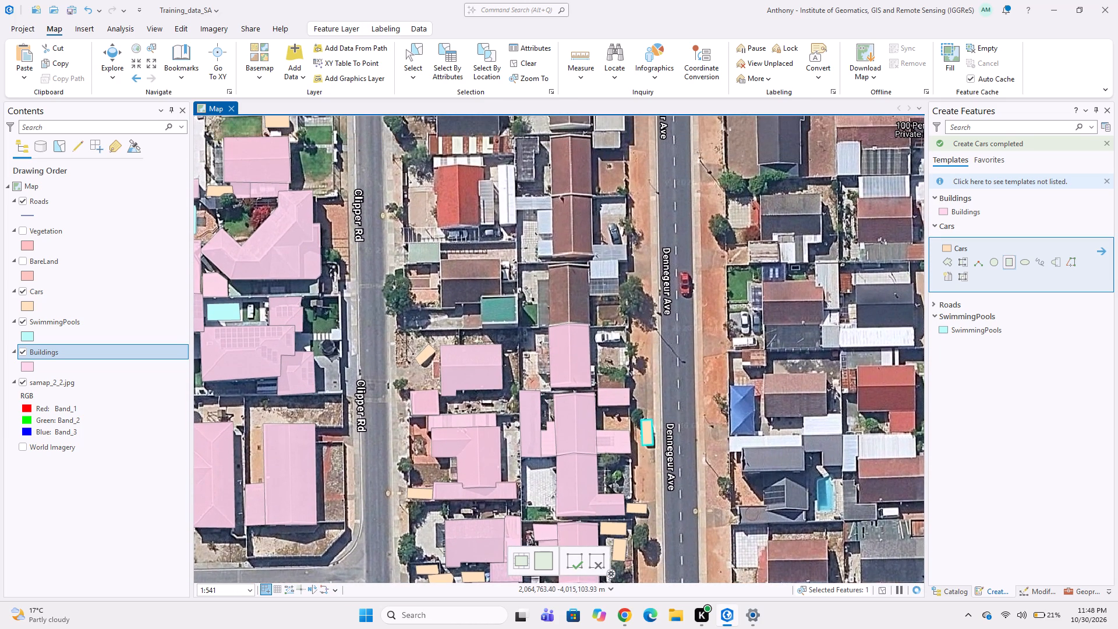
{"action": "scroll", "coordinate": [668, 236], "scroll_direction": "down", "scroll_amount": 1}
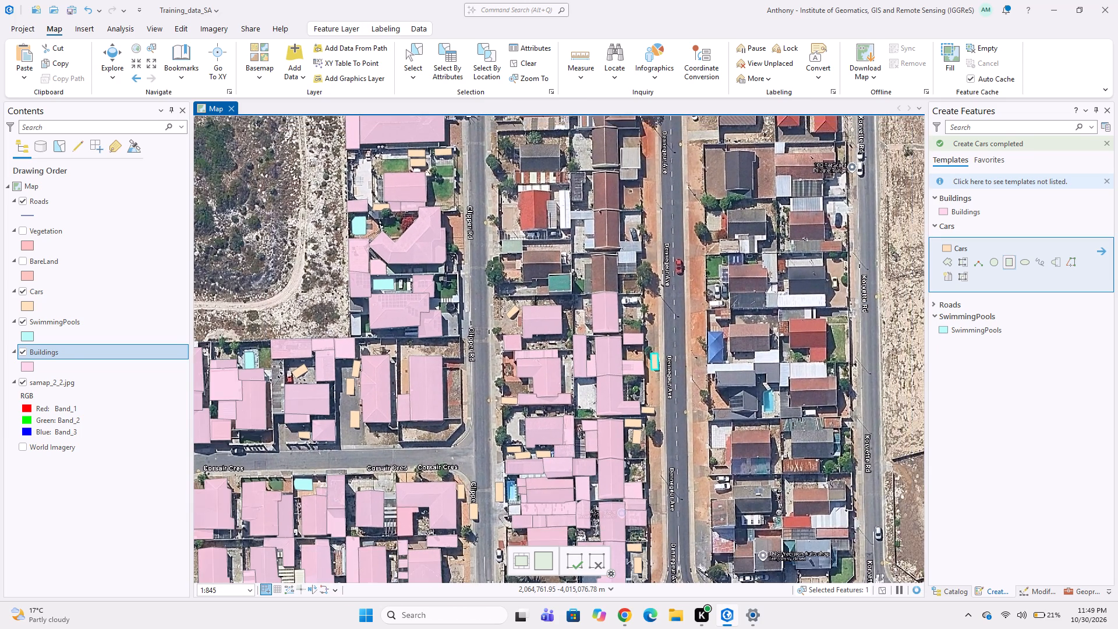
{"action": "scroll", "coordinate": [605, 299], "scroll_direction": "up", "scroll_amount": 2}
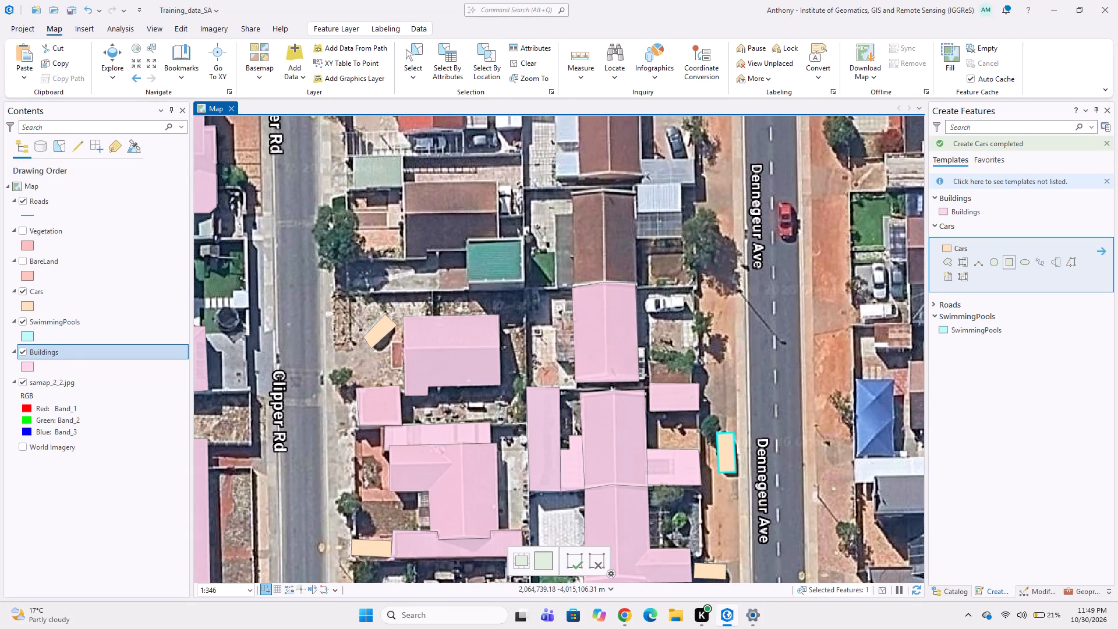
{"action": "scroll", "coordinate": [591, 308], "scroll_direction": "down", "scroll_amount": 2}
{"action": "scroll", "coordinate": [591, 308], "scroll_direction": "up", "scroll_amount": 2}
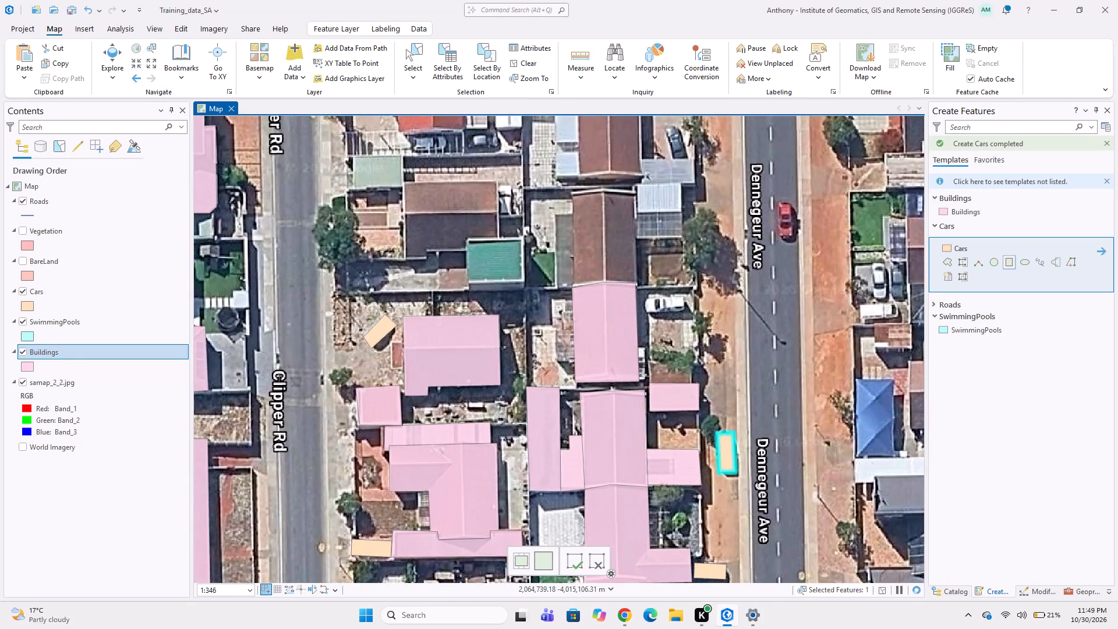
{"action": "scroll", "coordinate": [610, 213], "scroll_direction": "up", "scroll_amount": 1}
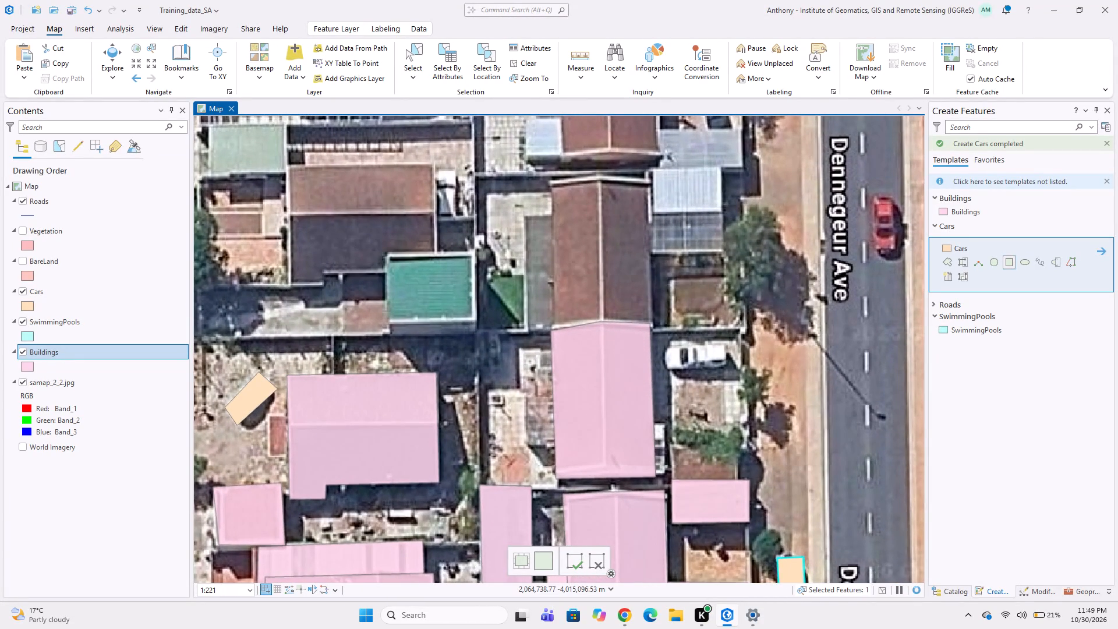
Examine the houses between Clipper Rd and Dennegeur Ave for buildings not yet digitized.
{"action": "scroll", "coordinate": [571, 238], "scroll_direction": "up", "scroll_amount": 1}
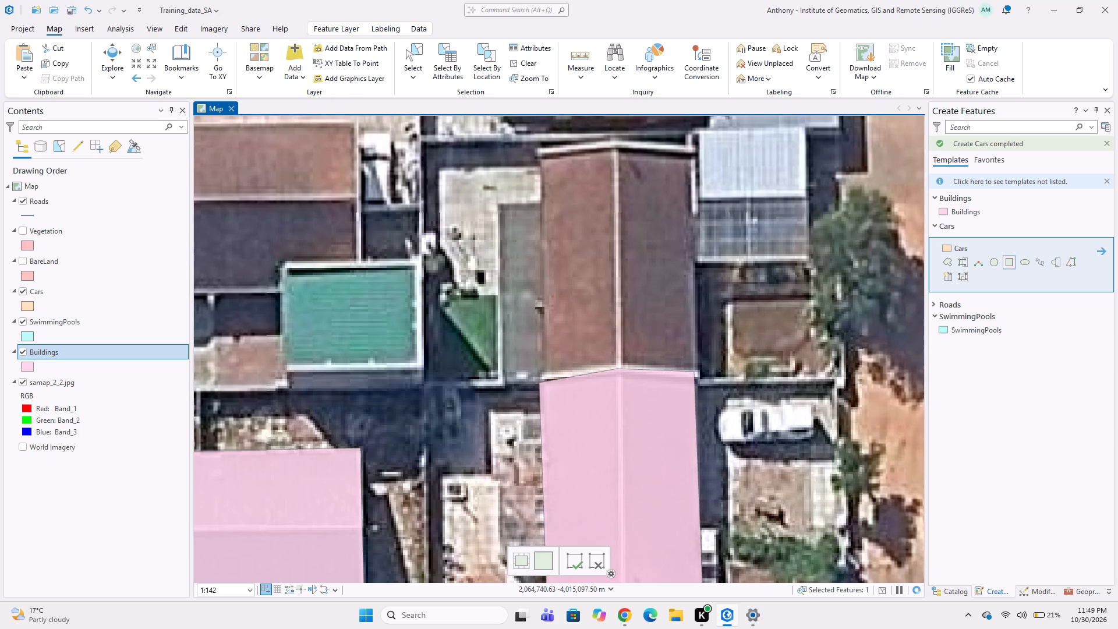
{"action": "scroll", "coordinate": [508, 391], "scroll_direction": "down", "scroll_amount": 2}
{"action": "scroll", "coordinate": [670, 381], "scroll_direction": "up", "scroll_amount": 2}
{"action": "scroll", "coordinate": [654, 369], "scroll_direction": "down", "scroll_amount": 2}
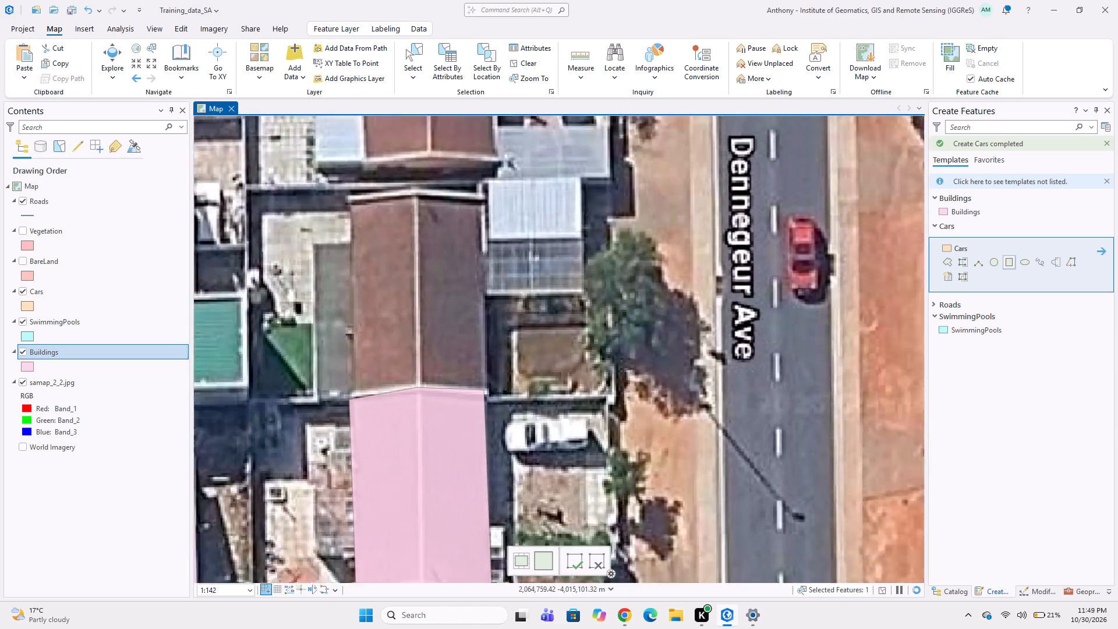
{"action": "right_click_drag", "start_coordinate": [621, 343], "coordinate": [500, 331]}
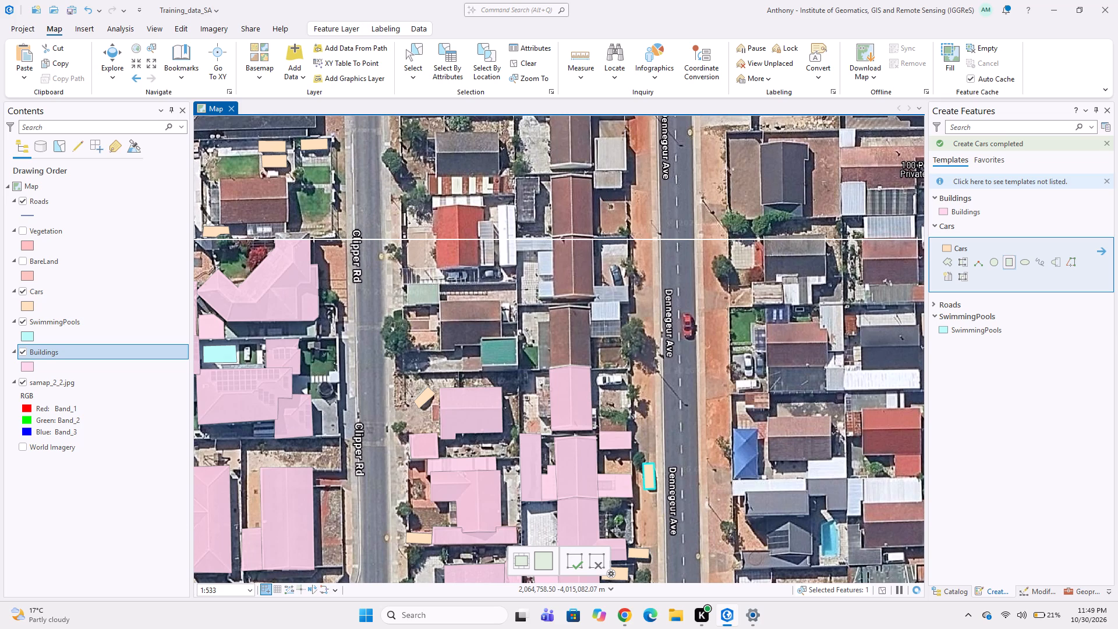
{"action": "scroll", "coordinate": [629, 322], "scroll_direction": "up", "scroll_amount": 3}
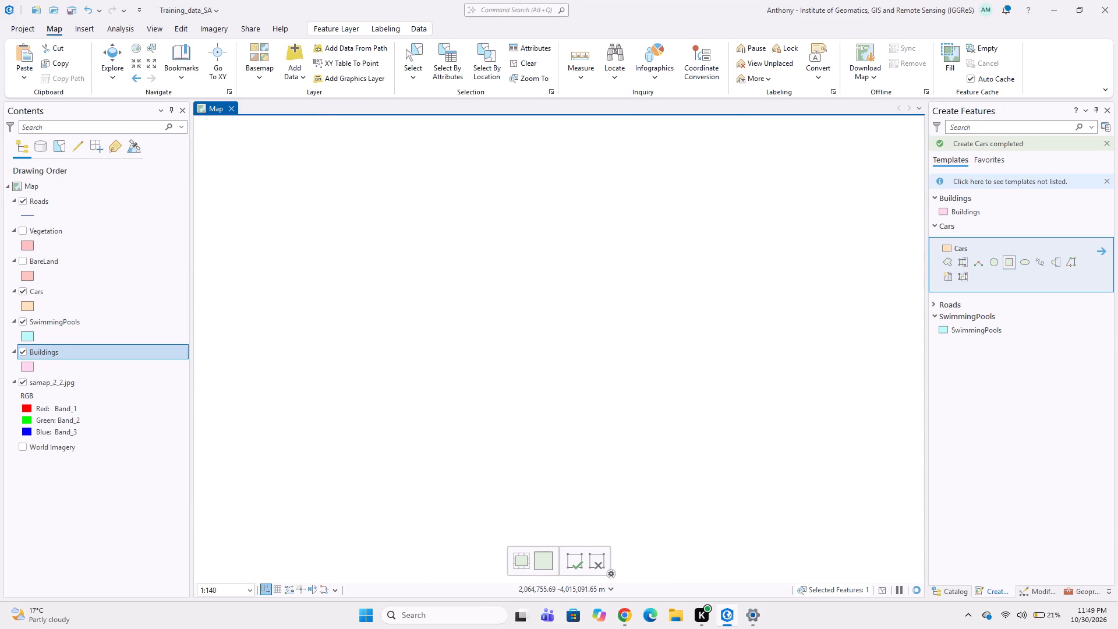
{"action": "scroll", "coordinate": [634, 323], "scroll_direction": "down", "scroll_amount": 5}
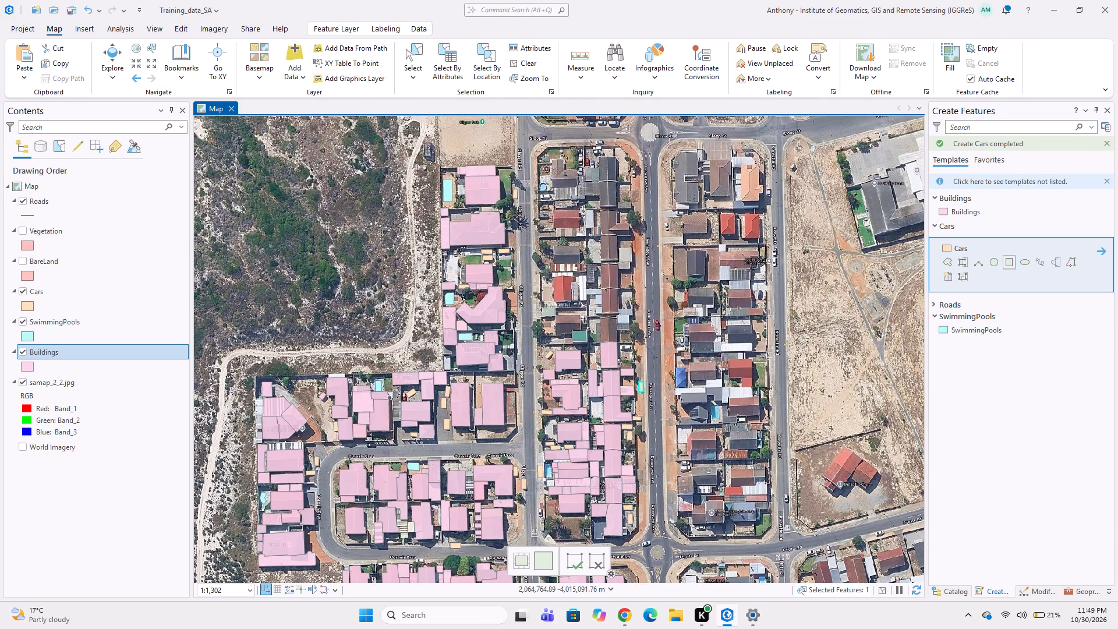
{"action": "scroll", "coordinate": [738, 320], "scroll_direction": "down", "scroll_amount": 1}
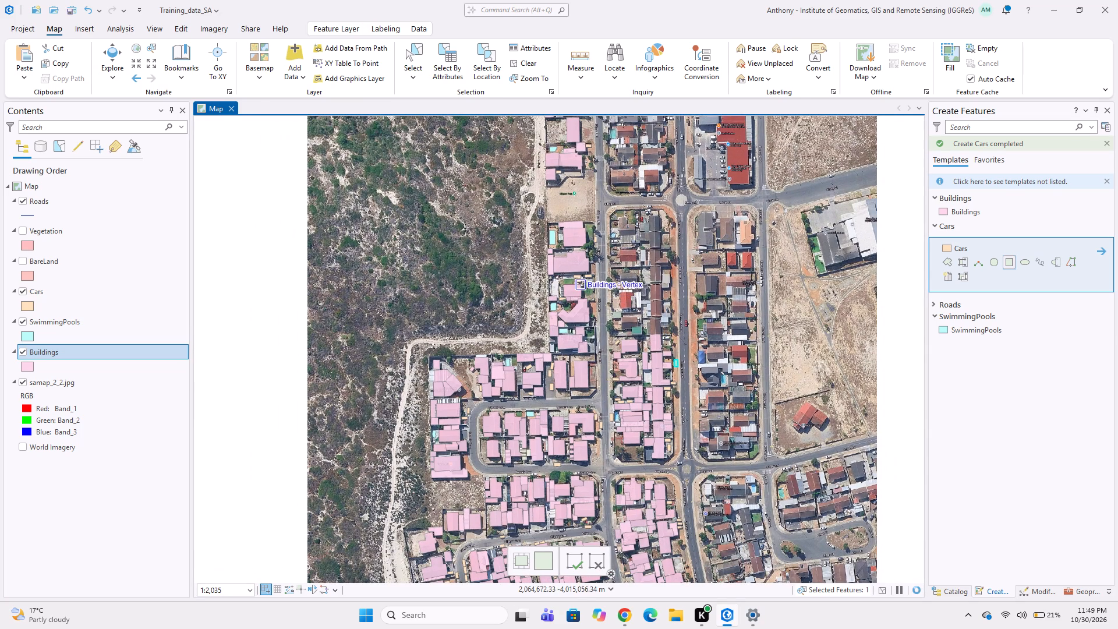
{"action": "right_click_drag", "start_coordinate": [593, 293], "coordinate": [602, 298]}
{"action": "scroll", "coordinate": [652, 317], "scroll_direction": "up", "scroll_amount": 2}
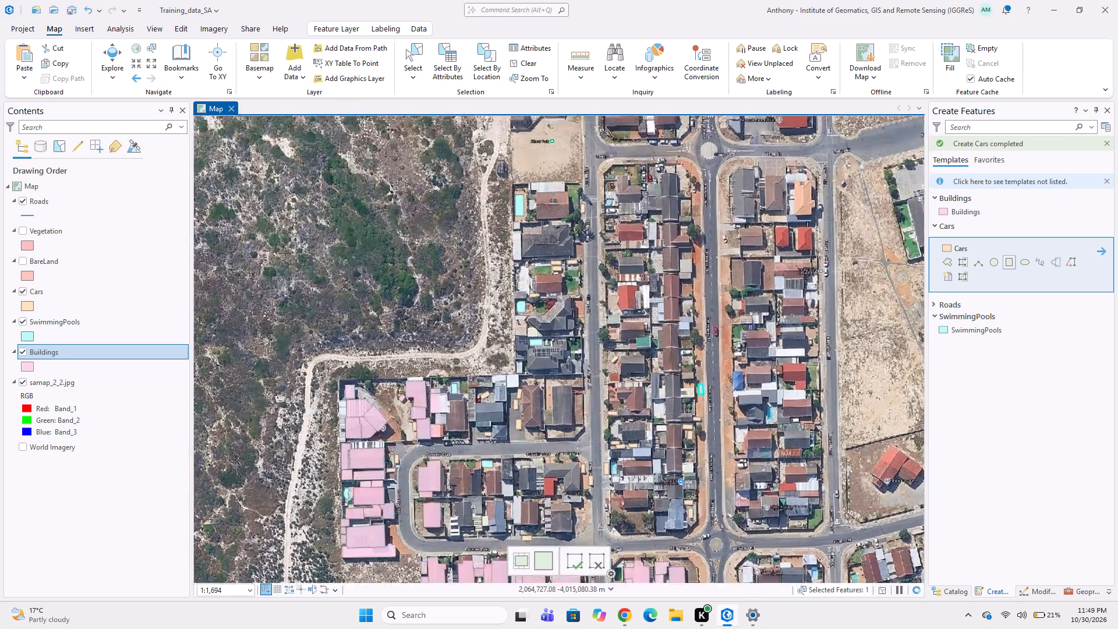
{"action": "right_click_drag", "start_coordinate": [681, 337], "coordinate": [636, 366]}
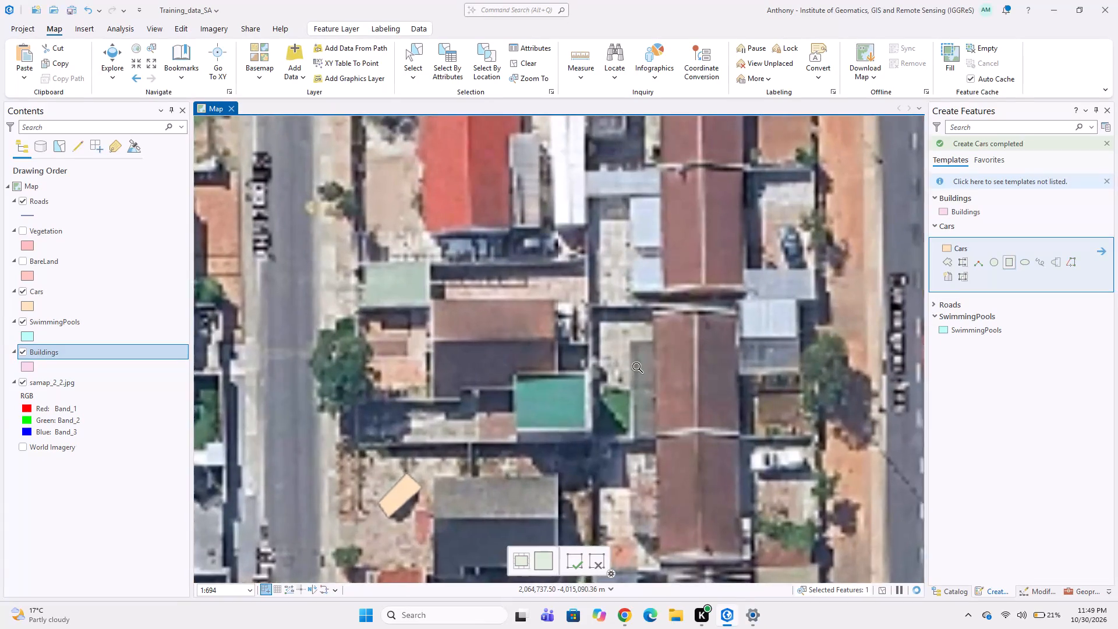
{"action": "right_click_drag", "start_coordinate": [636, 366], "coordinate": [640, 362]}
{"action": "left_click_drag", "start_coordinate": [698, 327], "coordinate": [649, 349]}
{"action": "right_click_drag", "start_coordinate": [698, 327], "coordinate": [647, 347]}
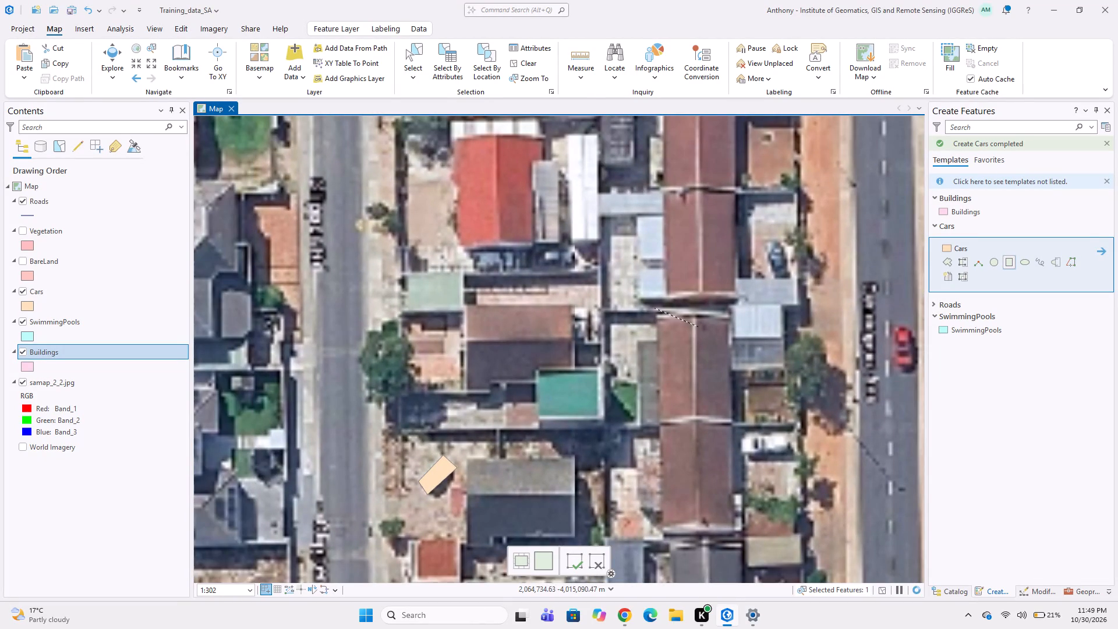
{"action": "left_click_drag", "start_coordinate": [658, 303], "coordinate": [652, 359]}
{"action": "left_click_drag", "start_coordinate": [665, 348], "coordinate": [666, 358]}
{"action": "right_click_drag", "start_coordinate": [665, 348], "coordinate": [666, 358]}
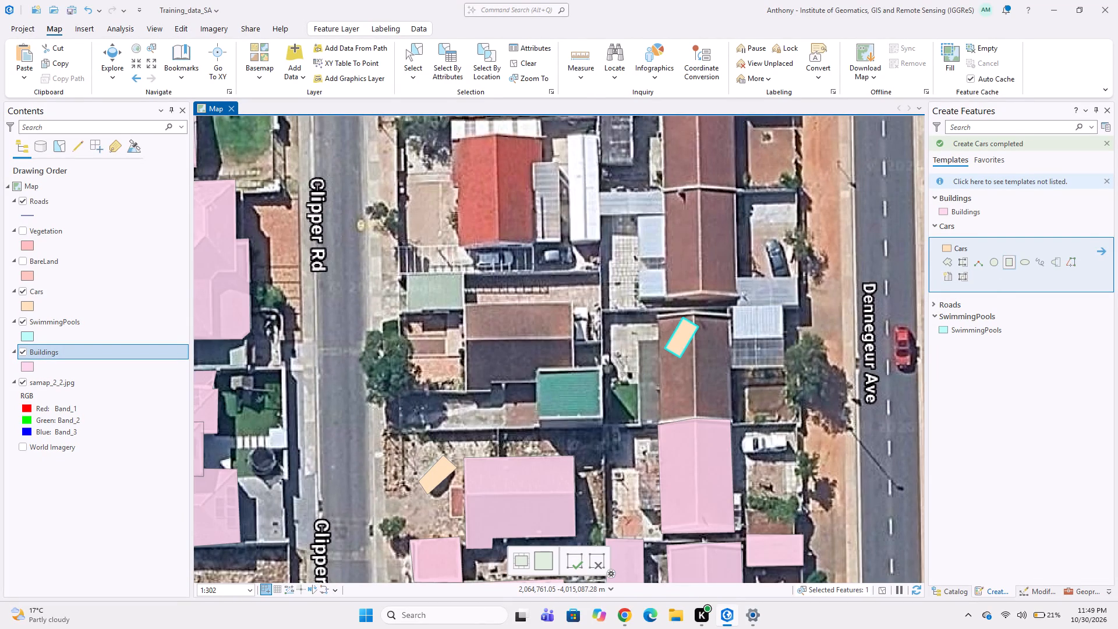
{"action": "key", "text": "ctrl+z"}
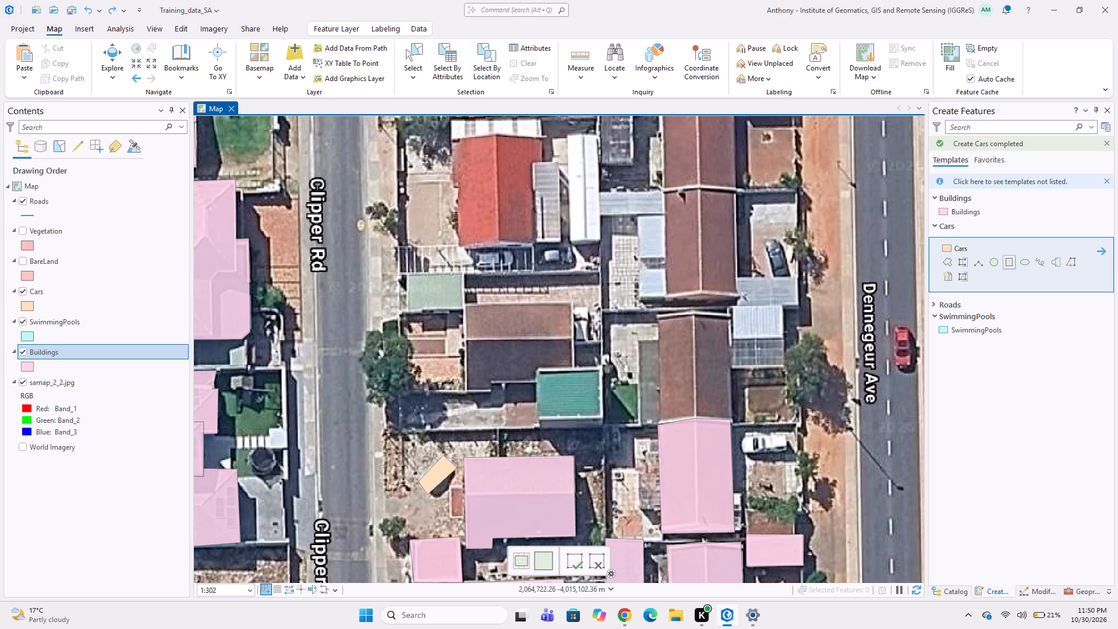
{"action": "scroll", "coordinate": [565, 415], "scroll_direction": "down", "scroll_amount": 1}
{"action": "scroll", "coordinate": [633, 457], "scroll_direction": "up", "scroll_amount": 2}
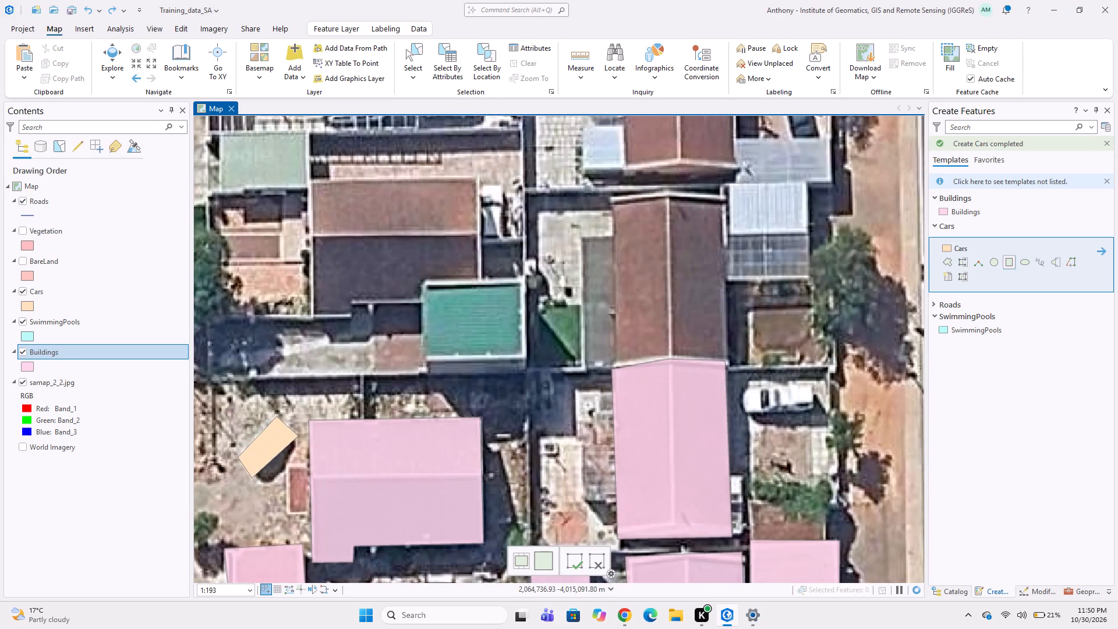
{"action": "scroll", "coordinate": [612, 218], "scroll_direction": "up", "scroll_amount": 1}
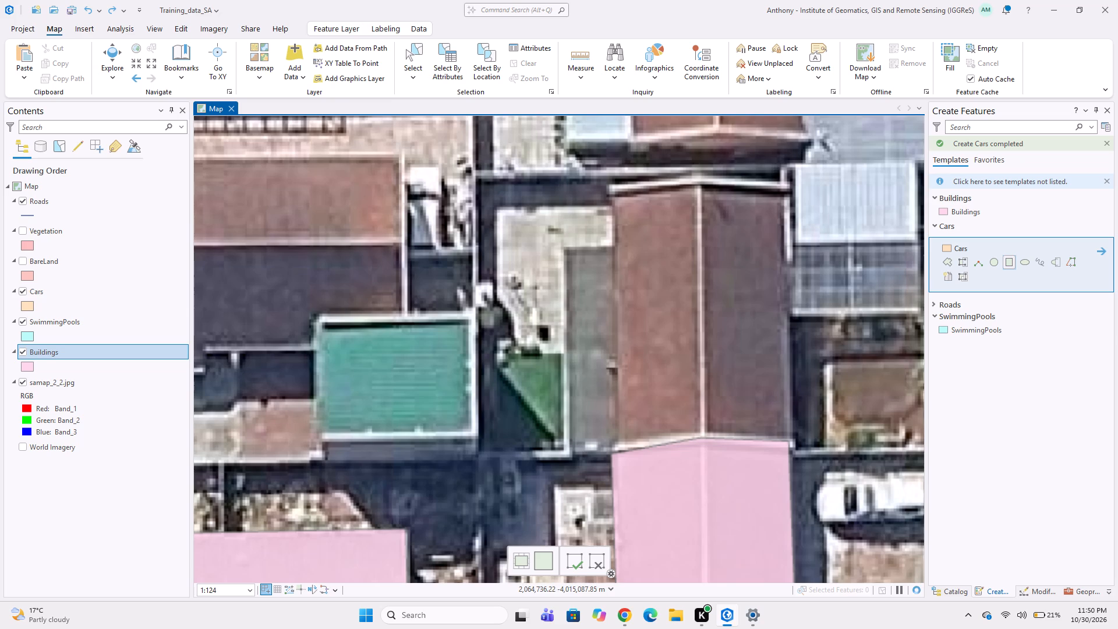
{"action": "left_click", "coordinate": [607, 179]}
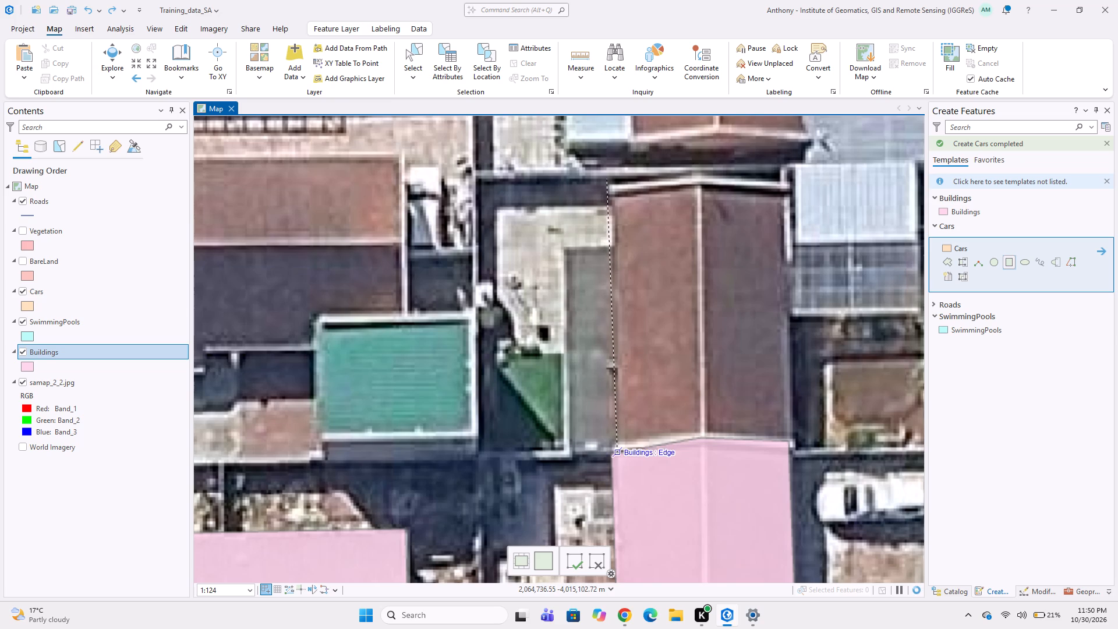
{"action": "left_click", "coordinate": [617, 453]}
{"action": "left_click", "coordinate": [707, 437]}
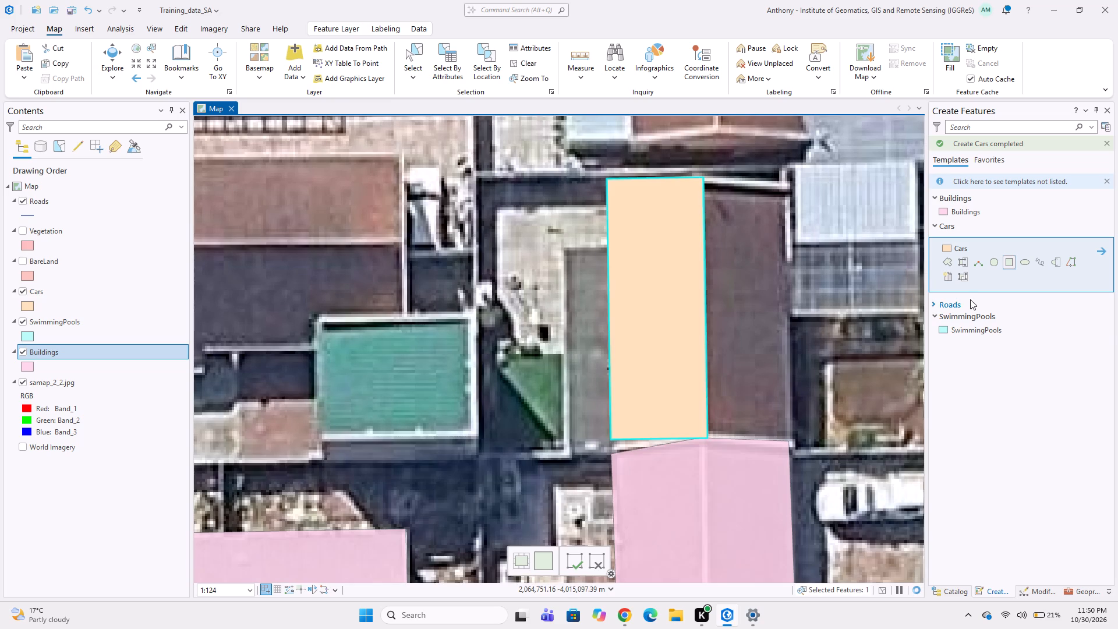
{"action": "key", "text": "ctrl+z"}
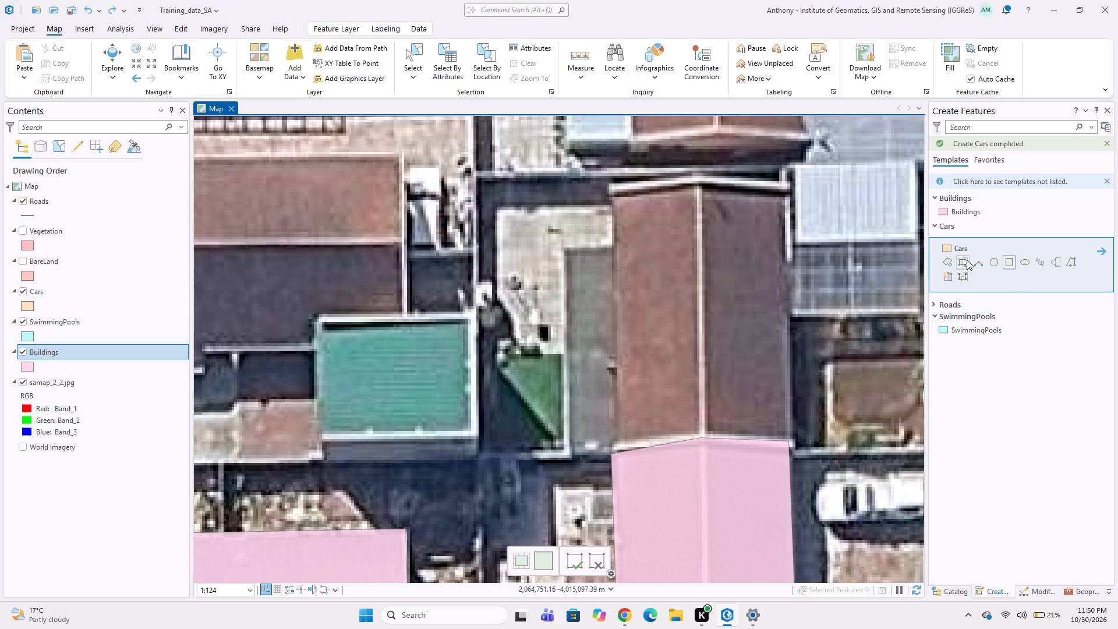
Digitize the brown gabled house directly north of the outlined gabled row as a six-cornered Buildings polygon with peaked north and south edges.
{"action": "left_click", "coordinate": [951, 263]}
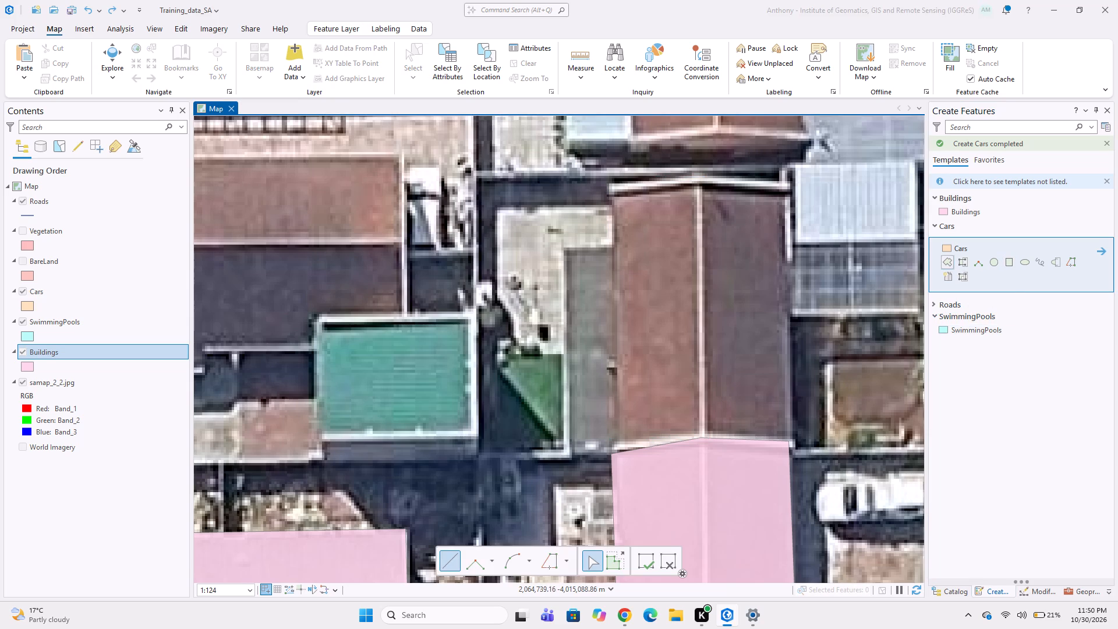
{"action": "left_click", "coordinate": [608, 183]}
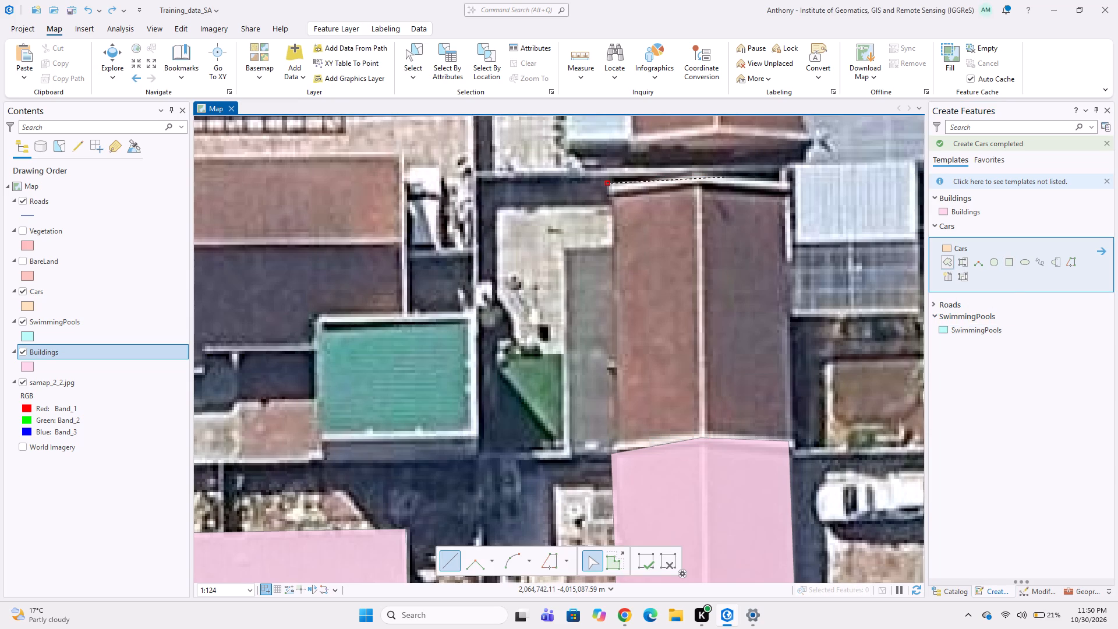
{"action": "left_click", "coordinate": [701, 176]}
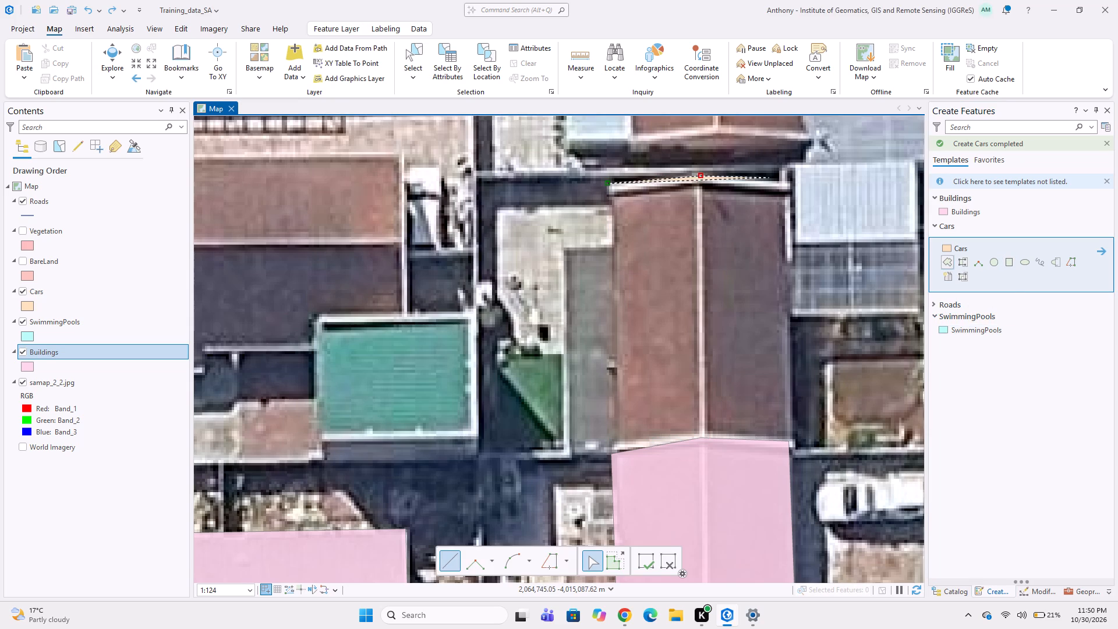
{"action": "left_click", "coordinate": [787, 179]}
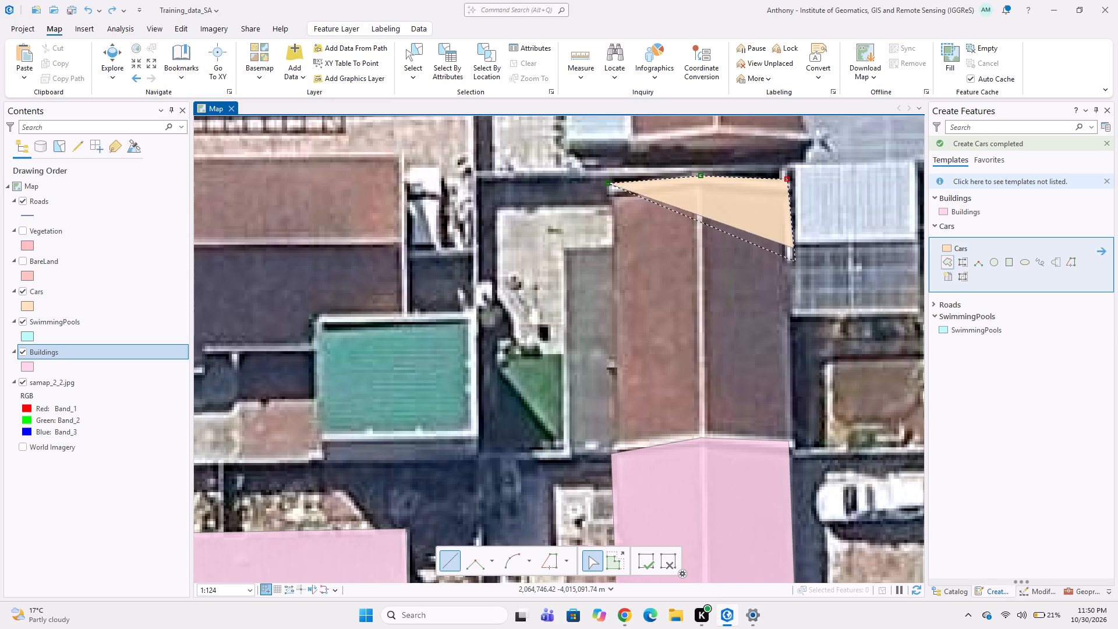
{"action": "left_click_drag", "start_coordinate": [794, 444], "coordinate": [788, 444]}
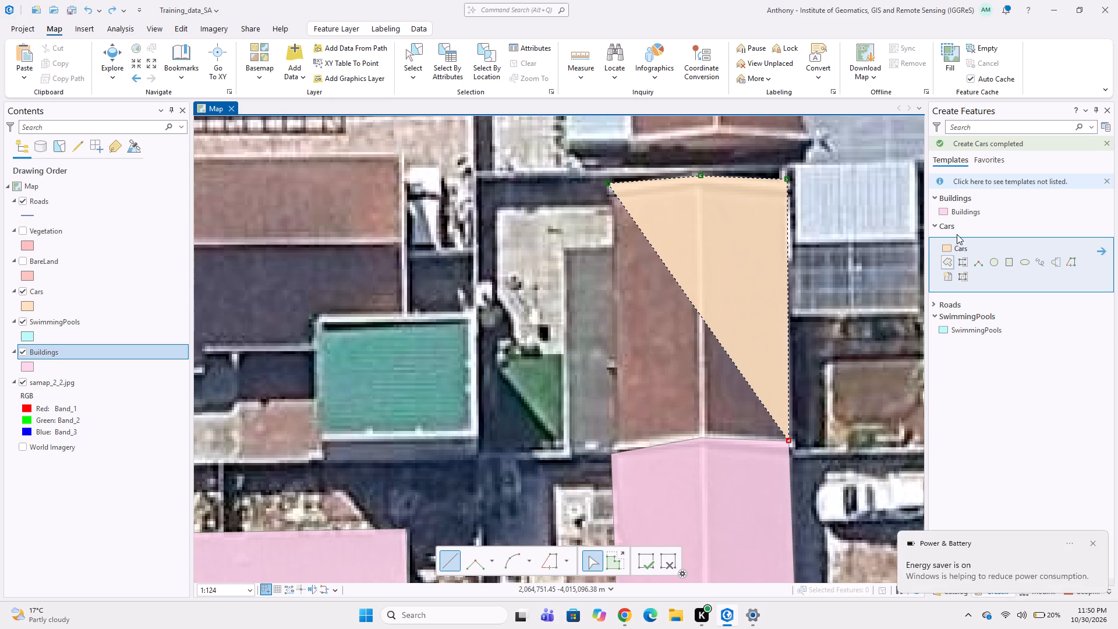
{"action": "left_click", "coordinate": [957, 211]}
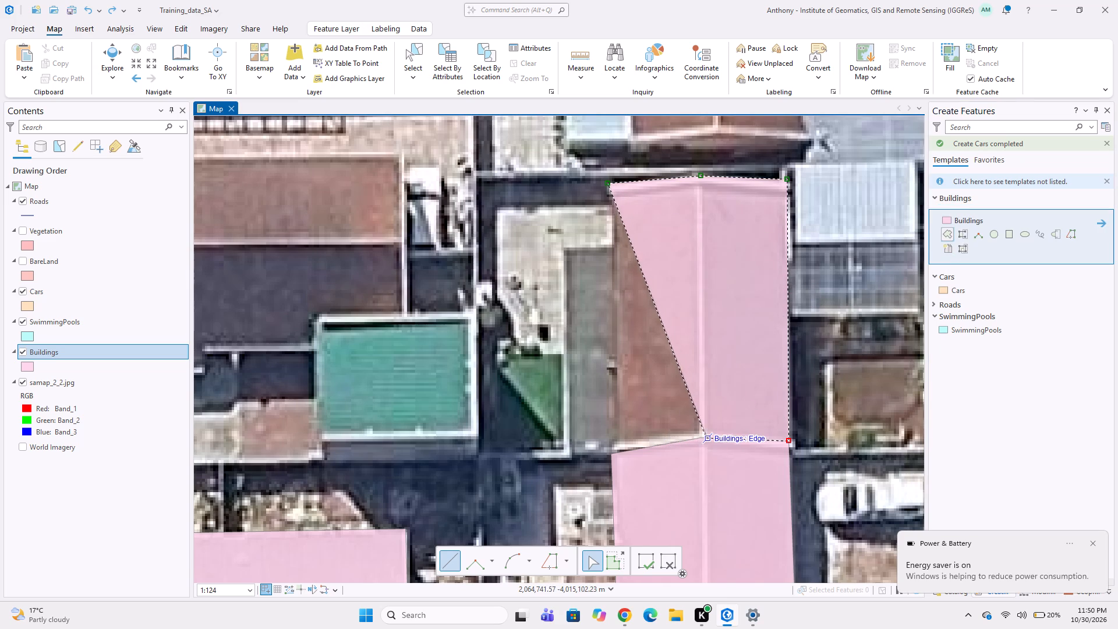
{"action": "left_click", "coordinate": [706, 435]}
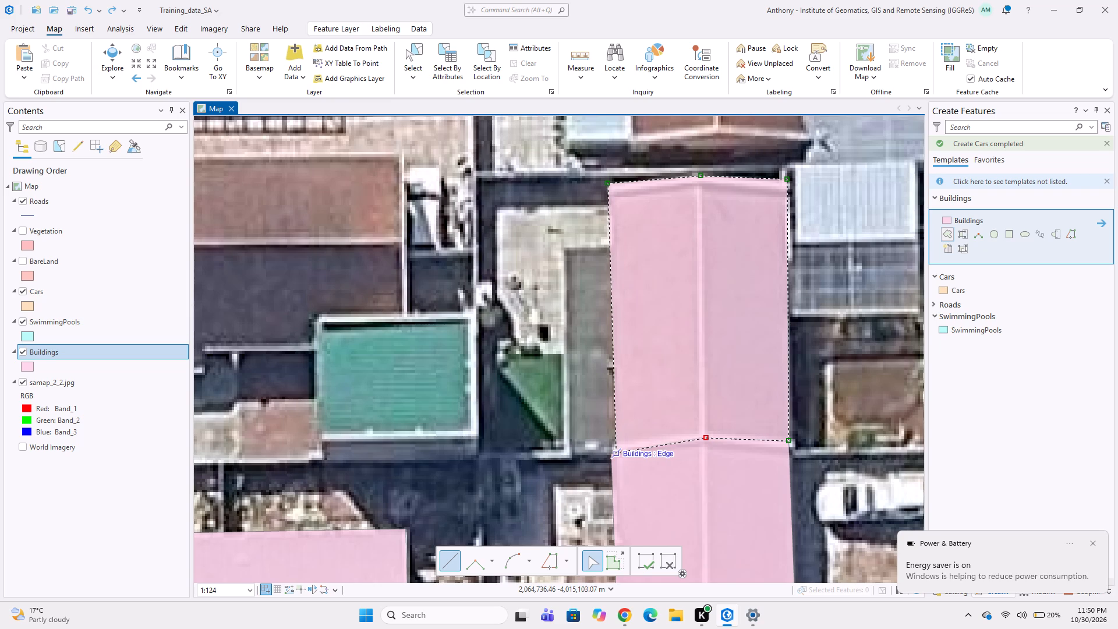
{"action": "double_click", "coordinate": [615, 448]}
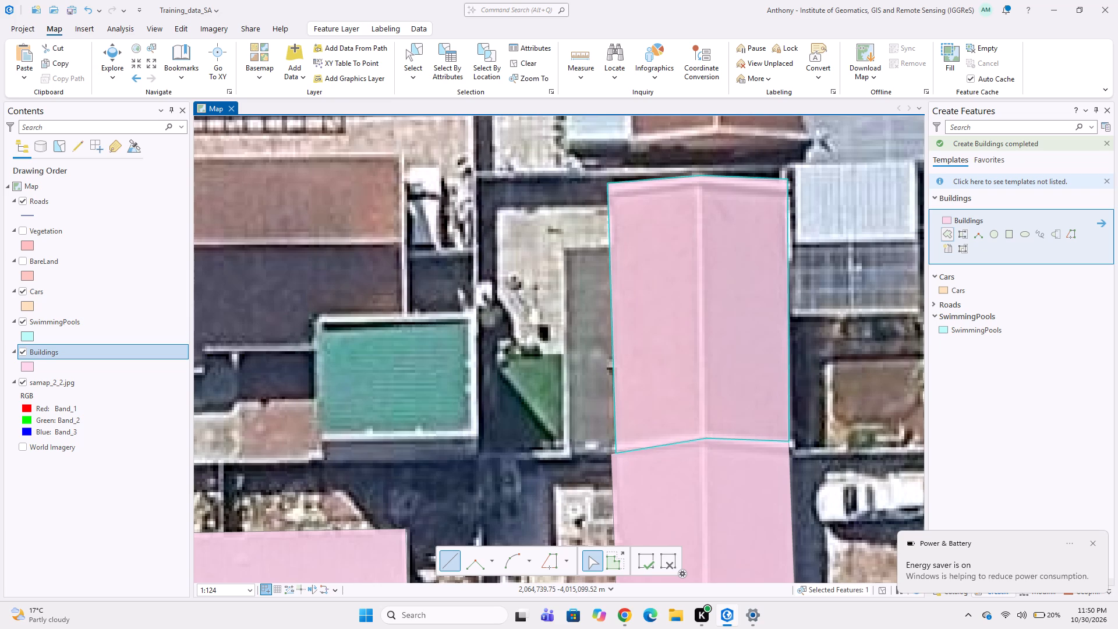
Digitize the green-roofed building west of the gabled row as a five-cornered Buildings polygon, including the strip along its south edge.
{"action": "scroll", "coordinate": [691, 391], "scroll_direction": "down", "scroll_amount": 1}
{"action": "scroll", "coordinate": [614, 373], "scroll_direction": "down", "scroll_amount": 2}
{"action": "scroll", "coordinate": [574, 372], "scroll_direction": "up", "scroll_amount": 2}
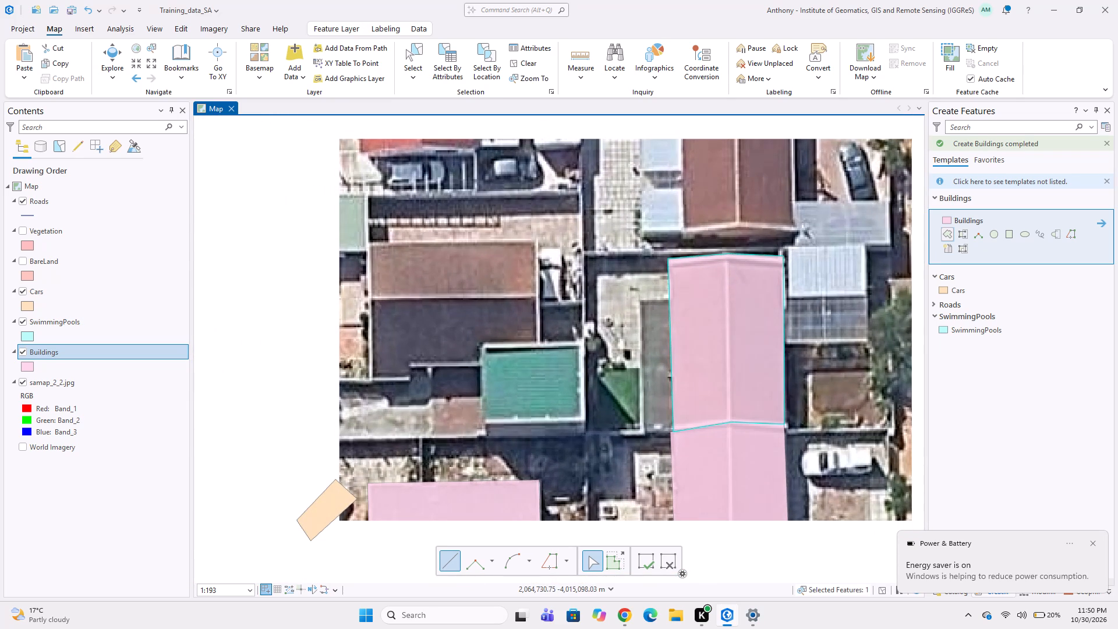
{"action": "scroll", "coordinate": [521, 363], "scroll_direction": "down", "scroll_amount": 1}
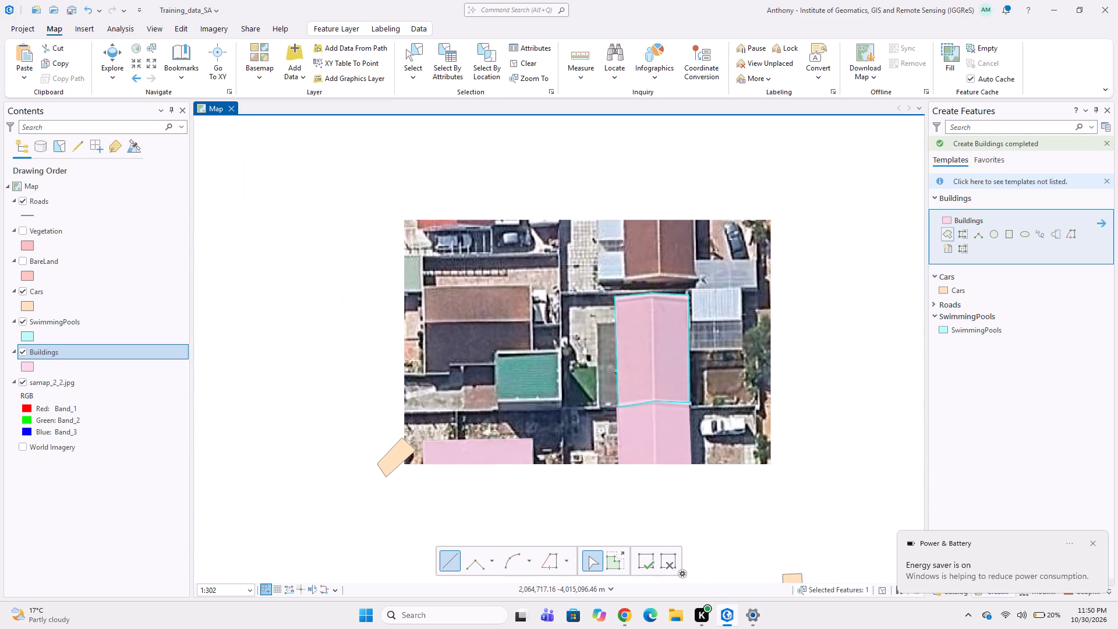
{"action": "scroll", "coordinate": [490, 350], "scroll_direction": "up", "scroll_amount": 1}
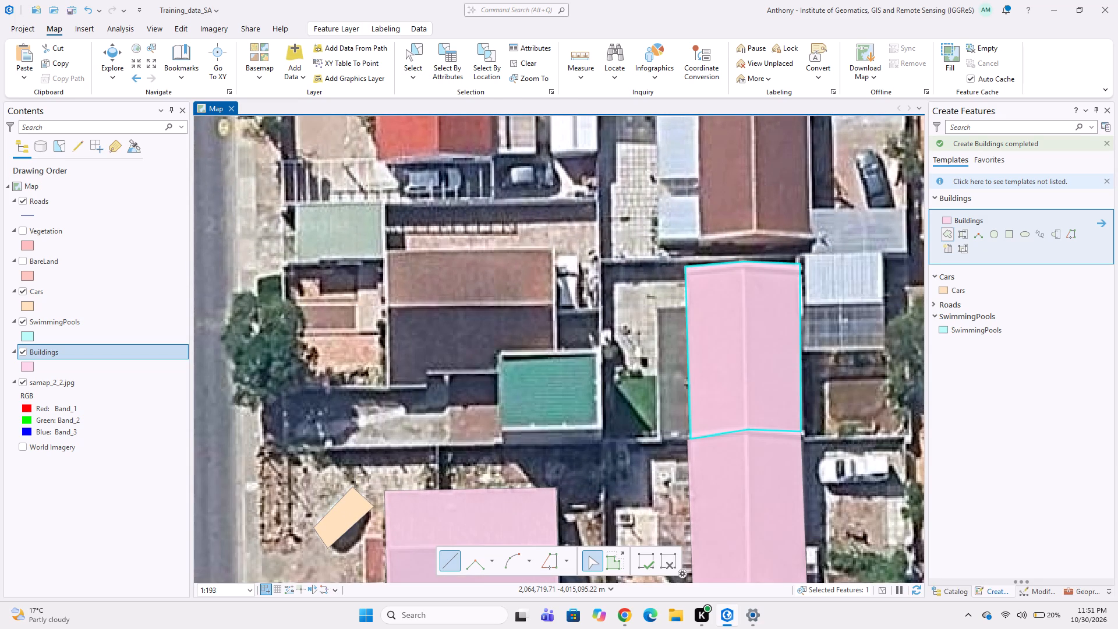
{"action": "left_click", "coordinate": [500, 348]}
{"action": "left_click", "coordinate": [499, 430]}
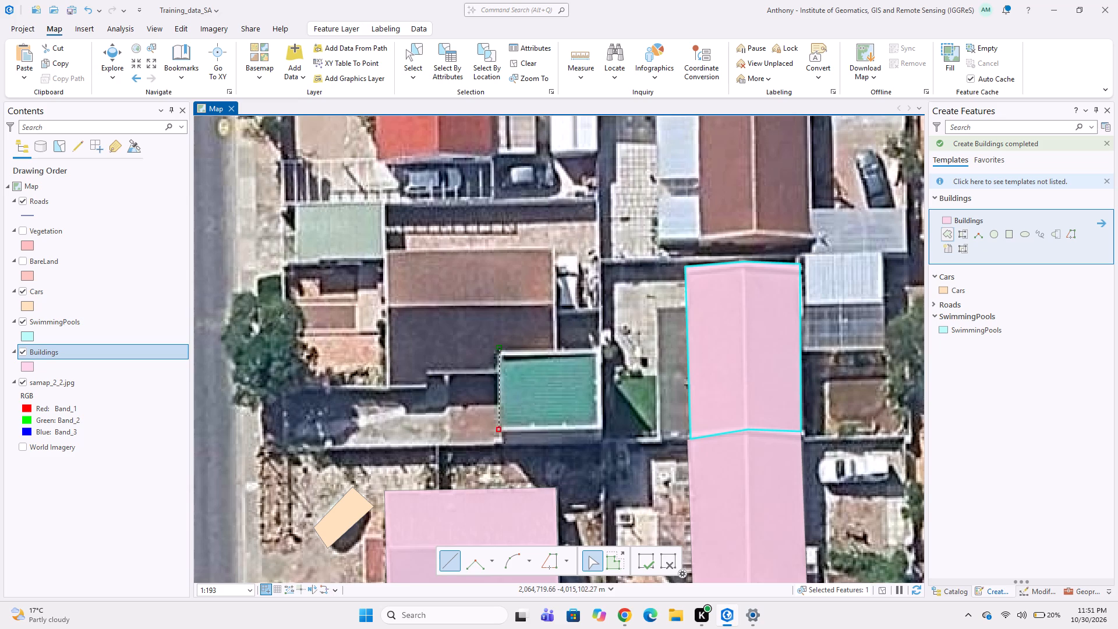
{"action": "left_click", "coordinate": [503, 443]}
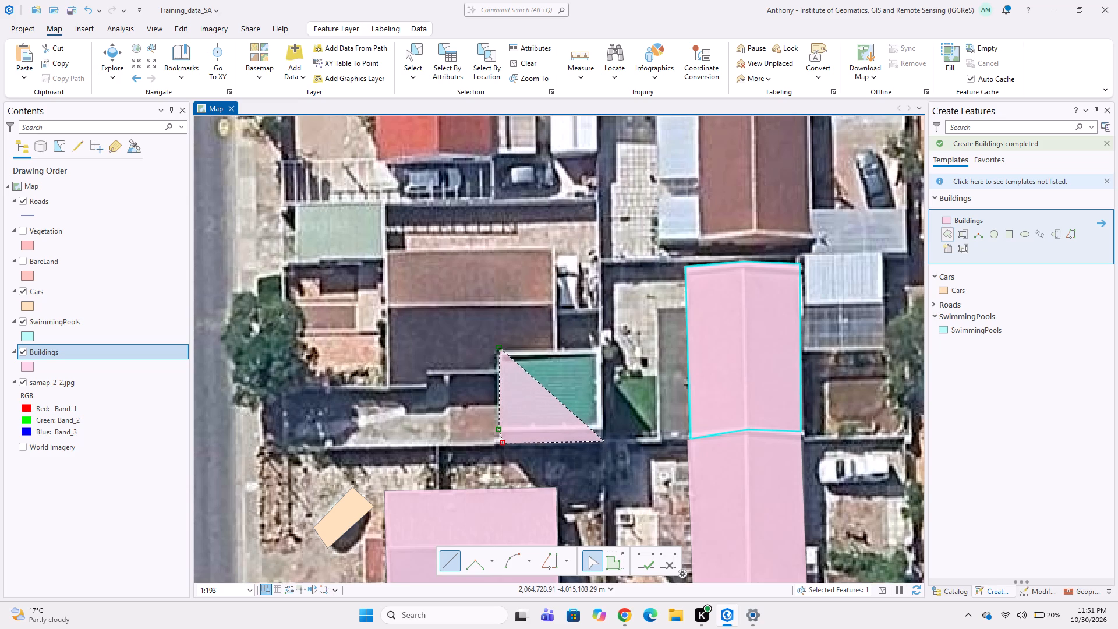
{"action": "left_click", "coordinate": [604, 441]}
{"action": "double_click", "coordinate": [601, 350]}
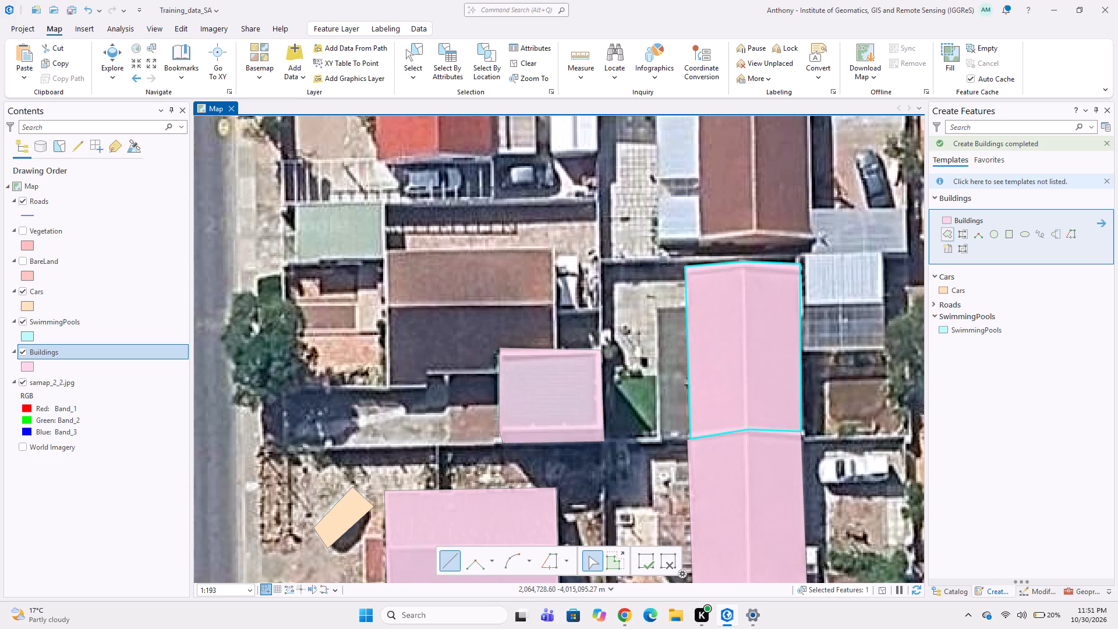
Digitize the brown-roofed house adjoining the outlined square building's northwest corner as an eight-cornered Buildings polygon, following its stepped south edge.
{"action": "left_click", "coordinate": [383, 388]}
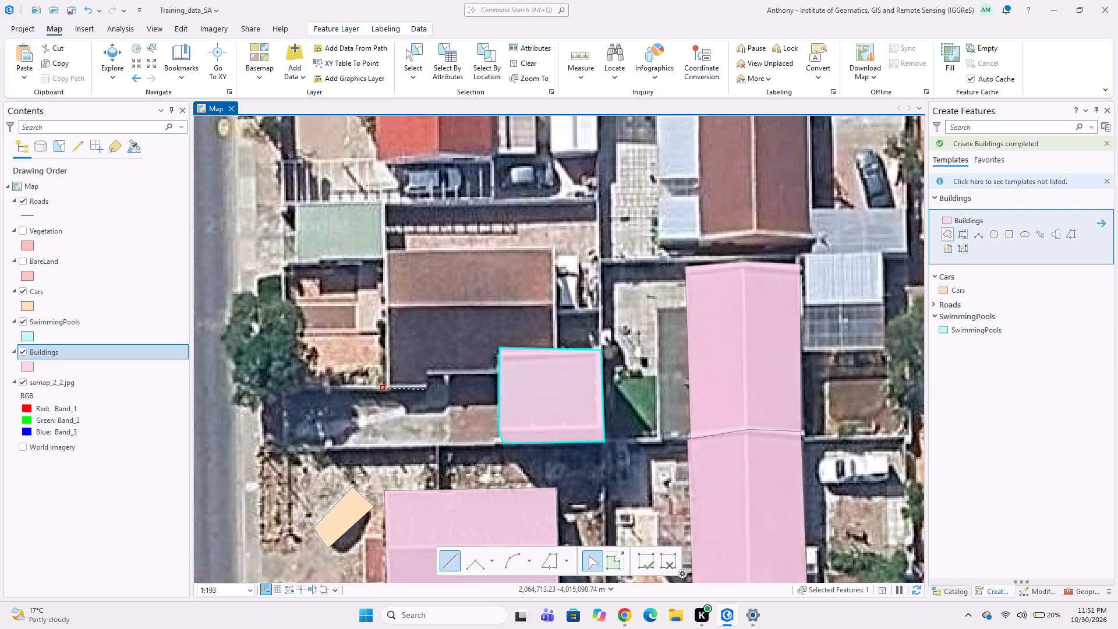
{"action": "left_click", "coordinate": [426, 388]}
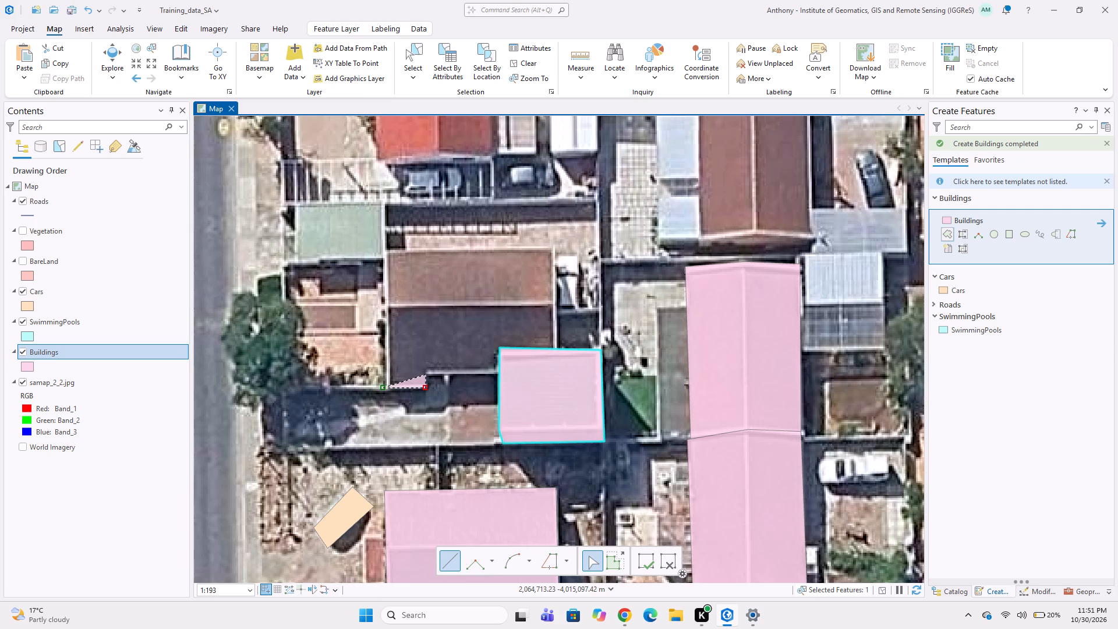
{"action": "left_click", "coordinate": [427, 374]}
{"action": "left_click", "coordinate": [497, 374]}
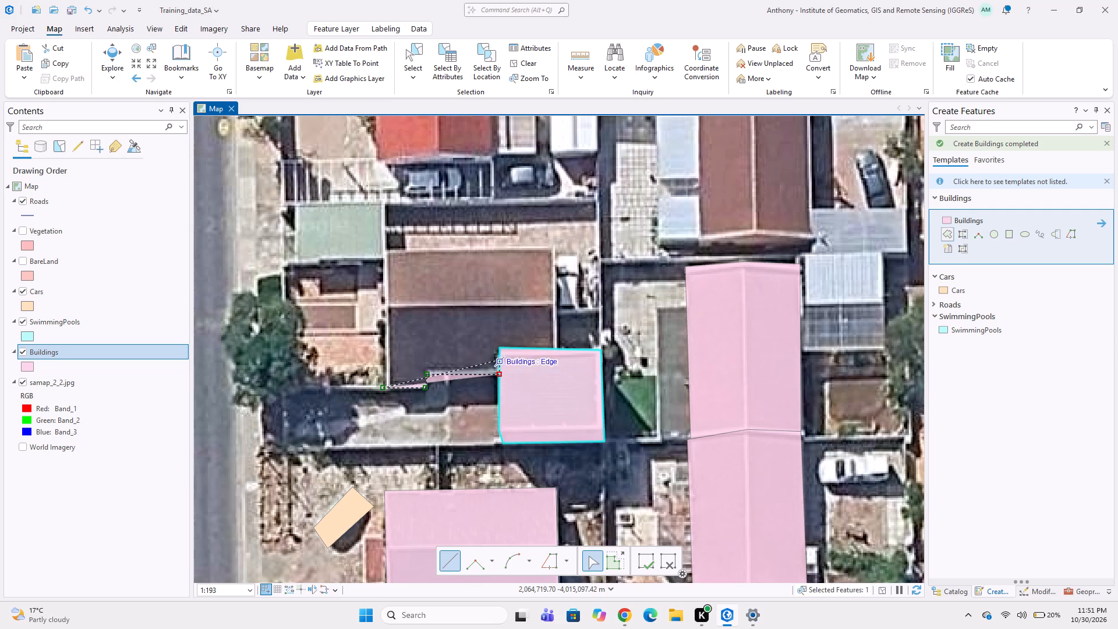
{"action": "left_click", "coordinate": [501, 352]}
{"action": "left_click", "coordinate": [561, 348]}
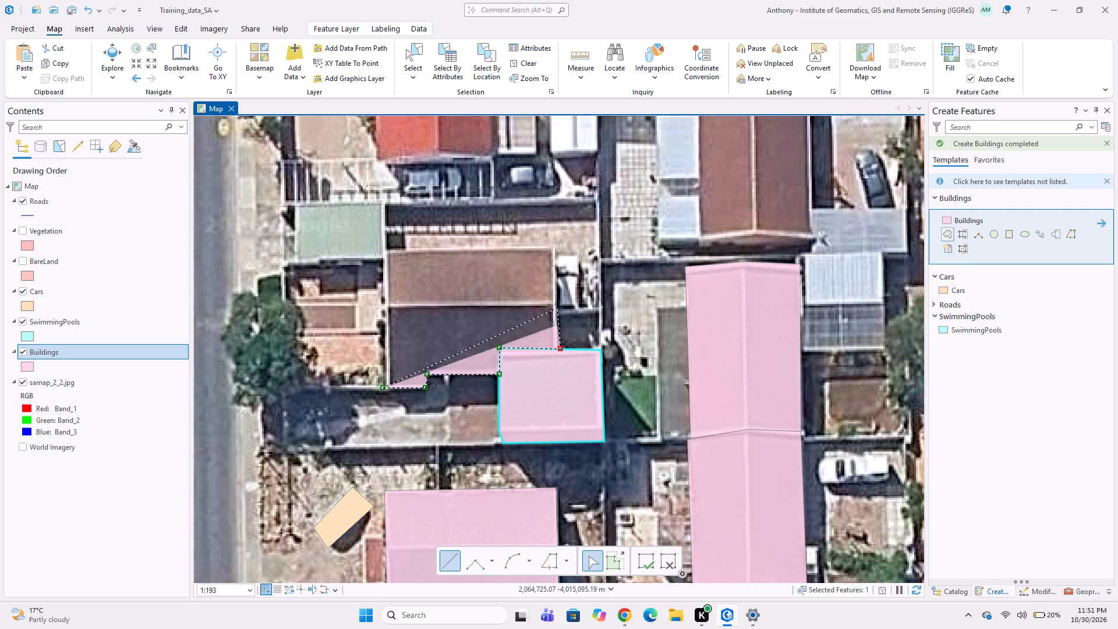
{"action": "left_click", "coordinate": [557, 246]}
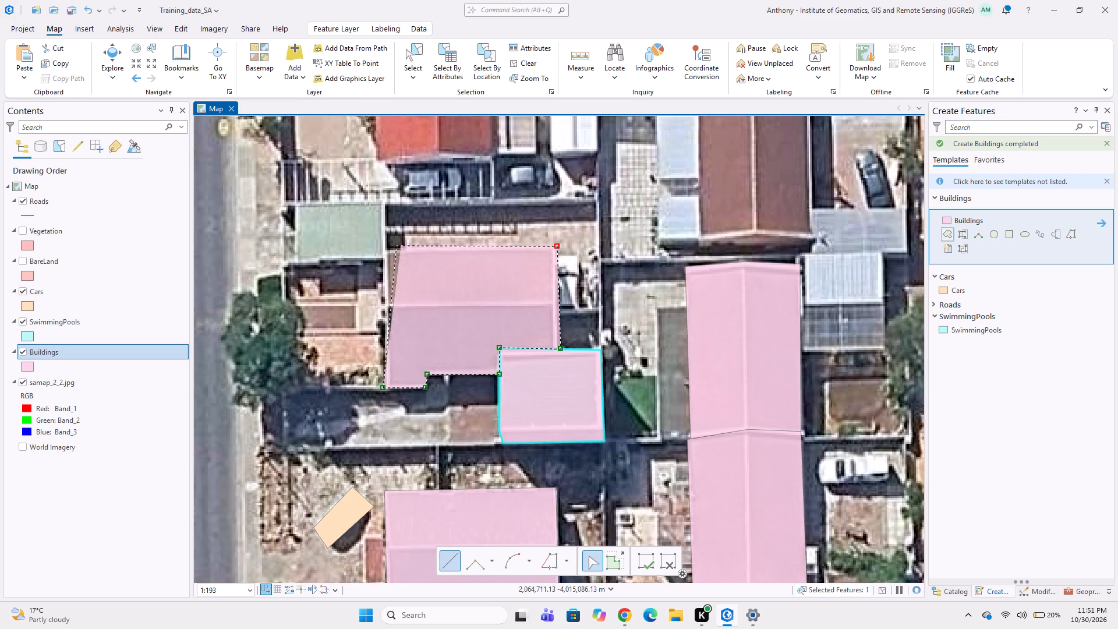
{"action": "double_click", "coordinate": [381, 248]}
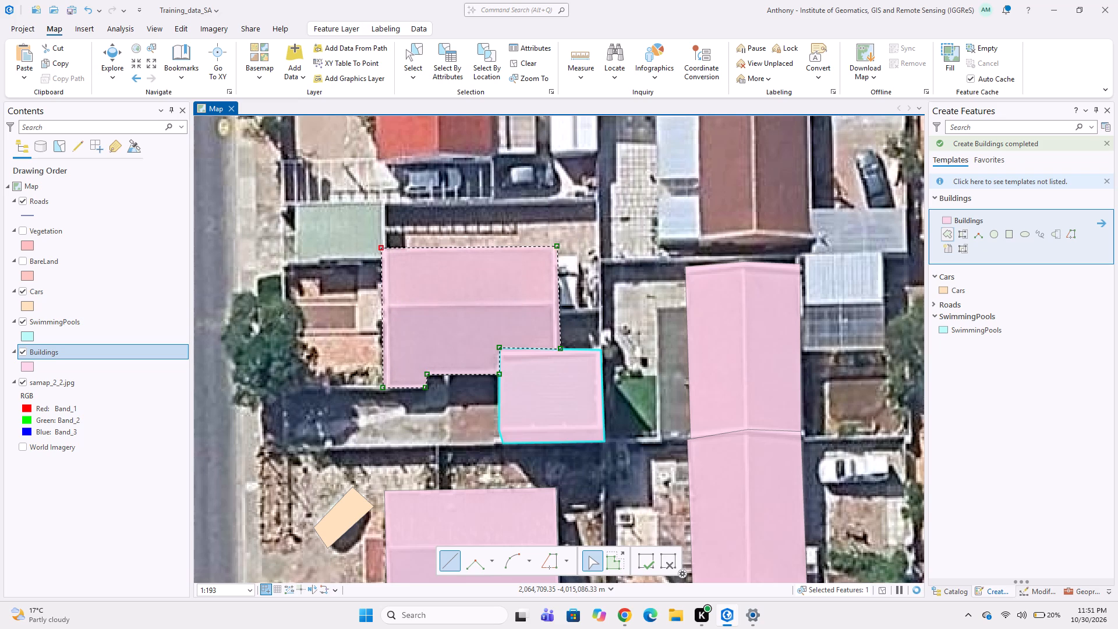
Digitize the small green-roofed building at the brown-roofed house's northwest corner as an eight-cornered Buildings polygon with a stepped south edge.
{"action": "scroll", "coordinate": [464, 302], "scroll_direction": "down", "scroll_amount": 1}
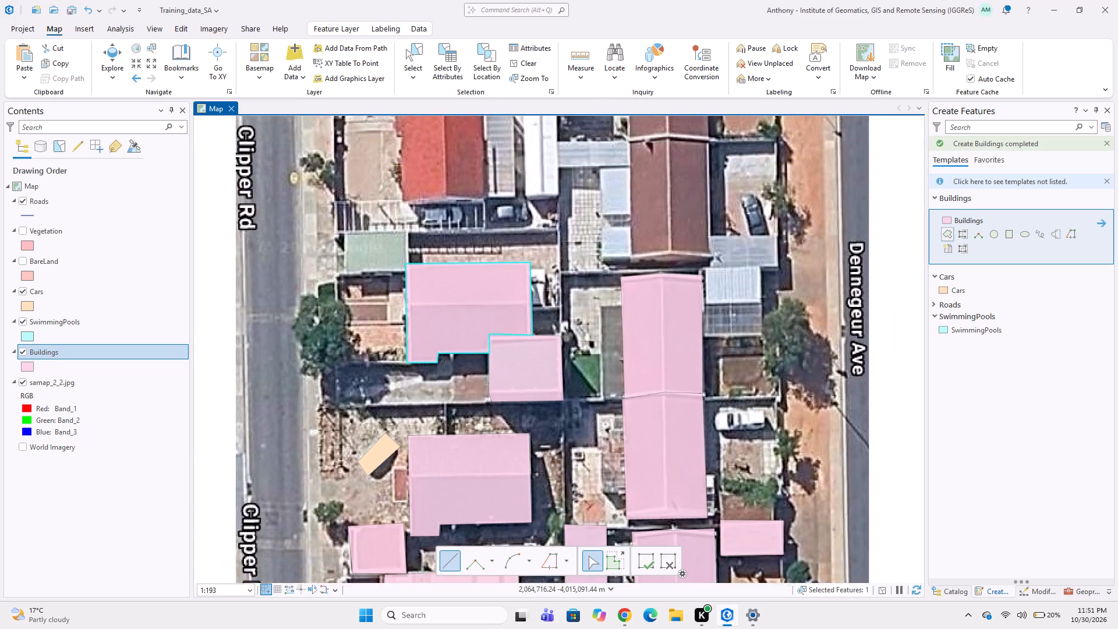
{"action": "scroll", "coordinate": [465, 299], "scroll_direction": "up", "scroll_amount": 1}
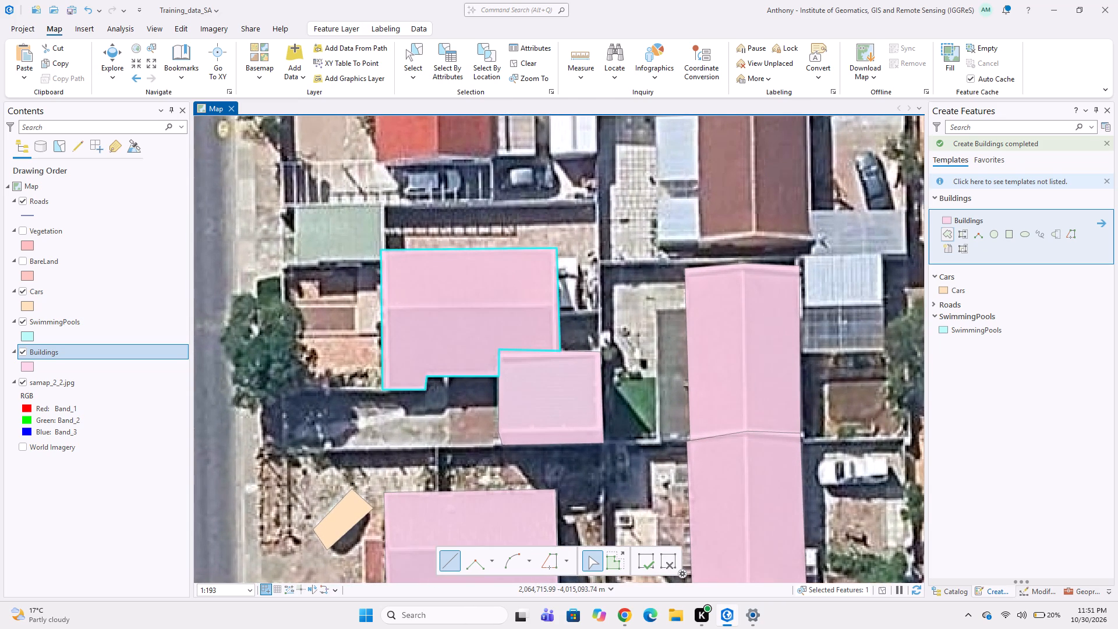
{"action": "scroll", "coordinate": [492, 301], "scroll_direction": "down", "scroll_amount": 1}
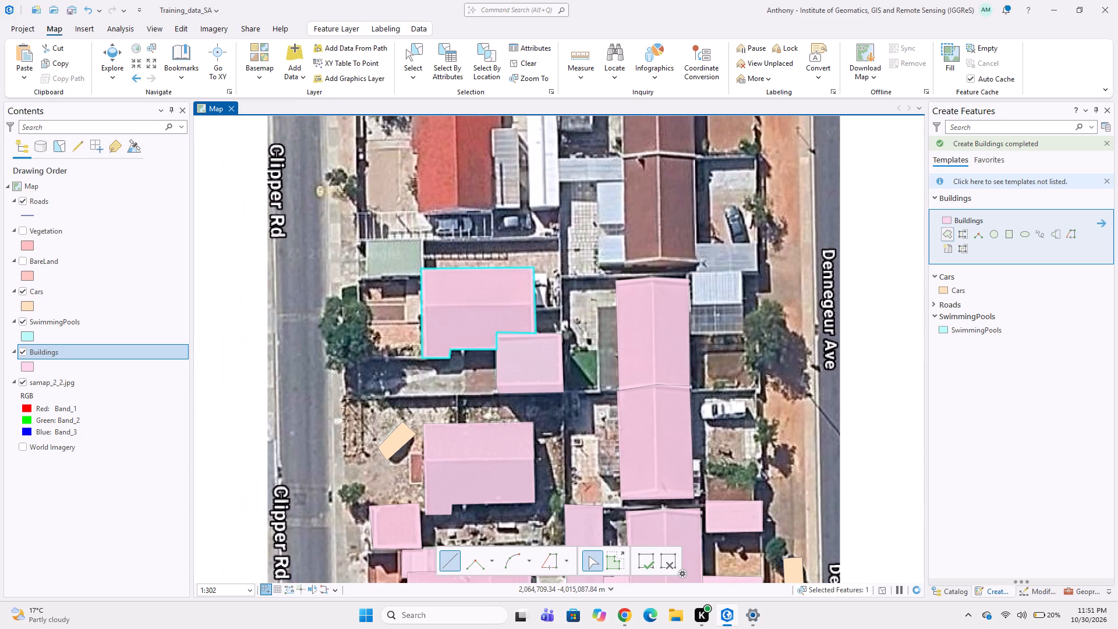
{"action": "scroll", "coordinate": [356, 235], "scroll_direction": "up", "scroll_amount": 2}
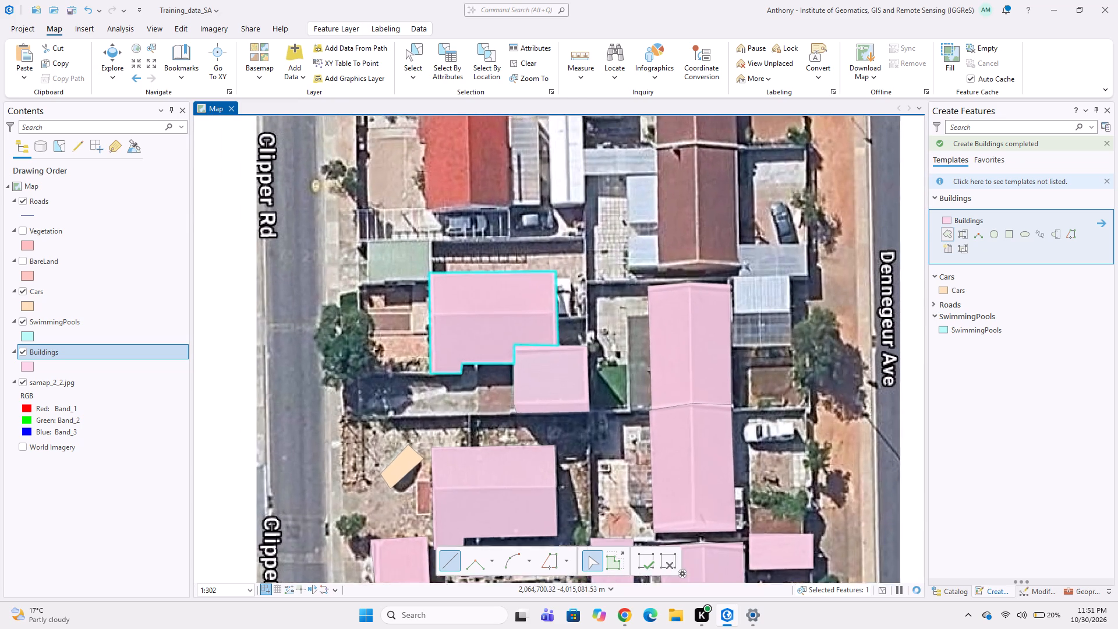
{"action": "left_click", "coordinate": [378, 243]}
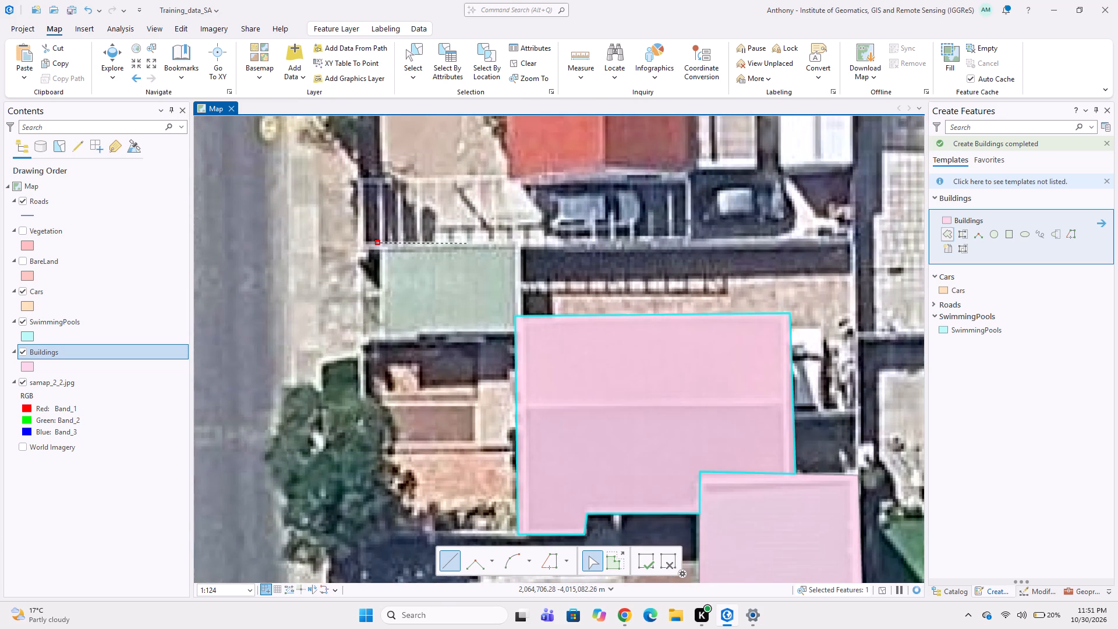
{"action": "left_click", "coordinate": [520, 236]}
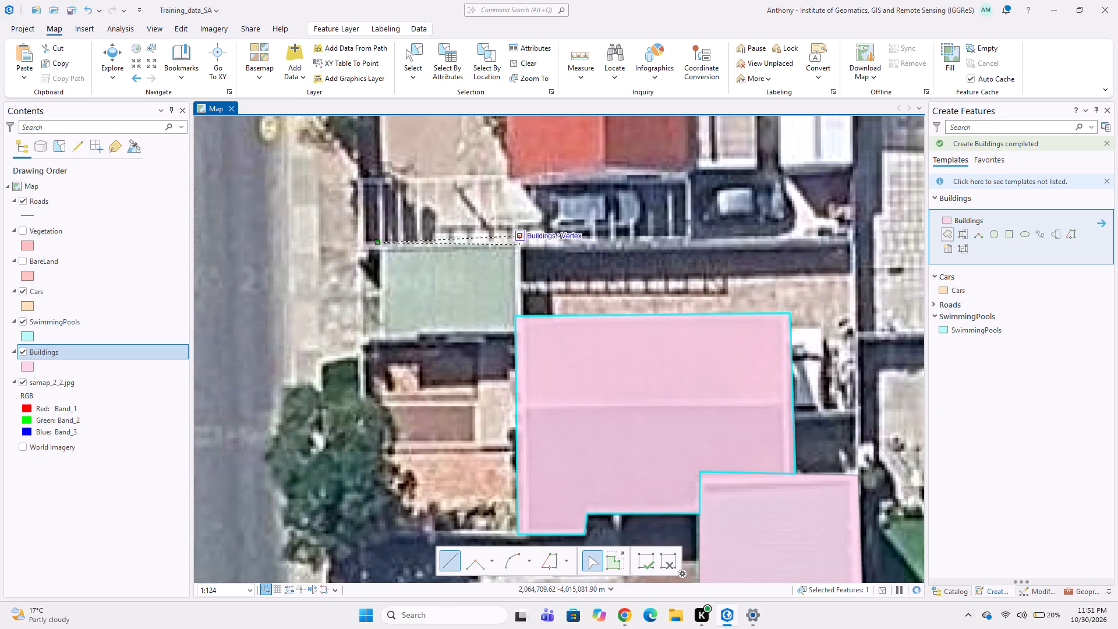
{"action": "left_click", "coordinate": [525, 316]}
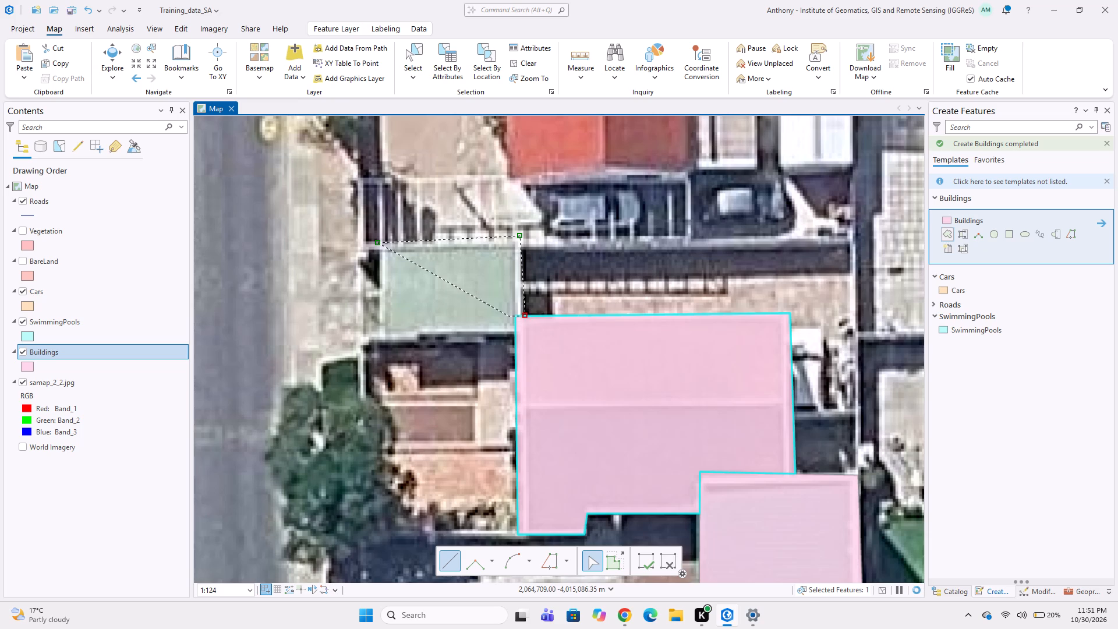
{"action": "left_click", "coordinate": [512, 316]}
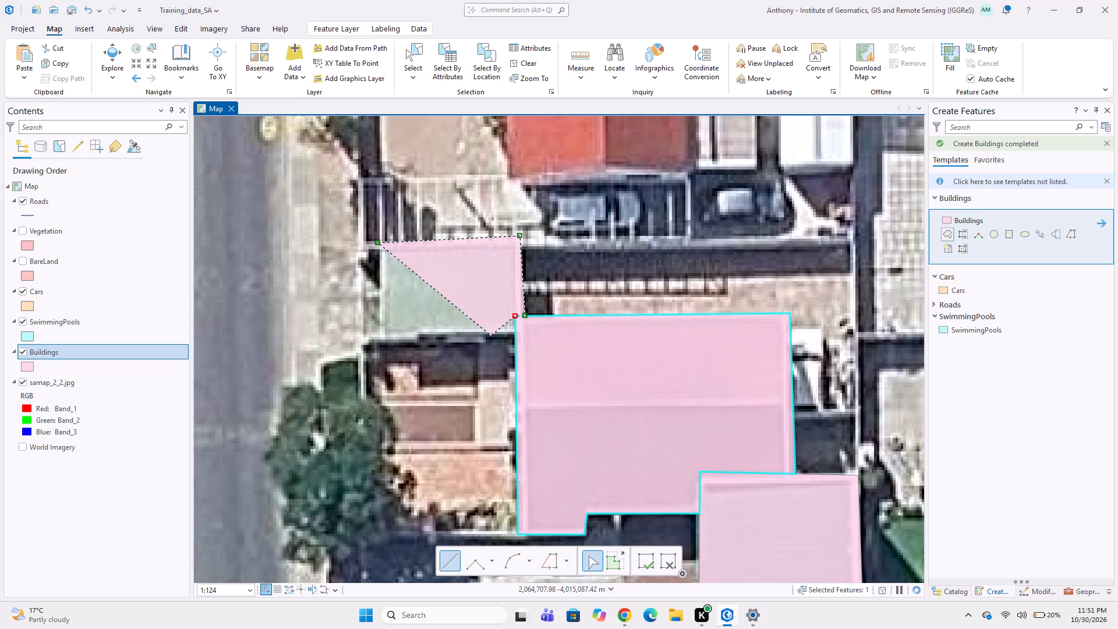
{"action": "left_click", "coordinate": [513, 332]}
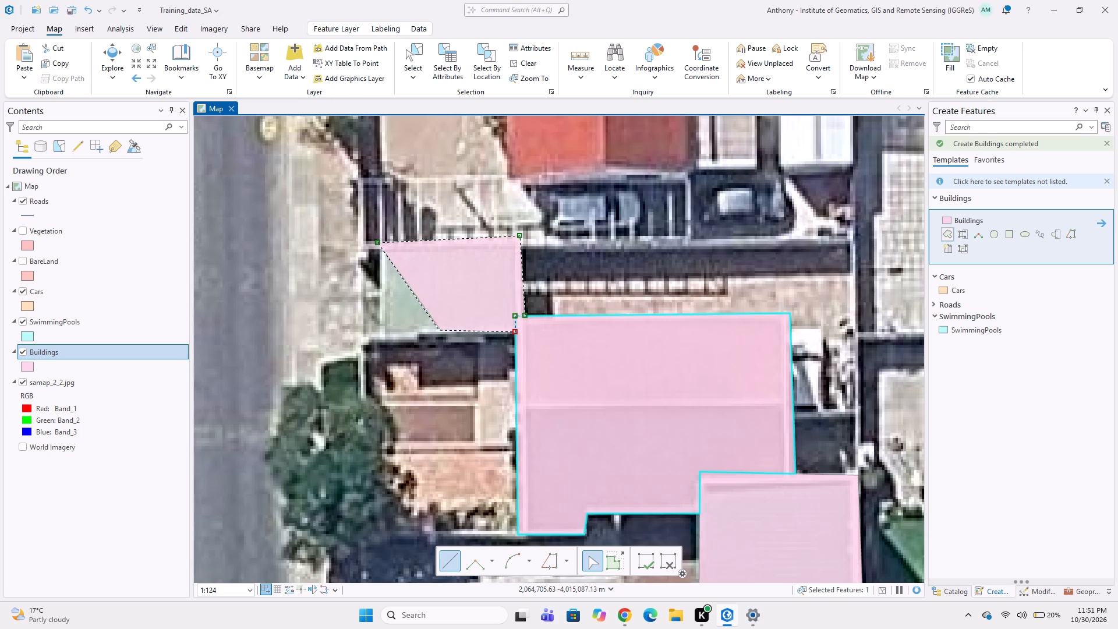
{"action": "left_click", "coordinate": [418, 331]}
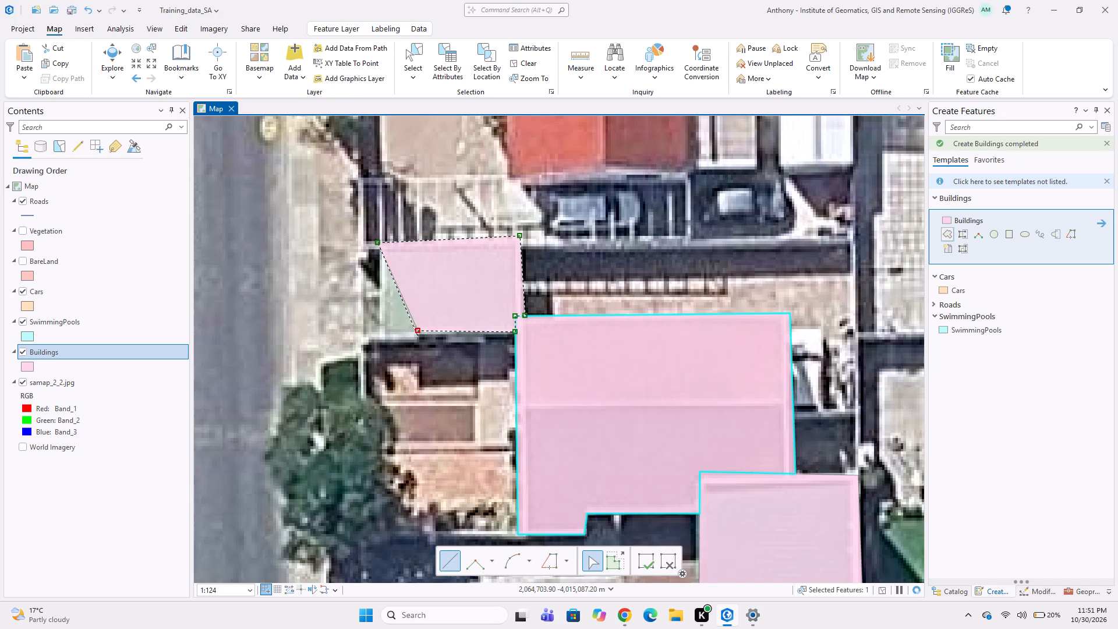
{"action": "left_click", "coordinate": [418, 345]}
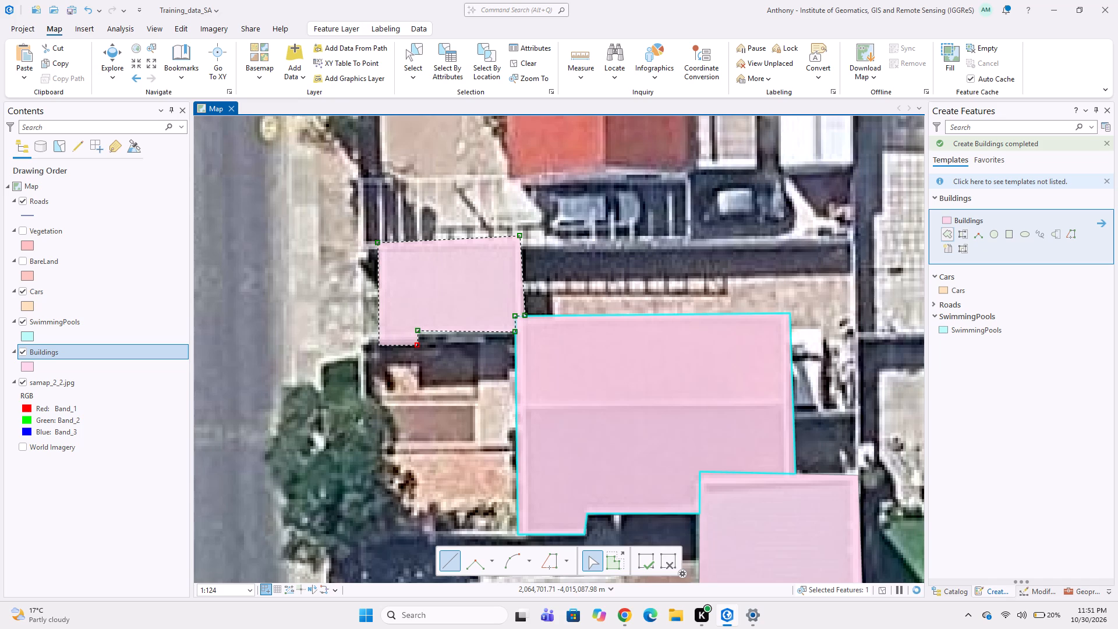
{"action": "double_click", "coordinate": [379, 345]}
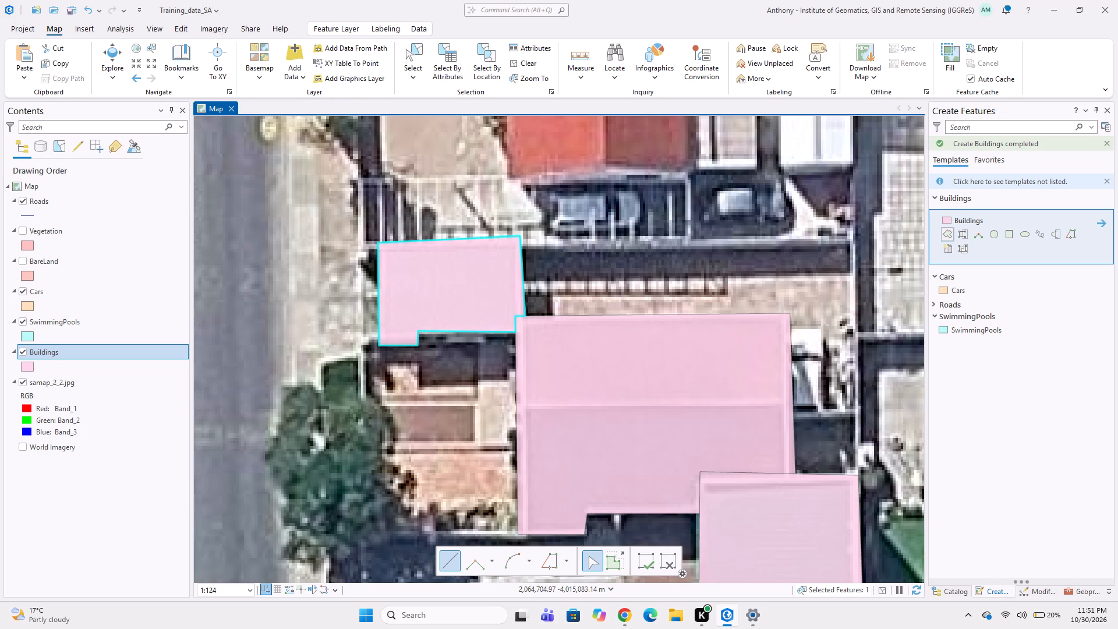
Digitize the white car parked against the east wall of the newly outlined house as a four-cornered Cars polygon.
{"action": "scroll", "coordinate": [589, 248], "scroll_direction": "down", "scroll_amount": 1}
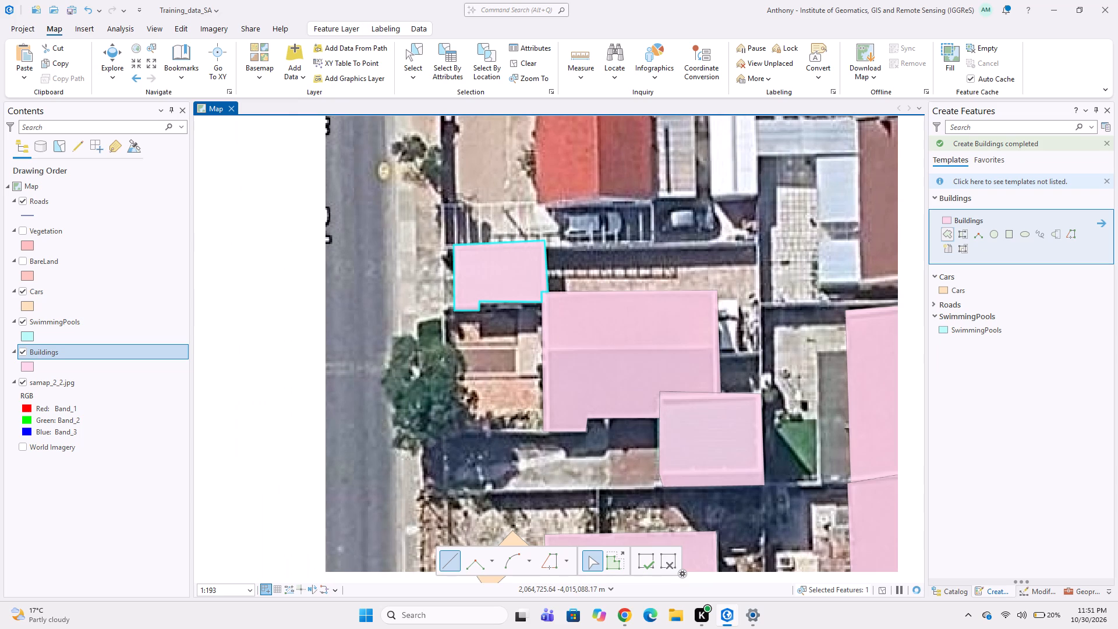
{"action": "left_click", "coordinate": [964, 294]}
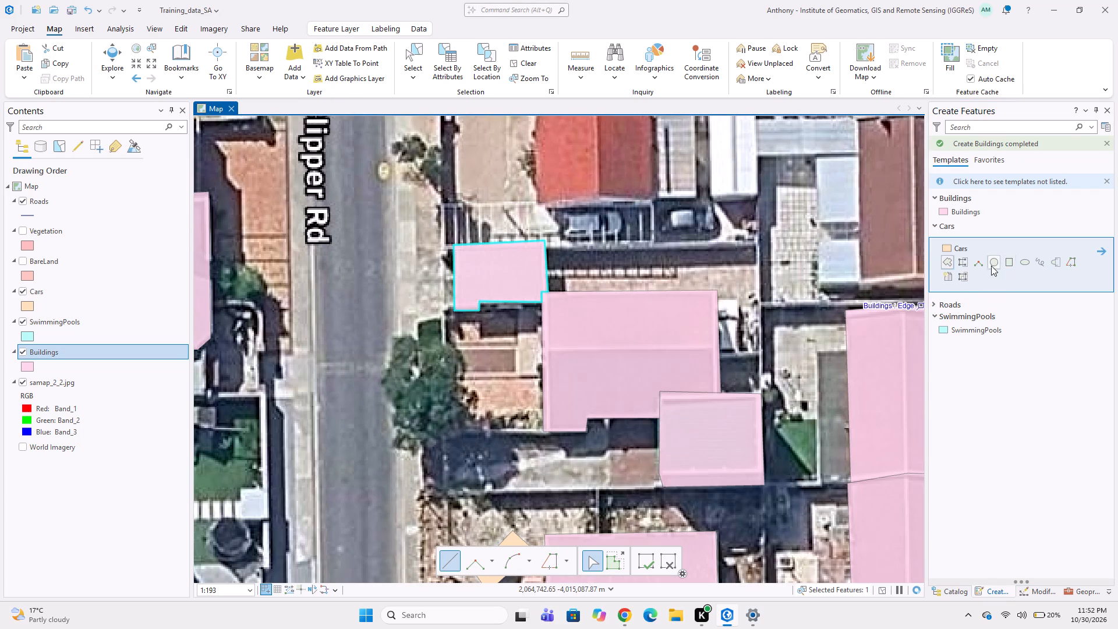
{"action": "left_click", "coordinate": [719, 299]}
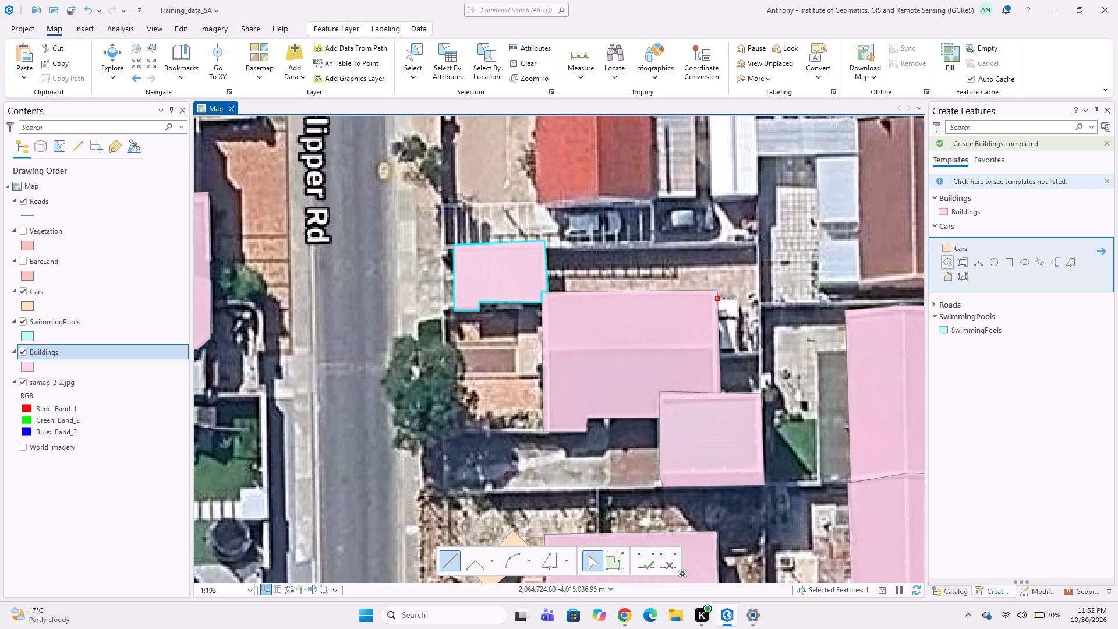
{"action": "left_click", "coordinate": [740, 299]}
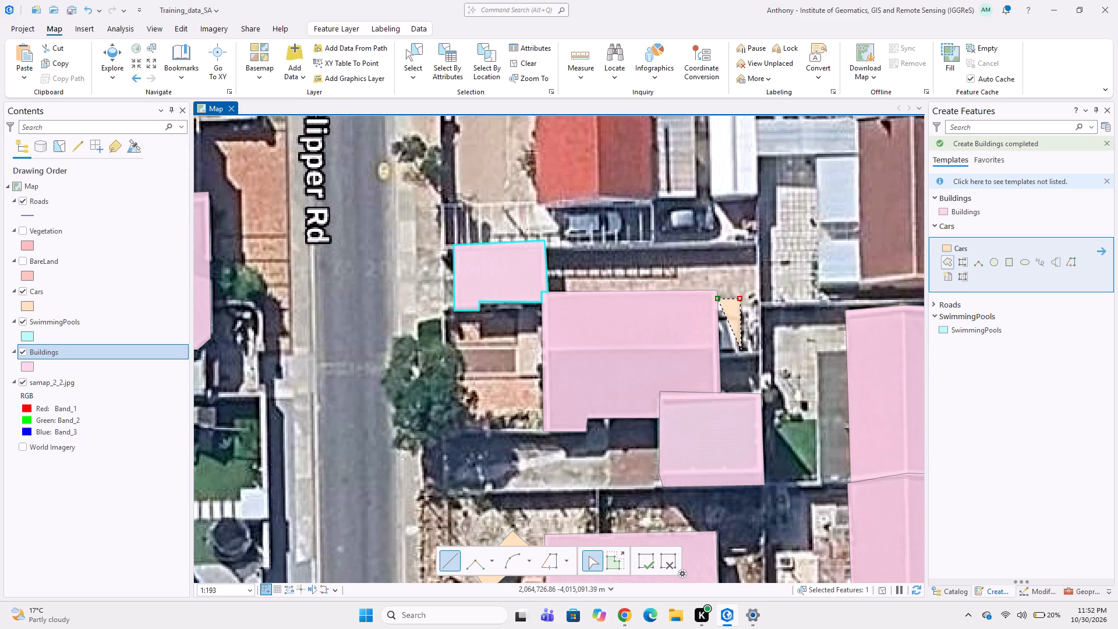
{"action": "left_click", "coordinate": [741, 349]}
{"action": "double_click", "coordinate": [720, 351]}
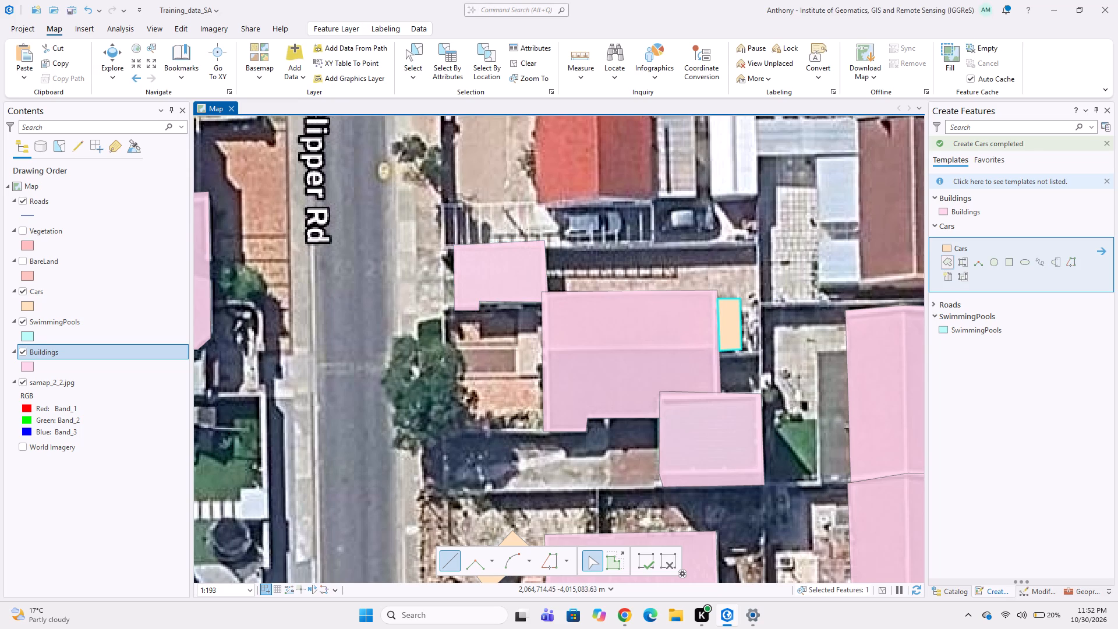
Digitize the red-roofed house north of the outlined Clipper Rd buildings as an eight-cornered Buildings polygon, following its stepped east edge and north gable point.
{"action": "scroll", "coordinate": [570, 210], "scroll_direction": "down", "scroll_amount": 3}
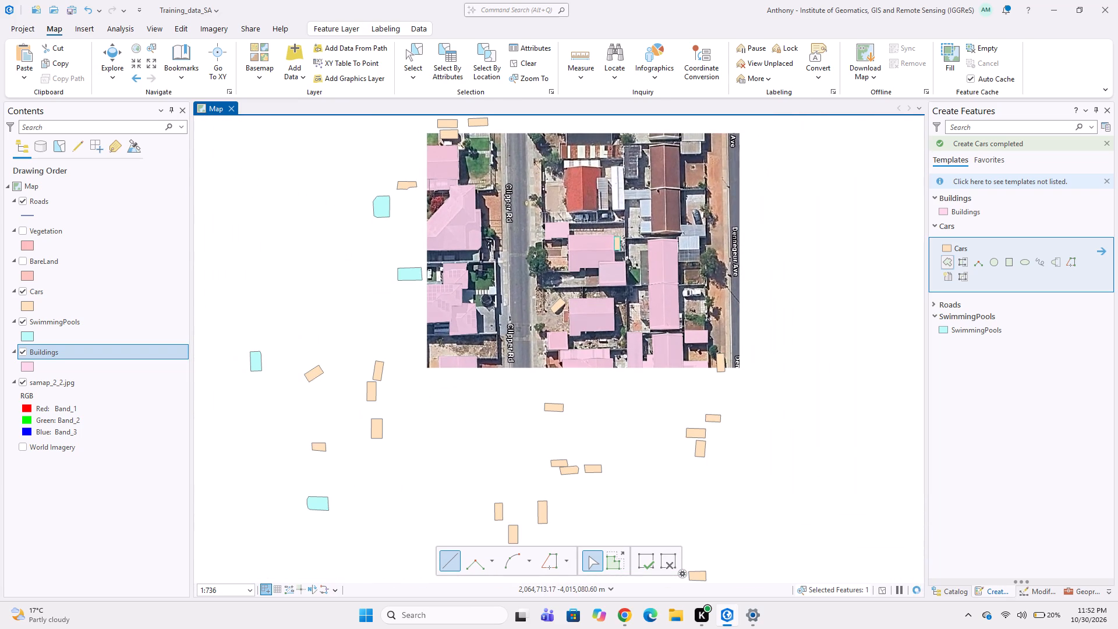
{"action": "scroll", "coordinate": [521, 309], "scroll_direction": "down", "scroll_amount": 1}
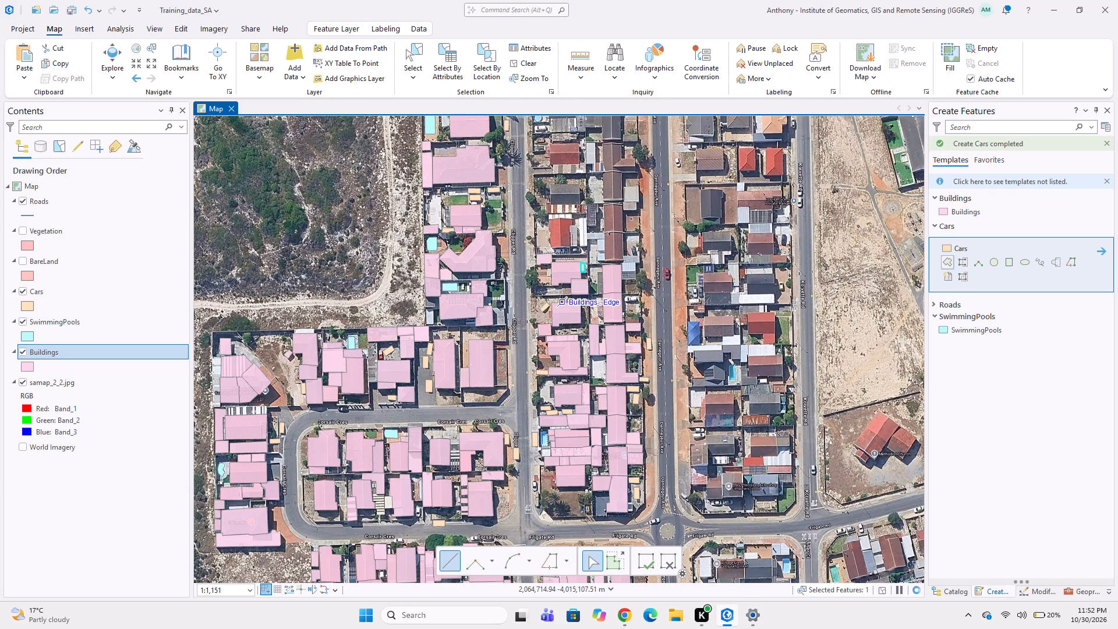
{"action": "scroll", "coordinate": [606, 239], "scroll_direction": "up", "scroll_amount": 3}
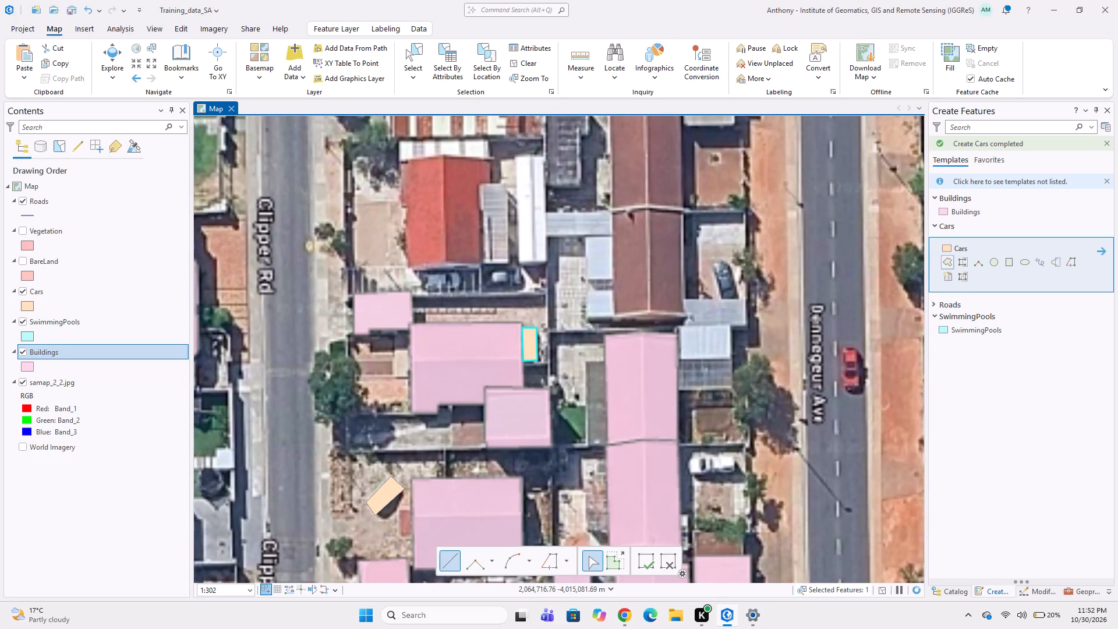
{"action": "scroll", "coordinate": [371, 345], "scroll_direction": "down", "scroll_amount": 1}
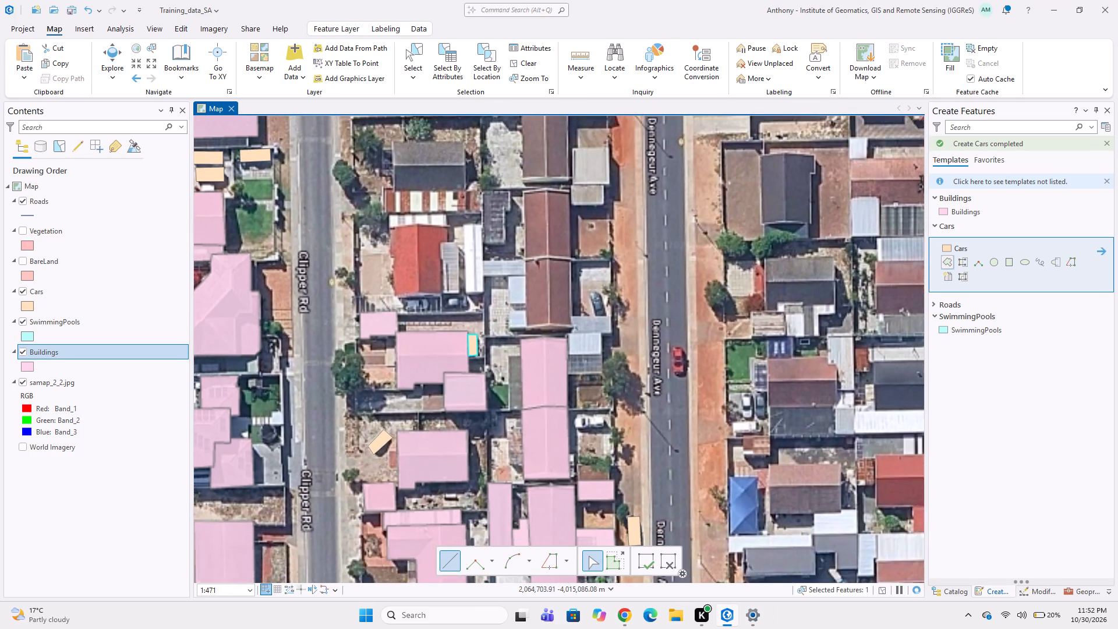
{"action": "scroll", "coordinate": [376, 206], "scroll_direction": "up", "scroll_amount": 2}
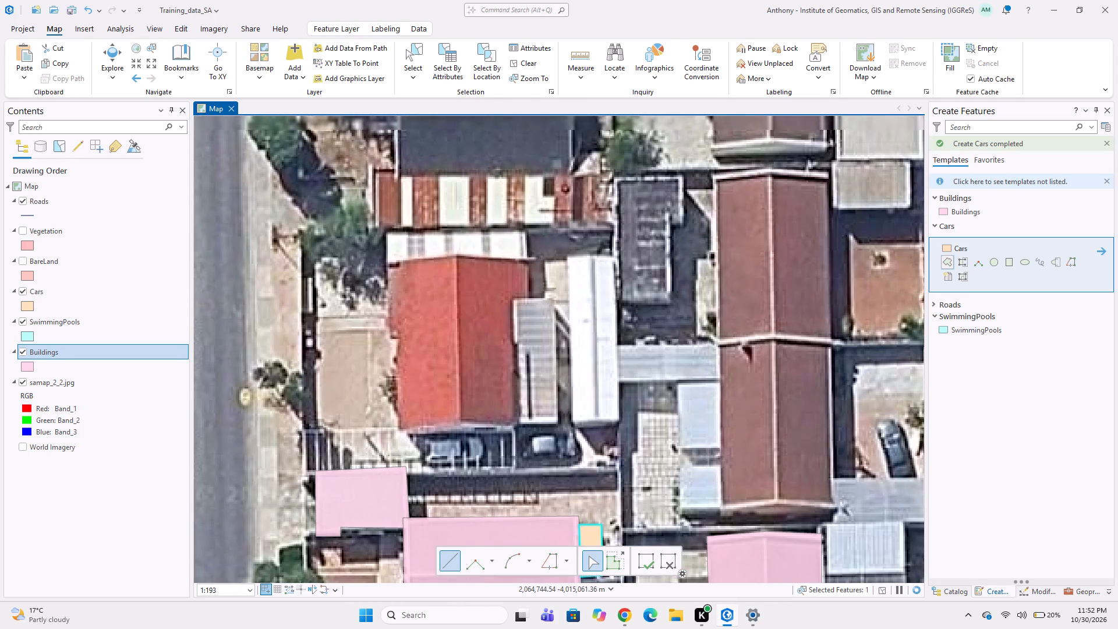
{"action": "left_click", "coordinate": [968, 210]}
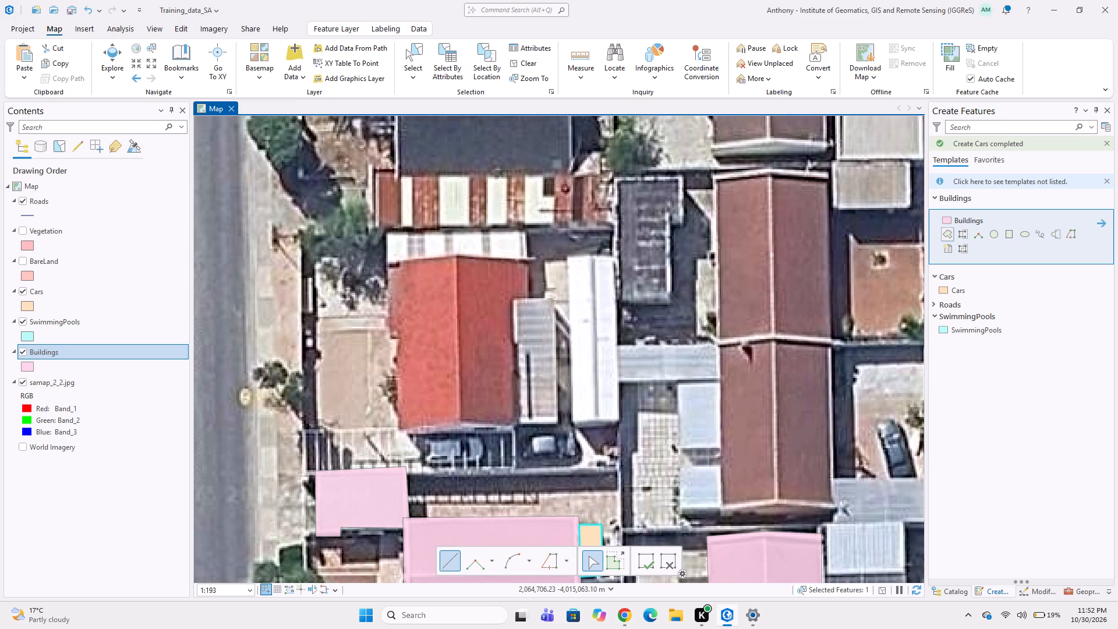
{"action": "left_click", "coordinate": [385, 261]}
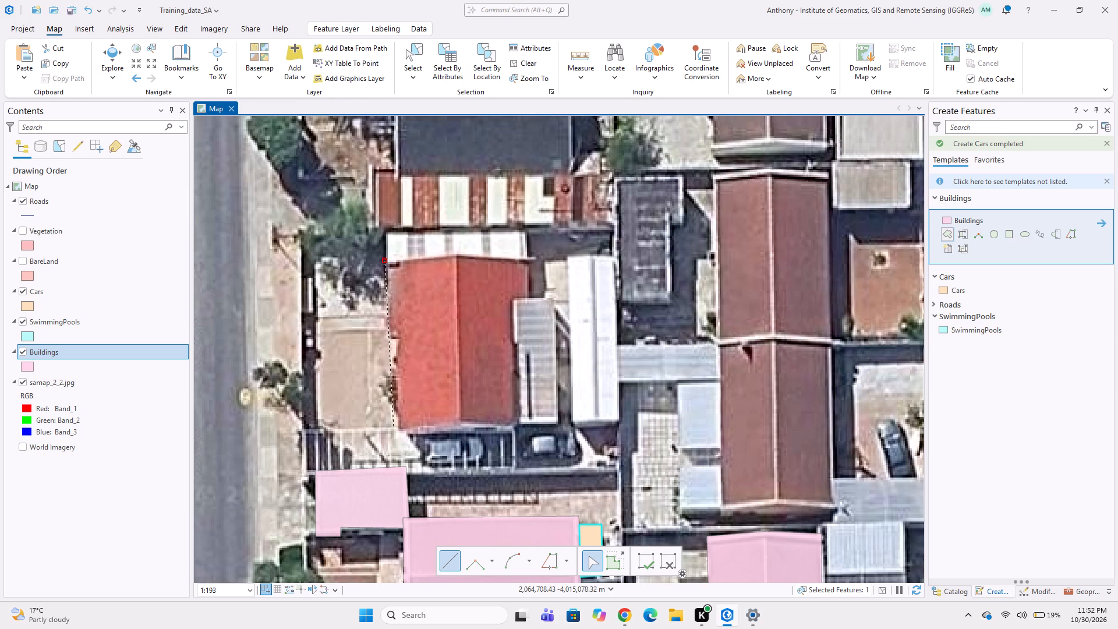
{"action": "left_click", "coordinate": [395, 427]}
{"action": "left_click", "coordinate": [514, 430]}
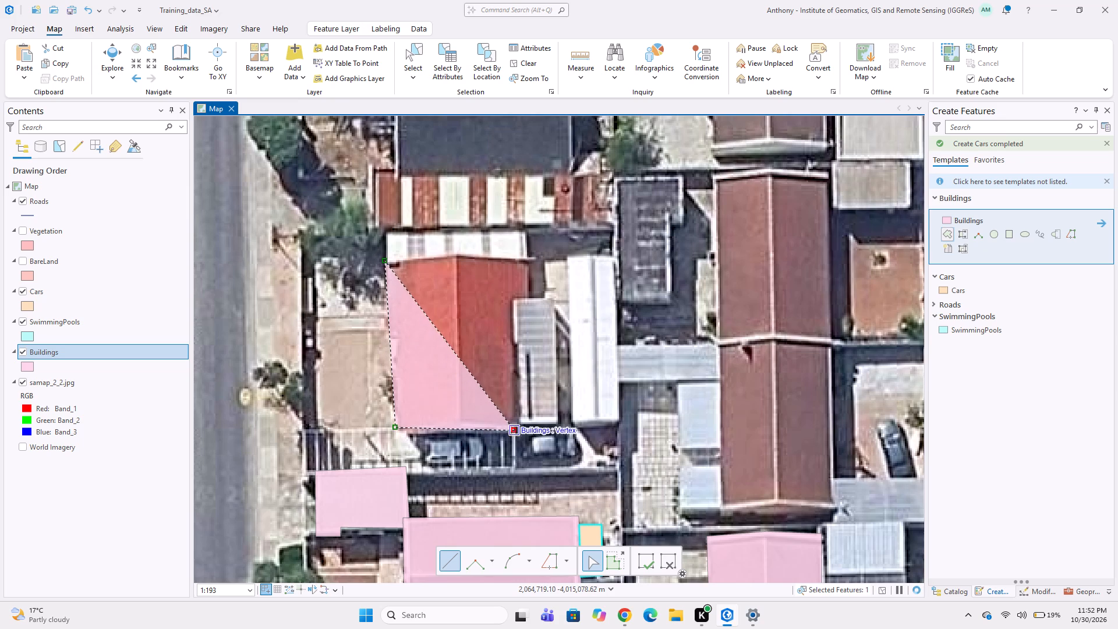
{"action": "left_click", "coordinate": [515, 345]}
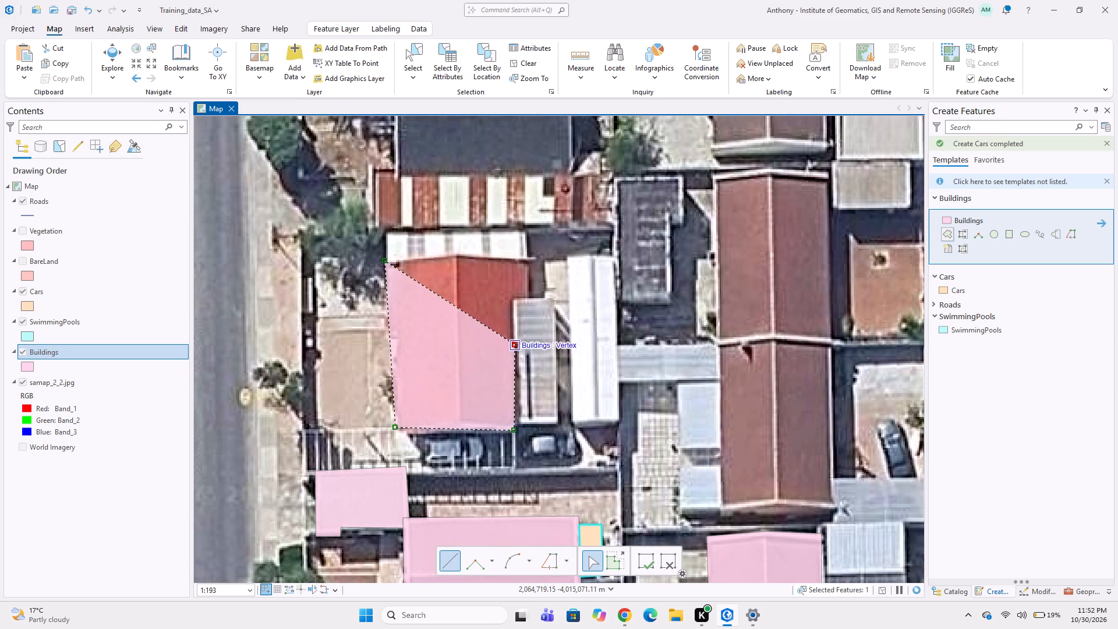
{"action": "left_click", "coordinate": [518, 299]}
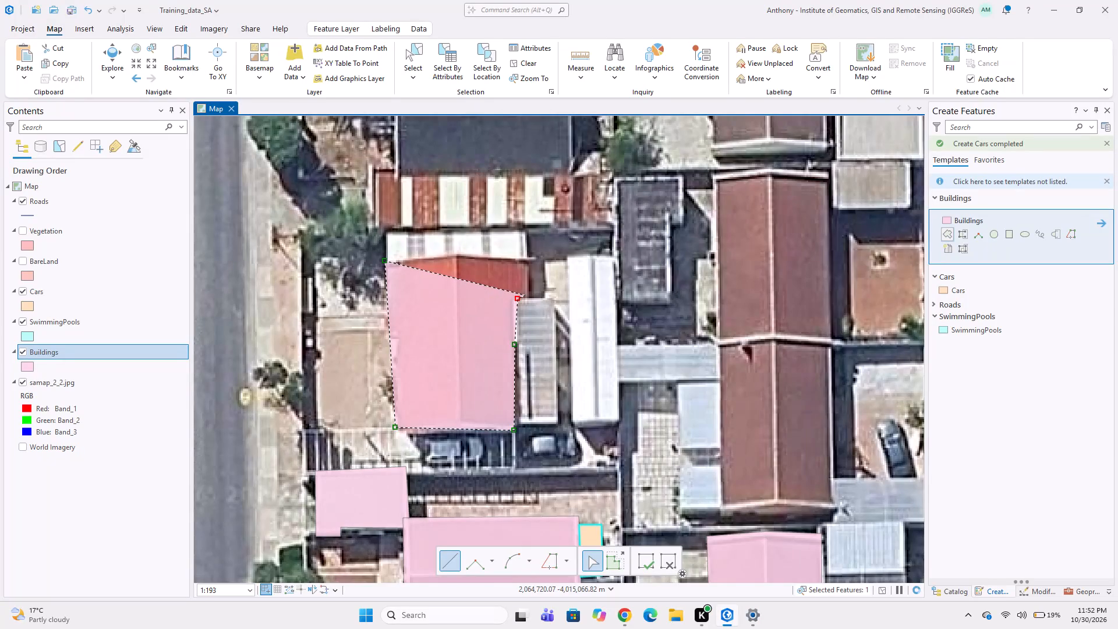
{"action": "left_click", "coordinate": [527, 296]}
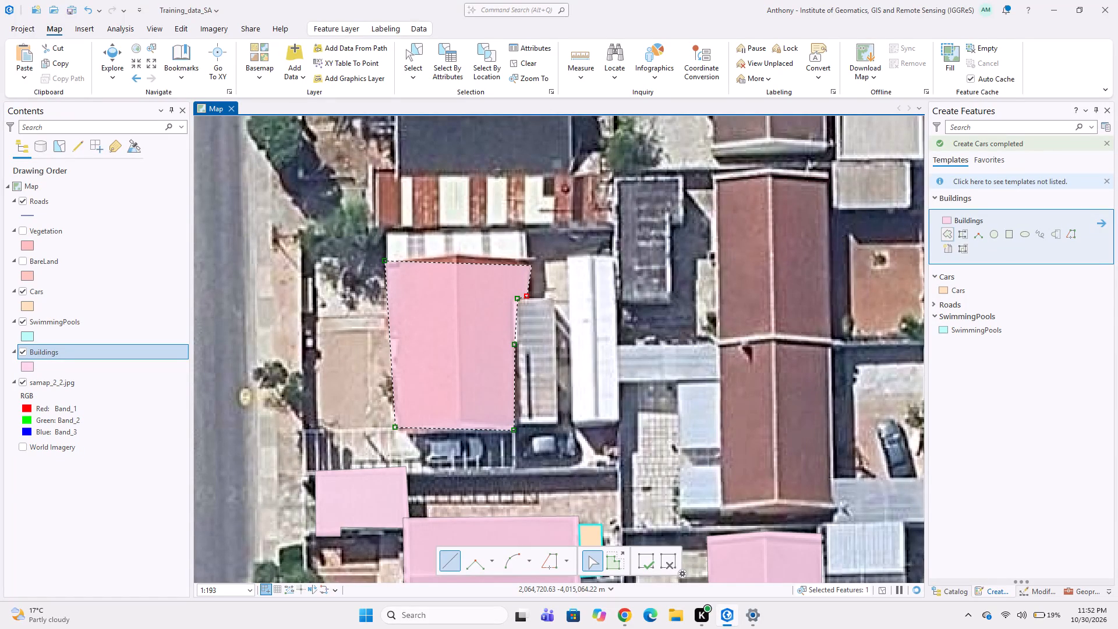
{"action": "left_click", "coordinate": [532, 261]}
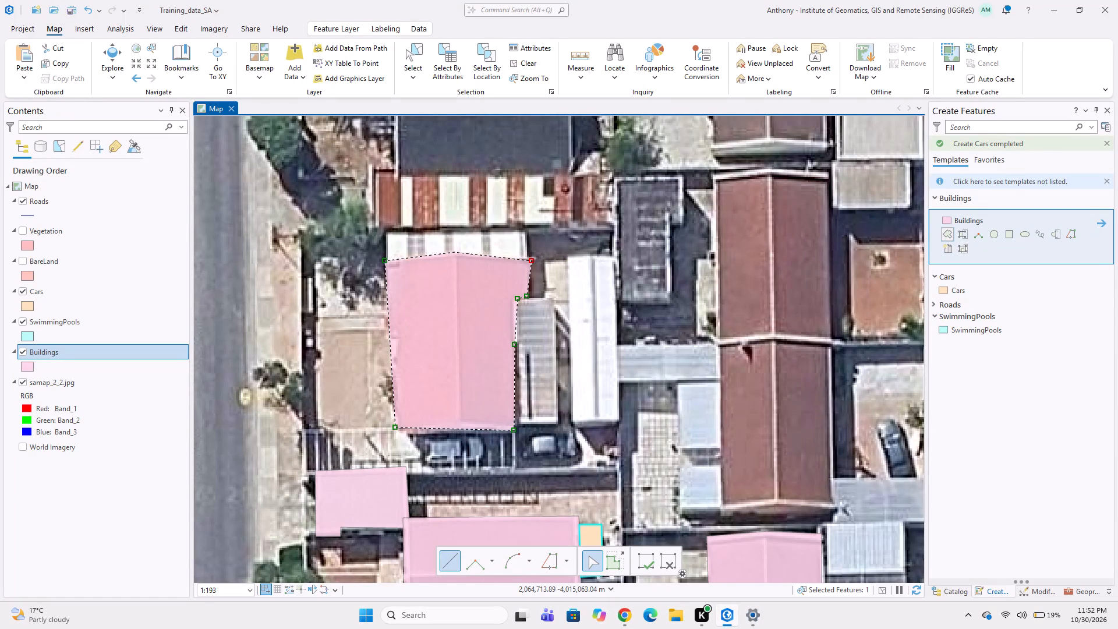
{"action": "double_click", "coordinate": [451, 255]}
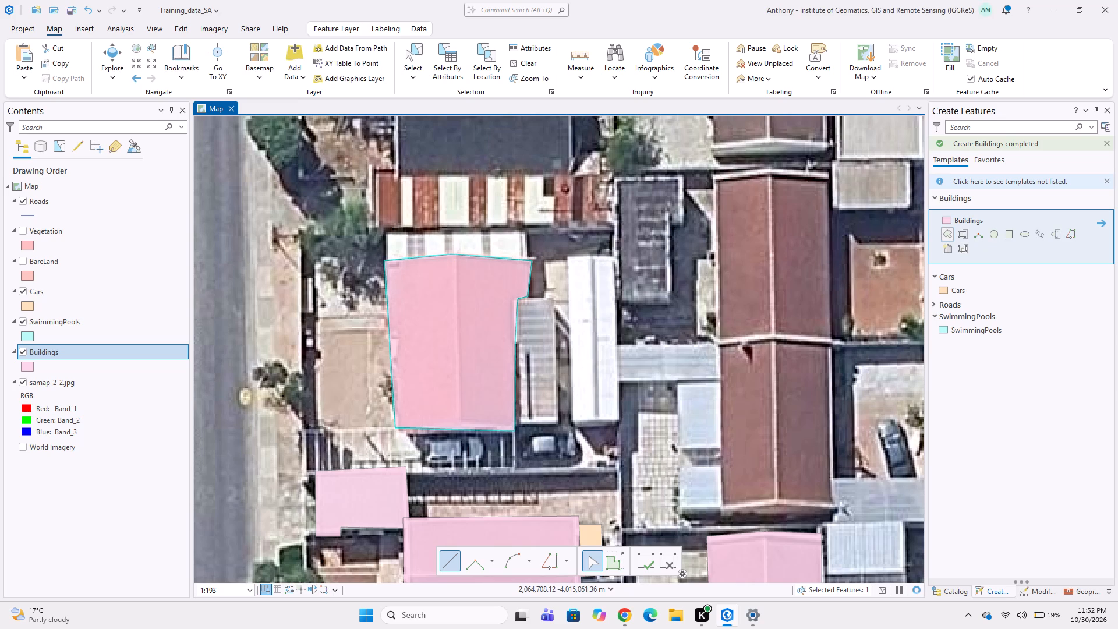
Digitize the white roof strip along the red-roofed house's north edge as a five-cornered Buildings polygon sharing the house's gabled edge.
{"action": "left_click", "coordinate": [389, 232]}
{"action": "left_click", "coordinate": [388, 259]}
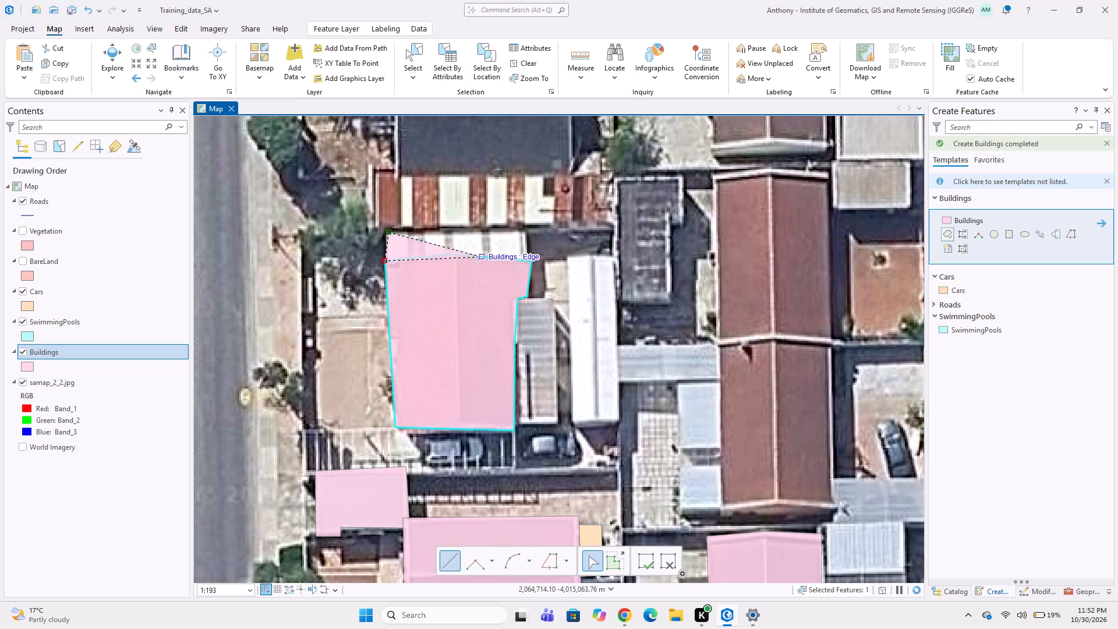
{"action": "left_click", "coordinate": [455, 260]}
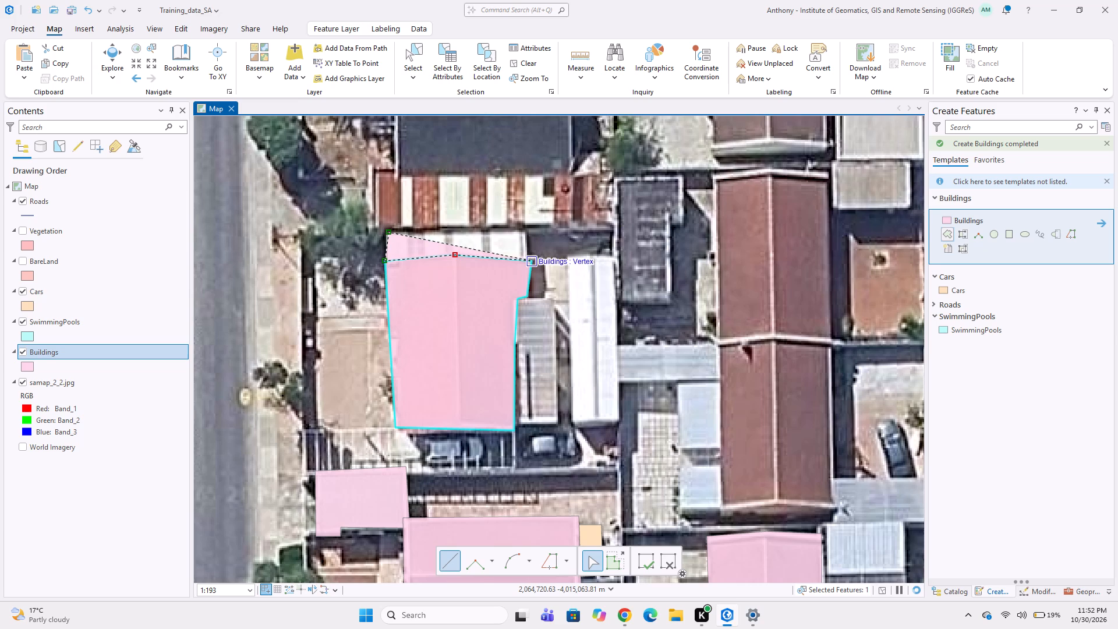
{"action": "left_click", "coordinate": [526, 262]}
{"action": "double_click", "coordinate": [526, 227]}
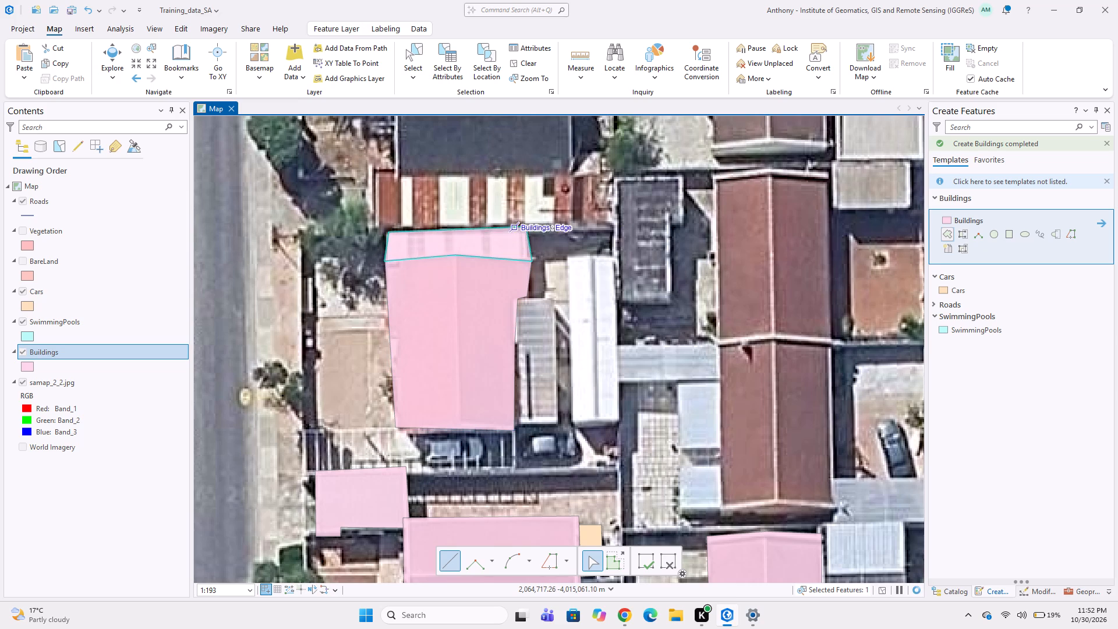
Digitize the long red-and-white striped roof north of the white roof strip as a four-cornered Buildings polygon.
{"action": "left_click", "coordinate": [376, 169]}
{"action": "left_click", "coordinate": [611, 171]}
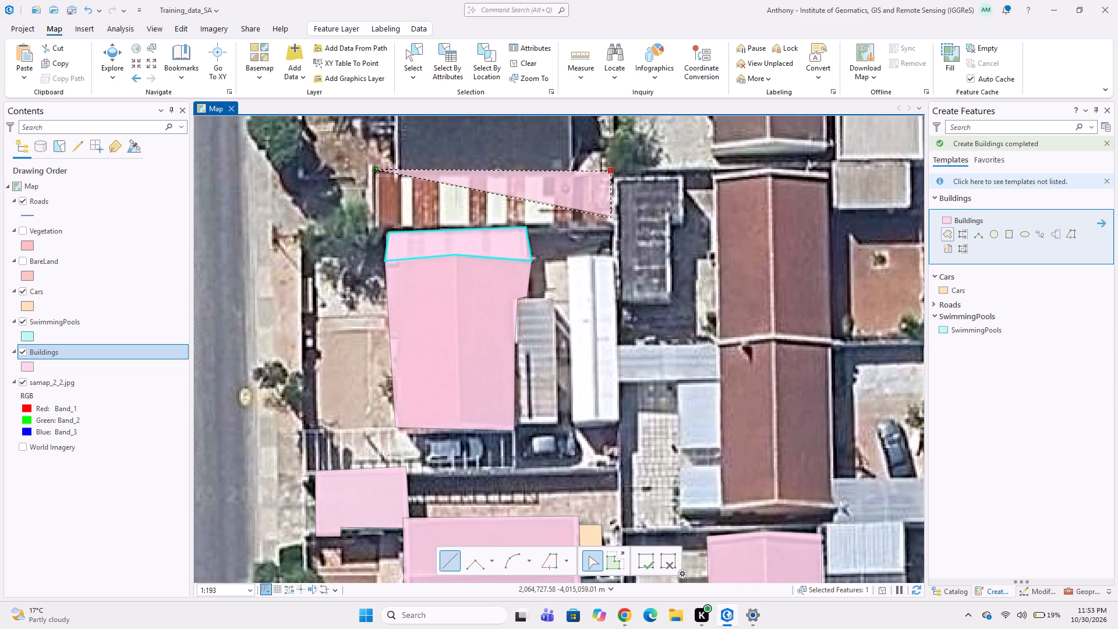
{"action": "left_click", "coordinate": [611, 225]}
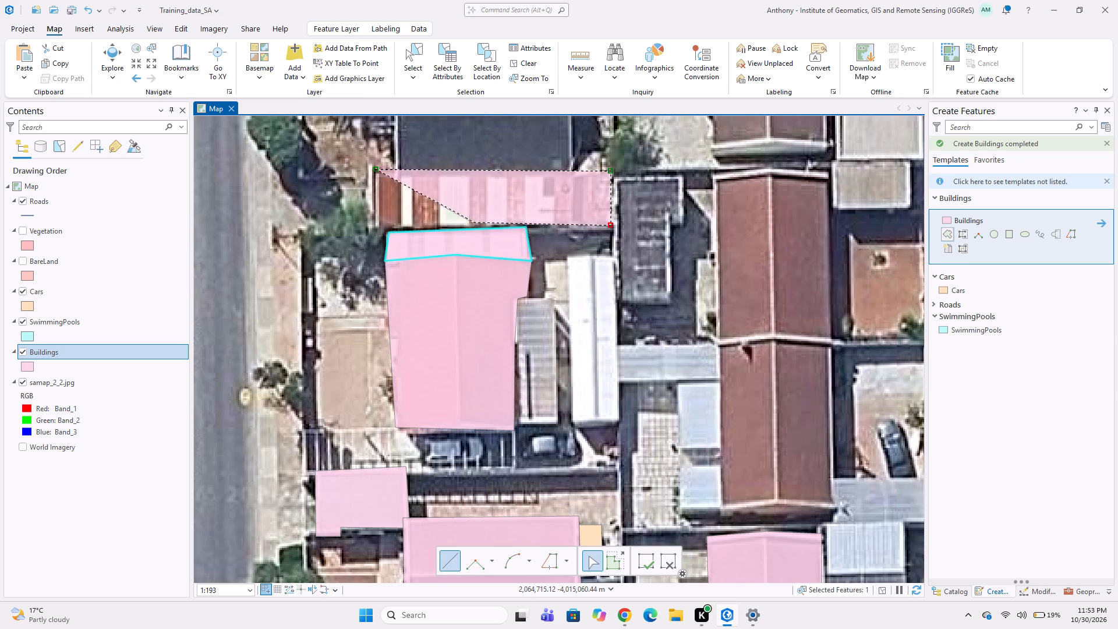
{"action": "double_click", "coordinate": [378, 229]}
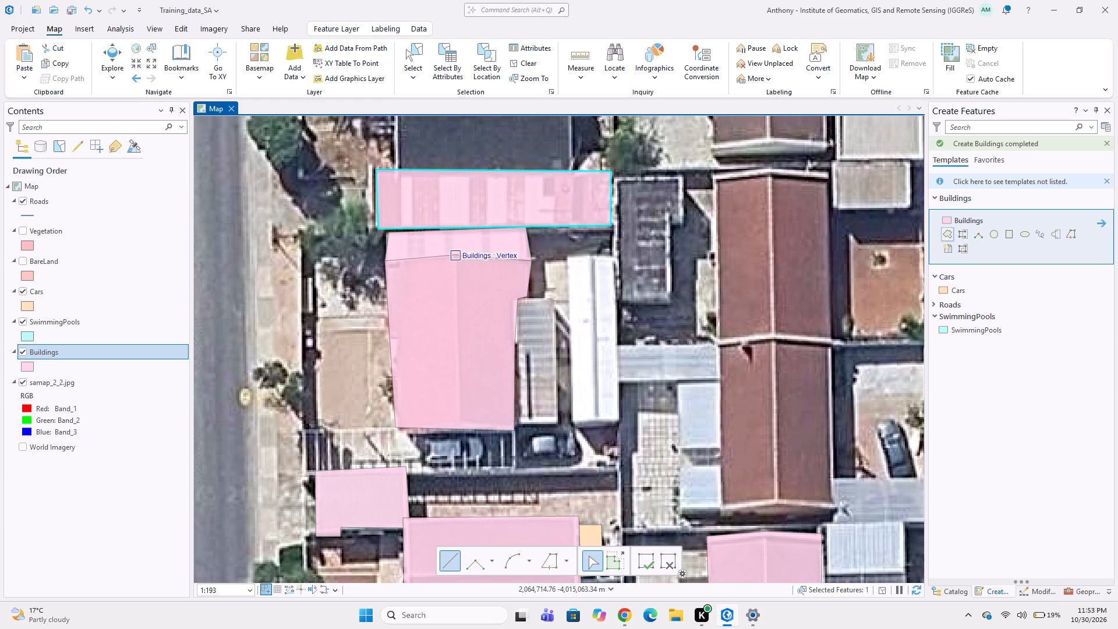
Digitize the long narrow white-roofed building east of the red-roofed house as a five-cornered Buildings polygon, with an extra vertex on its east edge.
{"action": "scroll", "coordinate": [449, 240], "scroll_direction": "down", "scroll_amount": 2}
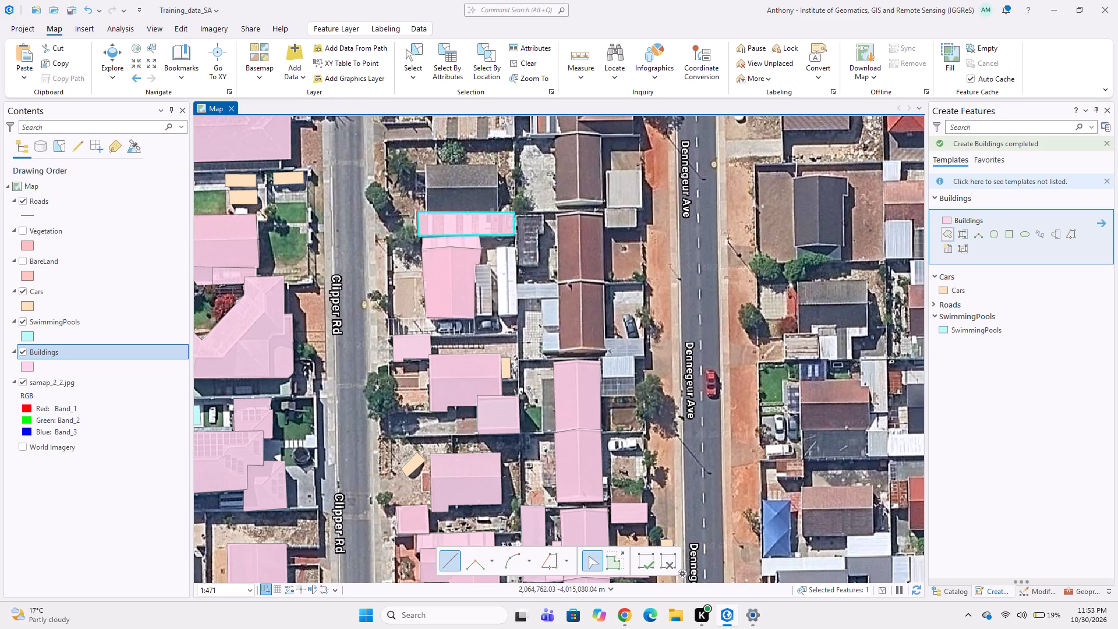
{"action": "scroll", "coordinate": [591, 298], "scroll_direction": "up", "scroll_amount": 2}
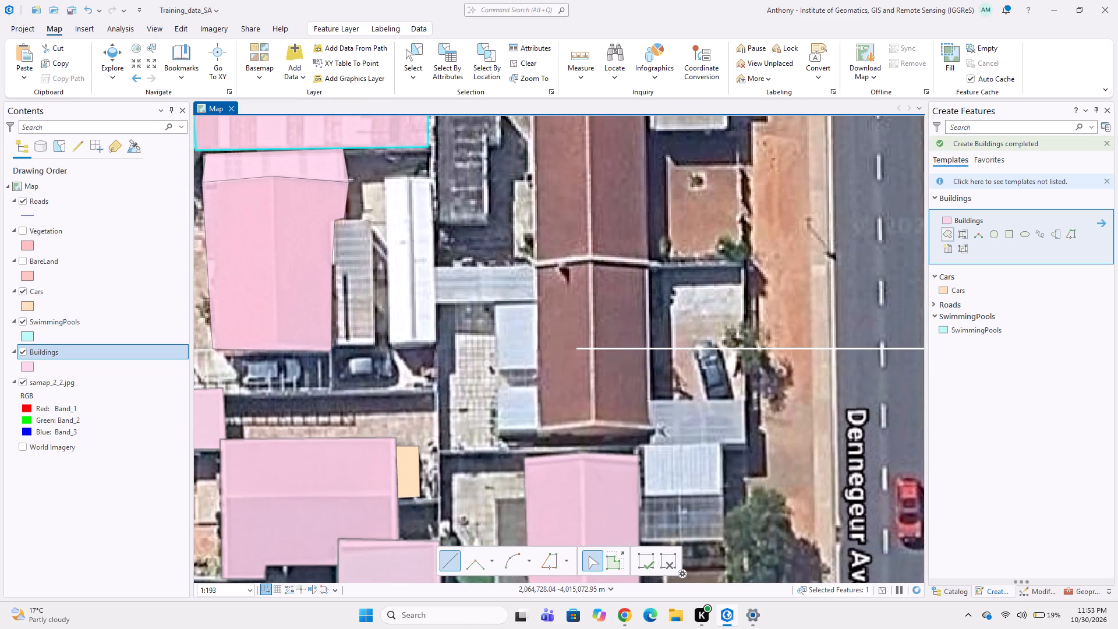
{"action": "left_click", "coordinate": [433, 265]}
{"action": "left_click", "coordinate": [438, 341]}
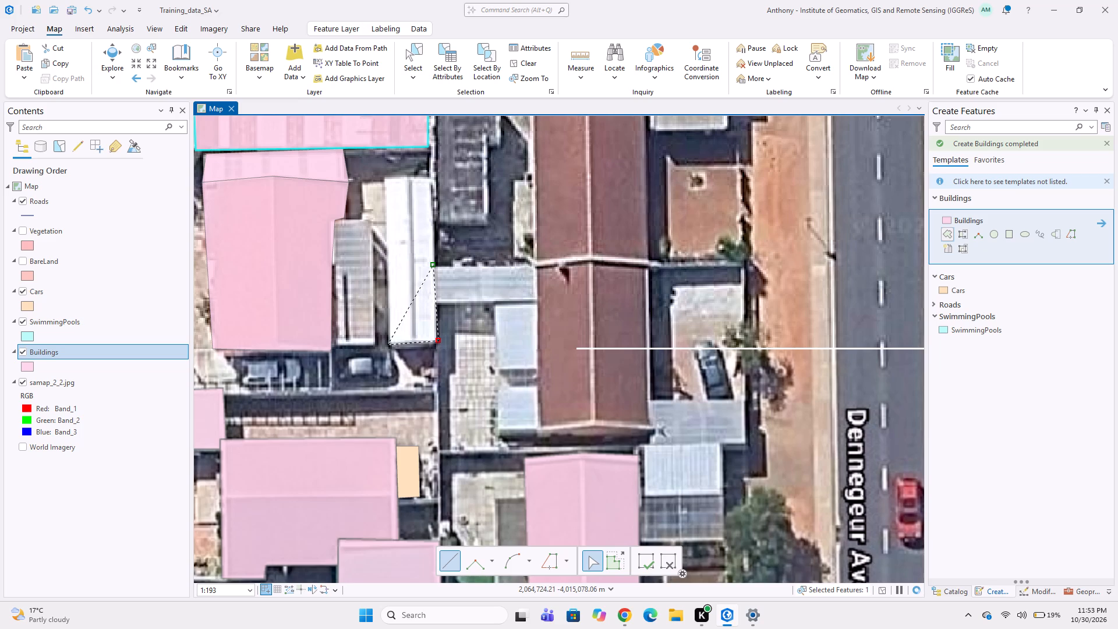
{"action": "left_click", "coordinate": [388, 345]}
{"action": "left_click", "coordinate": [387, 180]}
{"action": "double_click", "coordinate": [429, 179]}
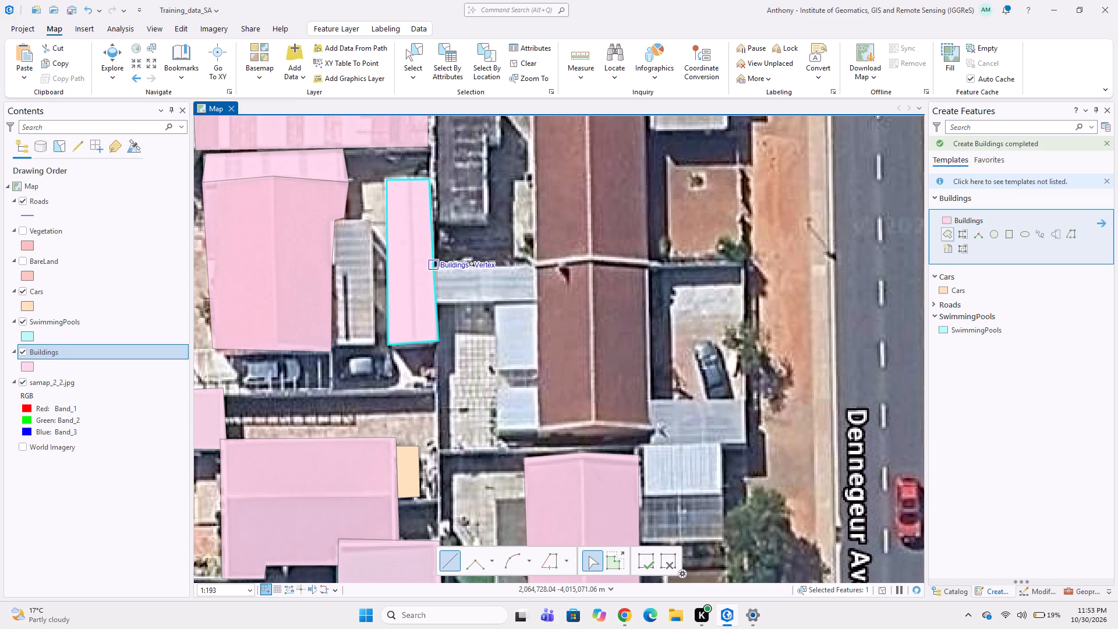
Digitize the grey roof between the narrow white-roofed building and the brown gabled row as a four-cornered Buildings polygon.
{"action": "left_click_drag", "start_coordinate": [437, 264], "coordinate": [459, 264]}
{"action": "left_click", "coordinate": [533, 264]}
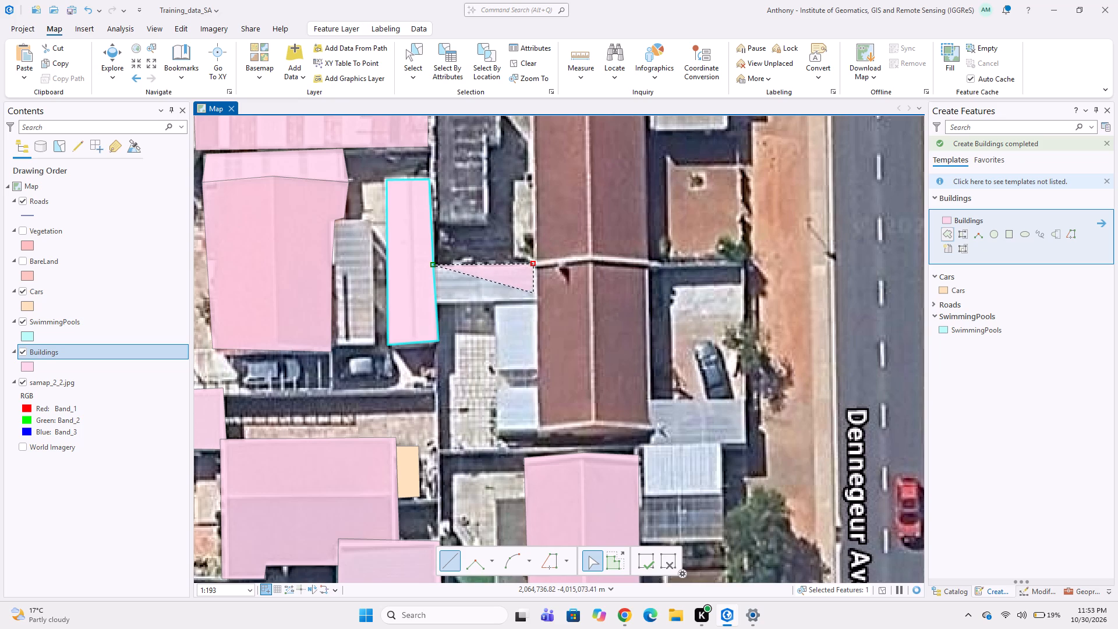
{"action": "left_click", "coordinate": [537, 300]}
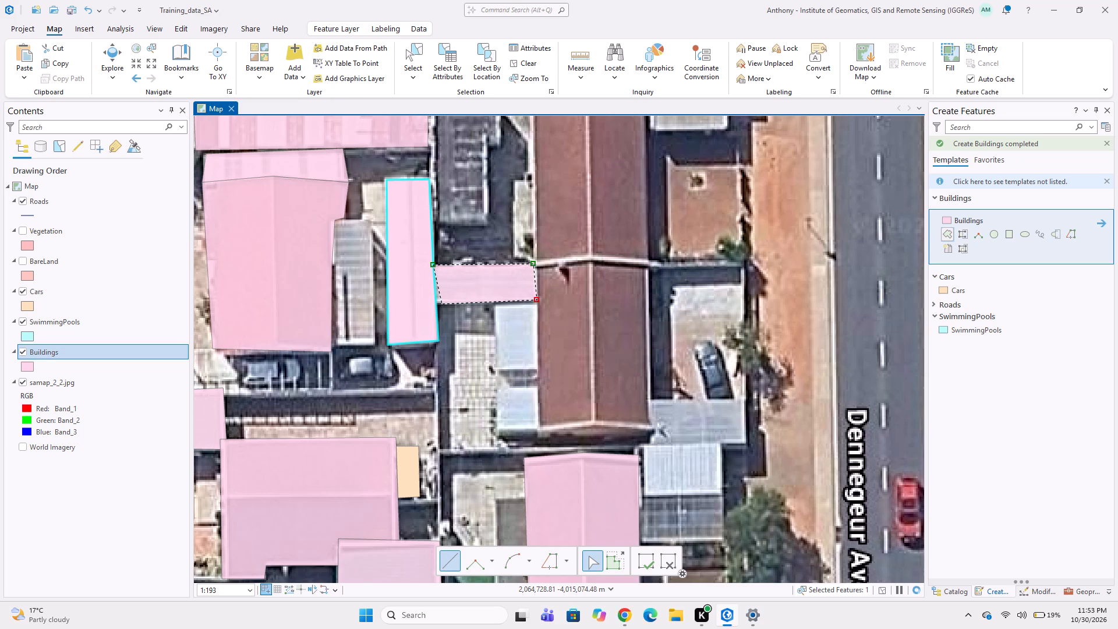
{"action": "double_click", "coordinate": [434, 304]}
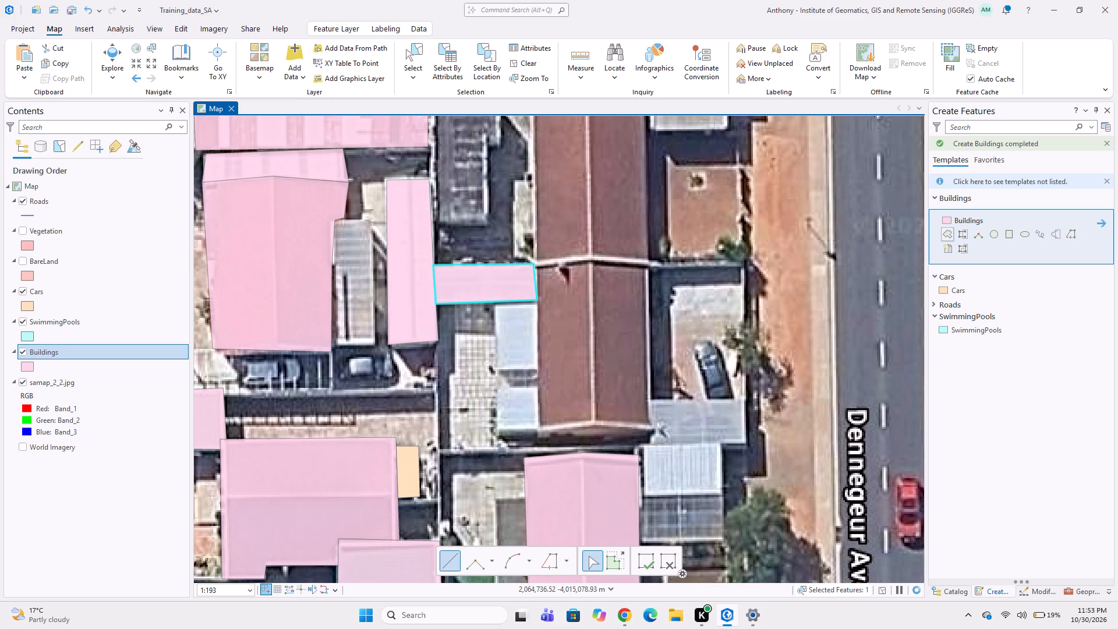
Digitize the brown gabled house at the grey connecting roof's east end as a seven-cornered Buildings polygon, with vertices at both ridge ends.
{"action": "scroll", "coordinate": [553, 288], "scroll_direction": "down", "scroll_amount": 3}
{"action": "scroll", "coordinate": [553, 288], "scroll_direction": "up", "scroll_amount": 2}
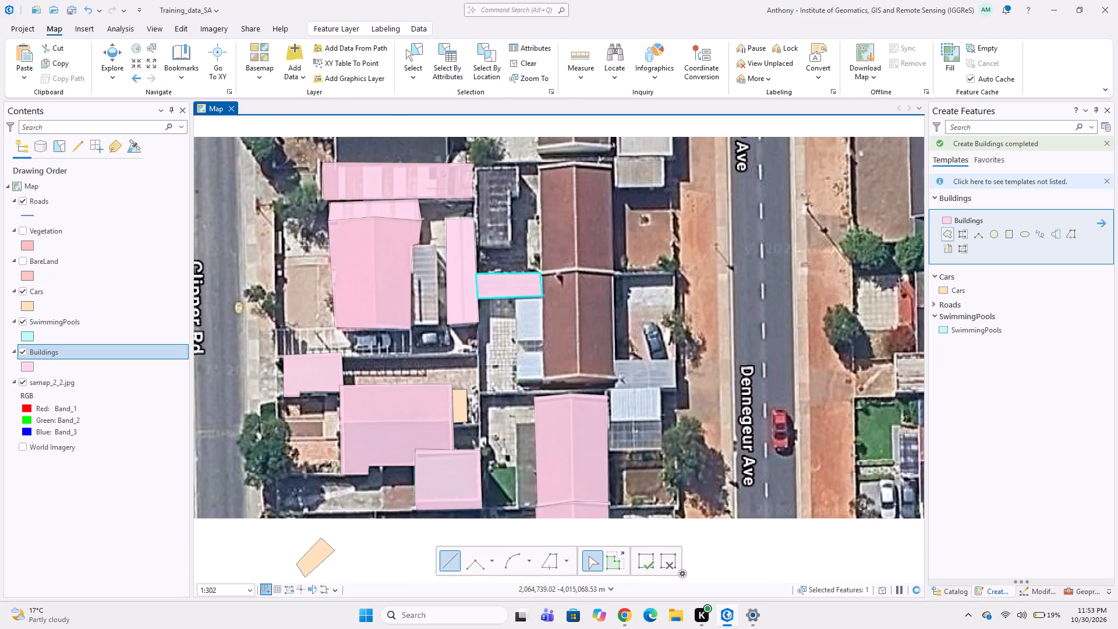
{"action": "left_click", "coordinate": [546, 377]}
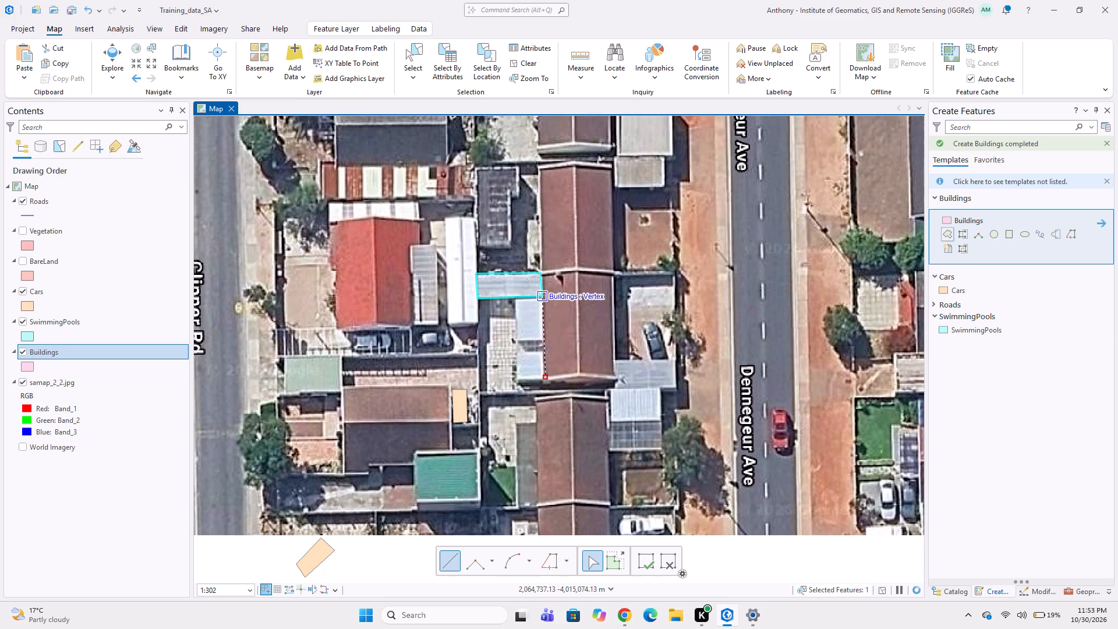
{"action": "left_click", "coordinate": [546, 297]}
{"action": "left_click", "coordinate": [546, 275]}
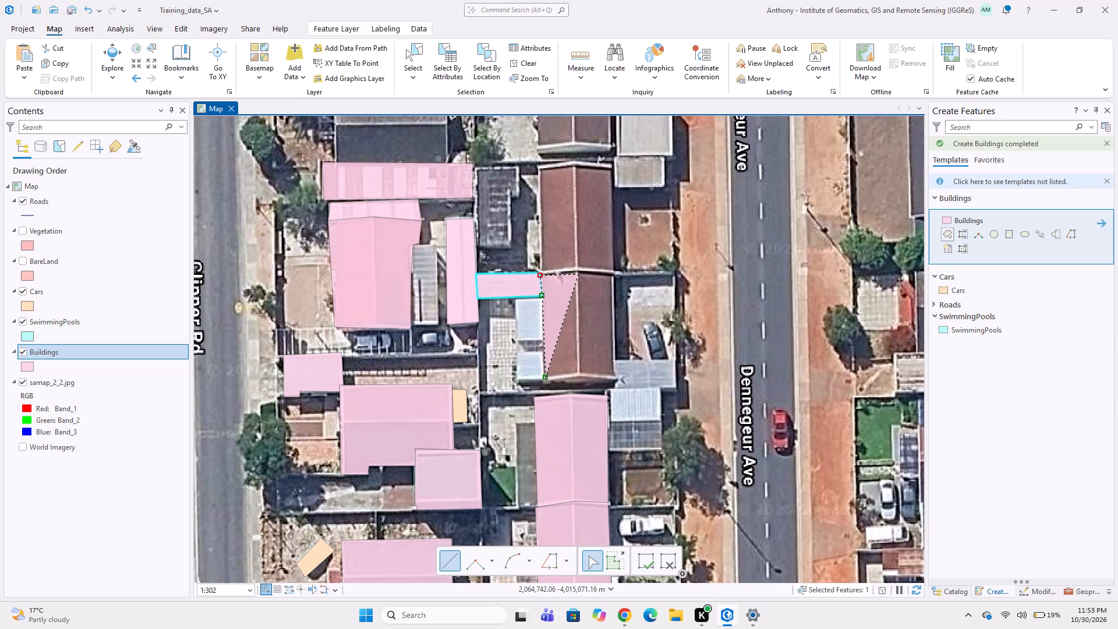
{"action": "left_click", "coordinate": [577, 273]}
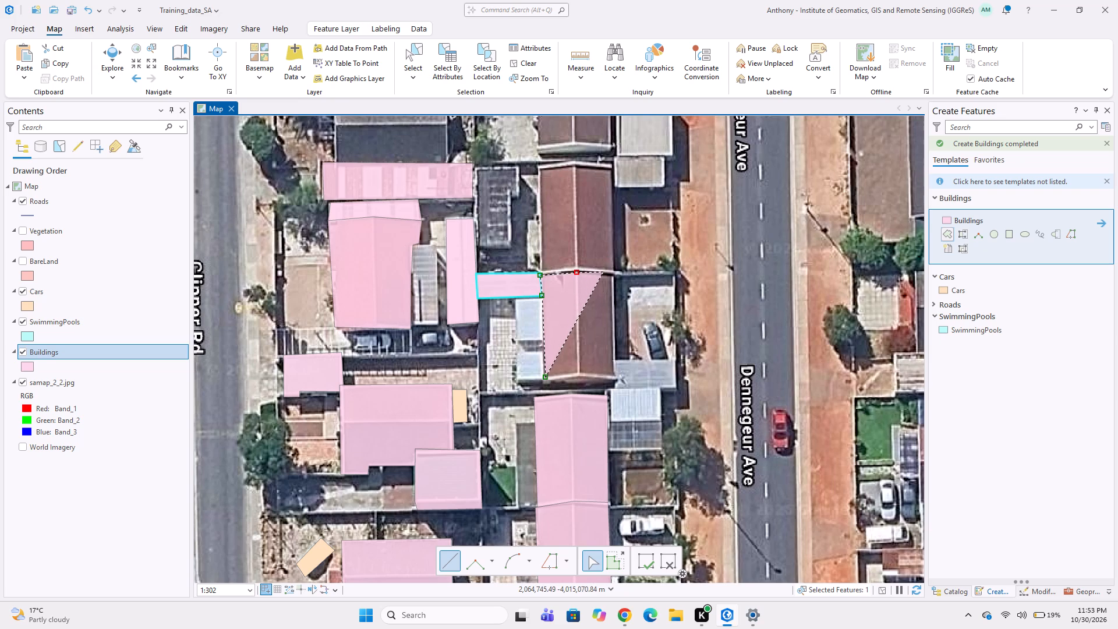
{"action": "left_click", "coordinate": [612, 274]}
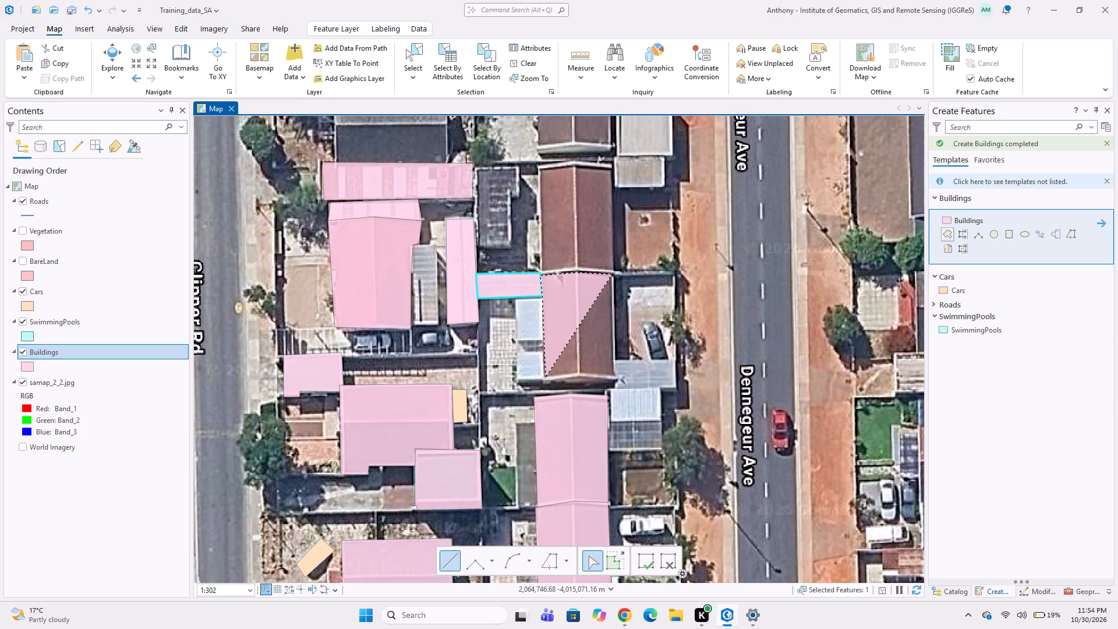
{"action": "left_click", "coordinate": [622, 377]}
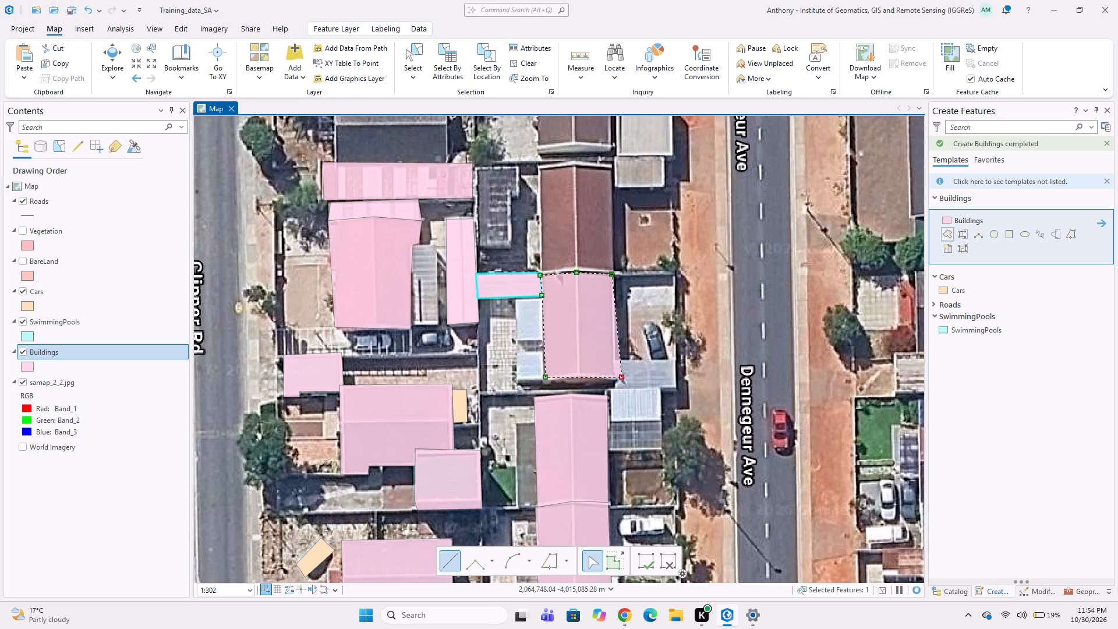
{"action": "left_click", "coordinate": [575, 383]}
{"action": "left_click", "coordinate": [575, 383]}
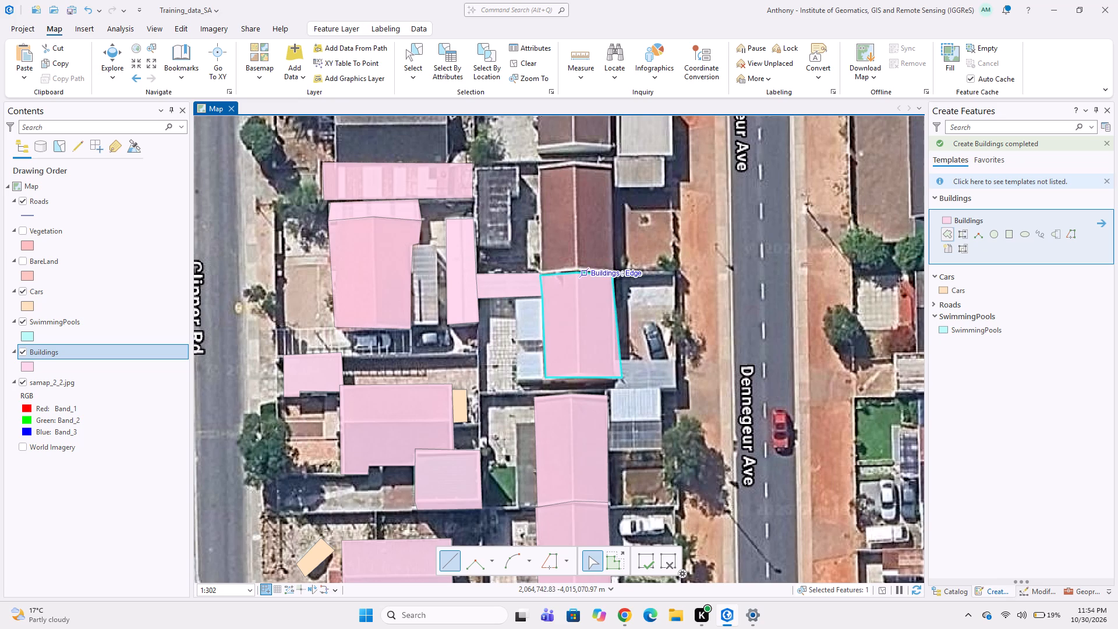
Digitize the brown gabled house adjoining the previous one to the north as a six-cornered Buildings polygon, with vertices at both ridge ends.
{"action": "left_click", "coordinate": [536, 164]}
{"action": "left_click", "coordinate": [572, 160]}
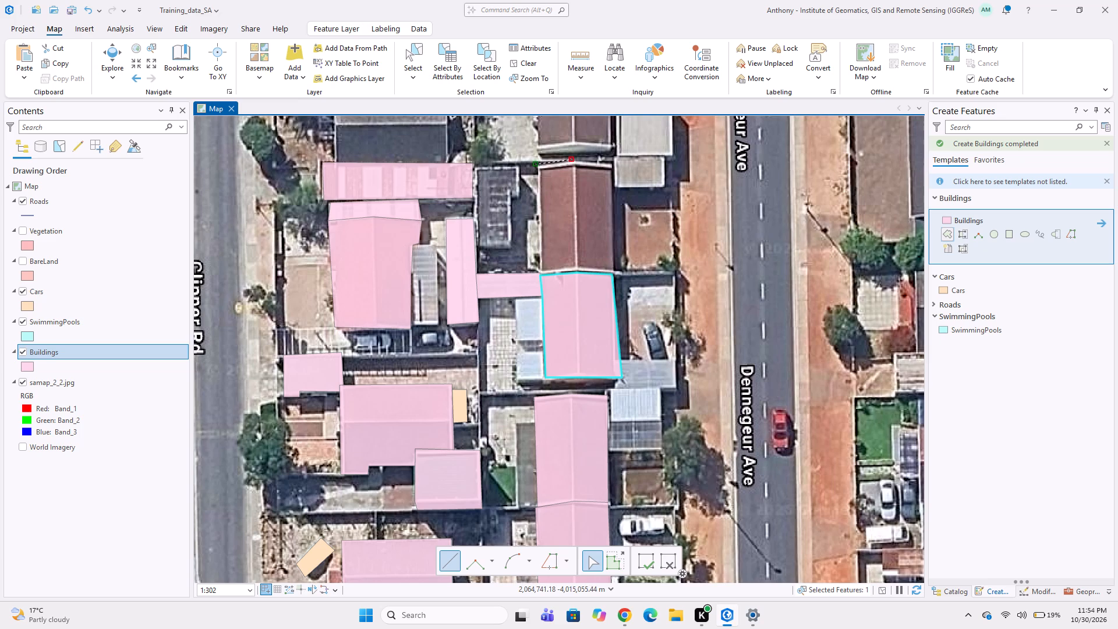
{"action": "left_click", "coordinate": [611, 164]}
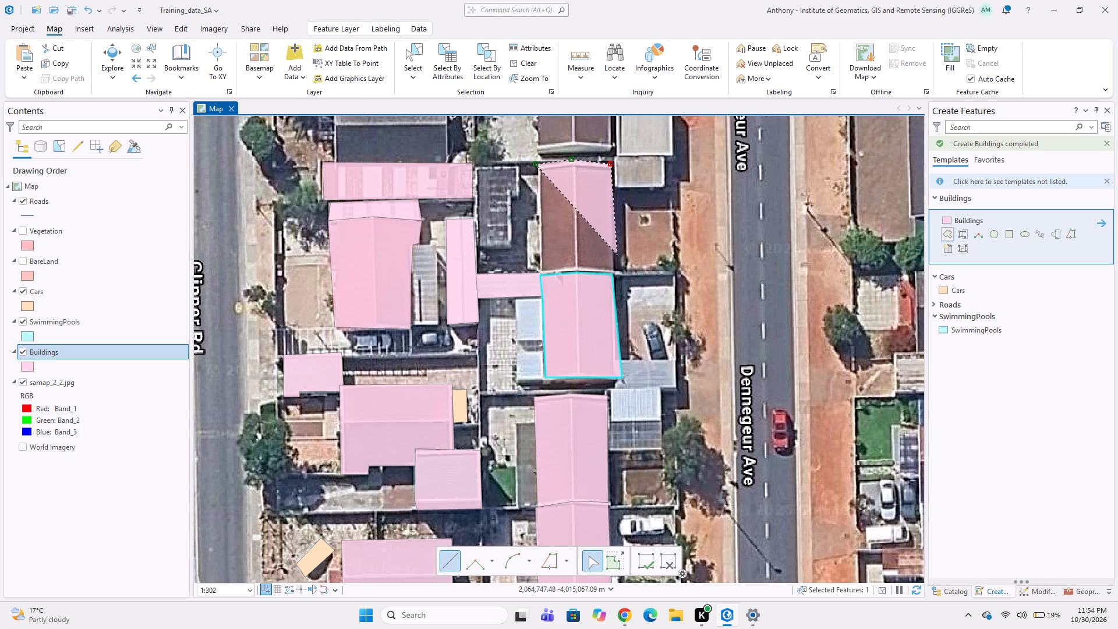
{"action": "left_click", "coordinate": [612, 271]}
{"action": "left_click", "coordinate": [575, 275]}
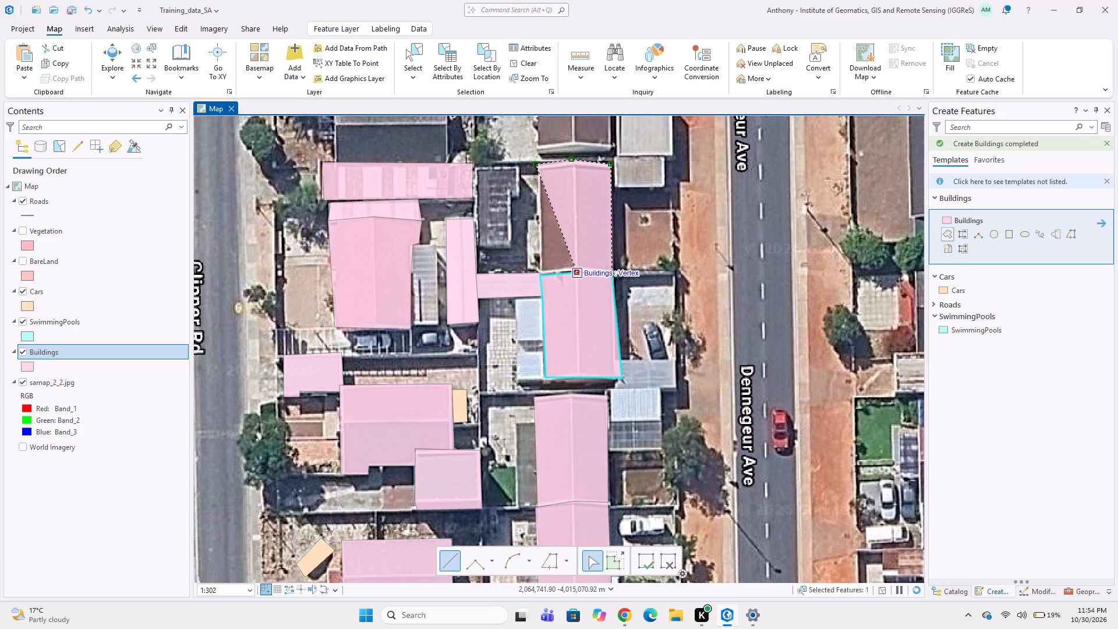
{"action": "double_click", "coordinate": [537, 279]}
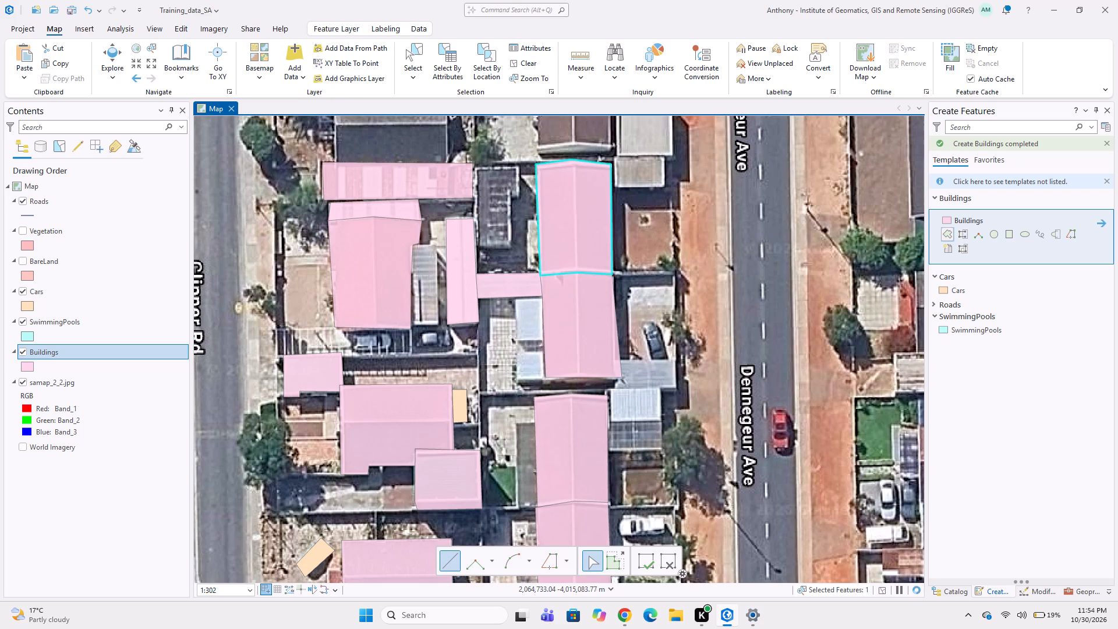
Digitize the pale blue roof south of the grey connecting roof as a four-cornered Buildings polygon, against the gabled house's west wall.
{"action": "scroll", "coordinate": [523, 329], "scroll_direction": "up", "scroll_amount": 1}
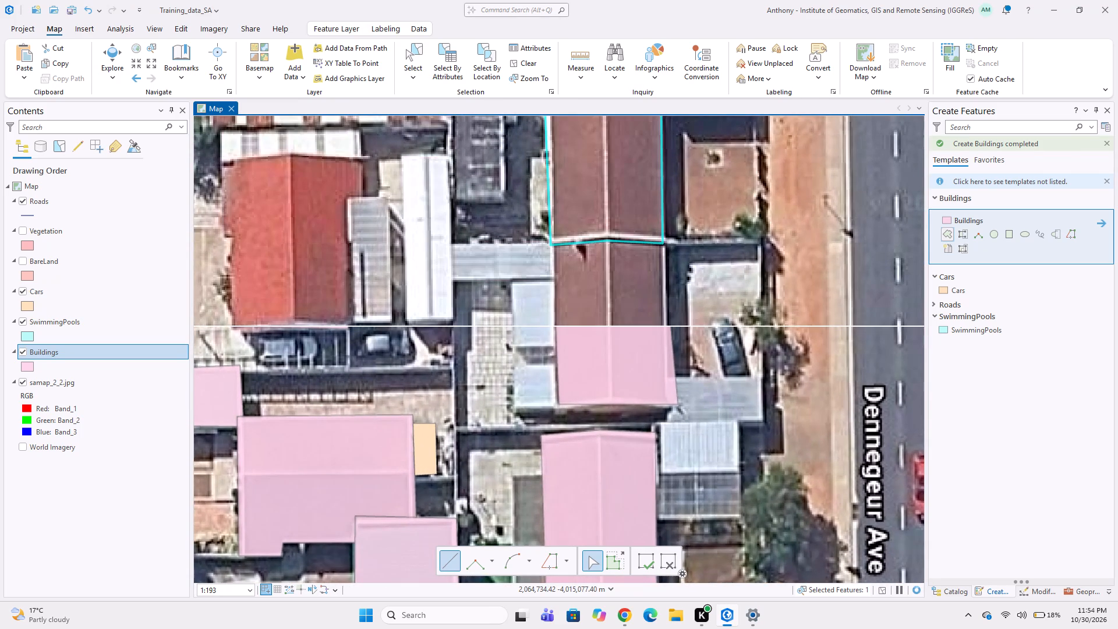
{"action": "scroll", "coordinate": [490, 289], "scroll_direction": "up", "scroll_amount": 1}
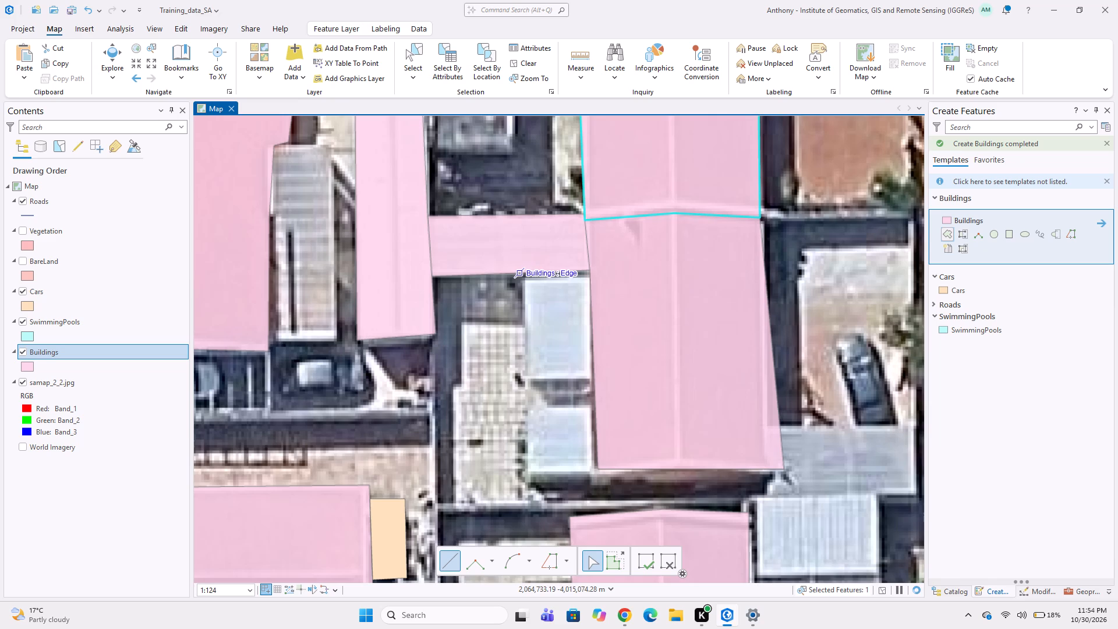
{"action": "left_click", "coordinate": [522, 270]}
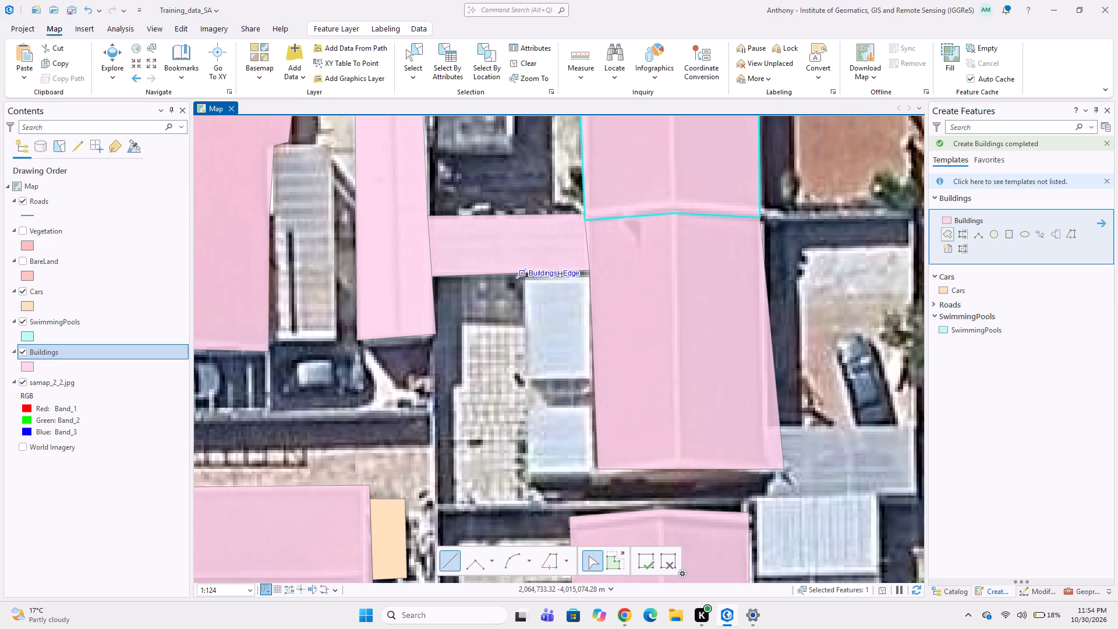
{"action": "left_click", "coordinate": [518, 381]}
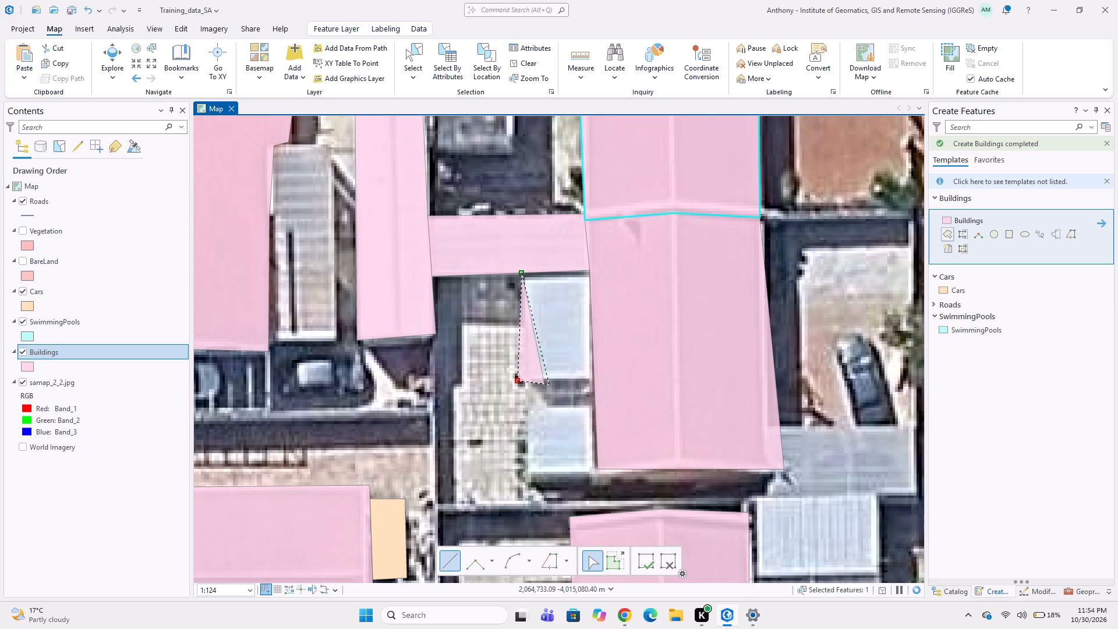
{"action": "left_click", "coordinate": [591, 378]}
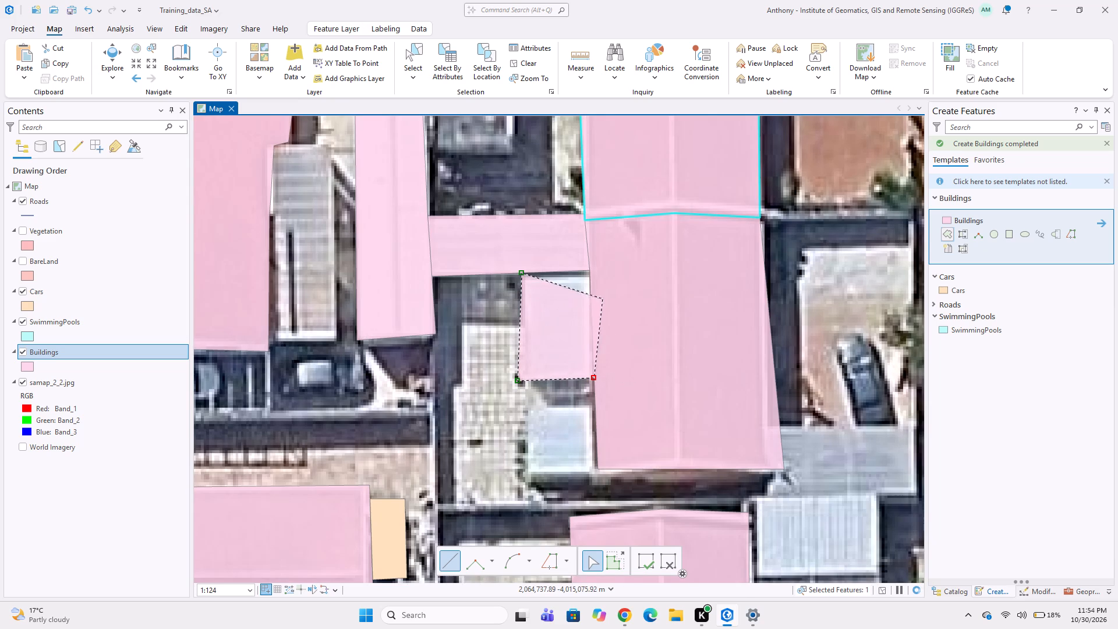
{"action": "double_click", "coordinate": [589, 266]}
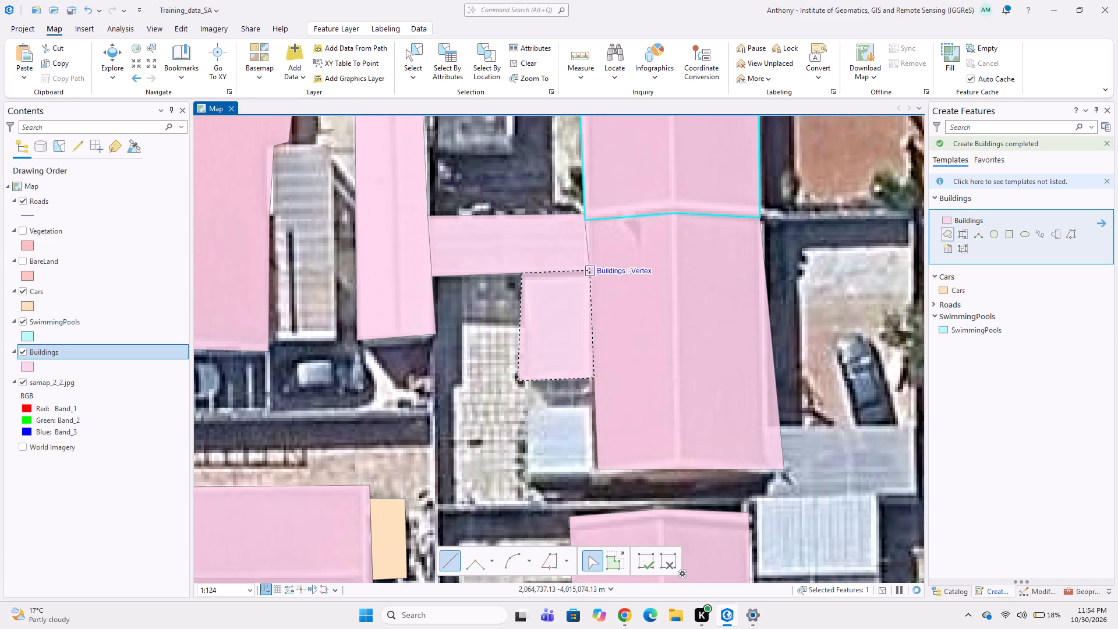
Digitize the smaller pale blue roof just south of it as a five-cornered Buildings polygon, with a cut southeast corner meeting the gabled house.
{"action": "left_click", "coordinate": [526, 407]}
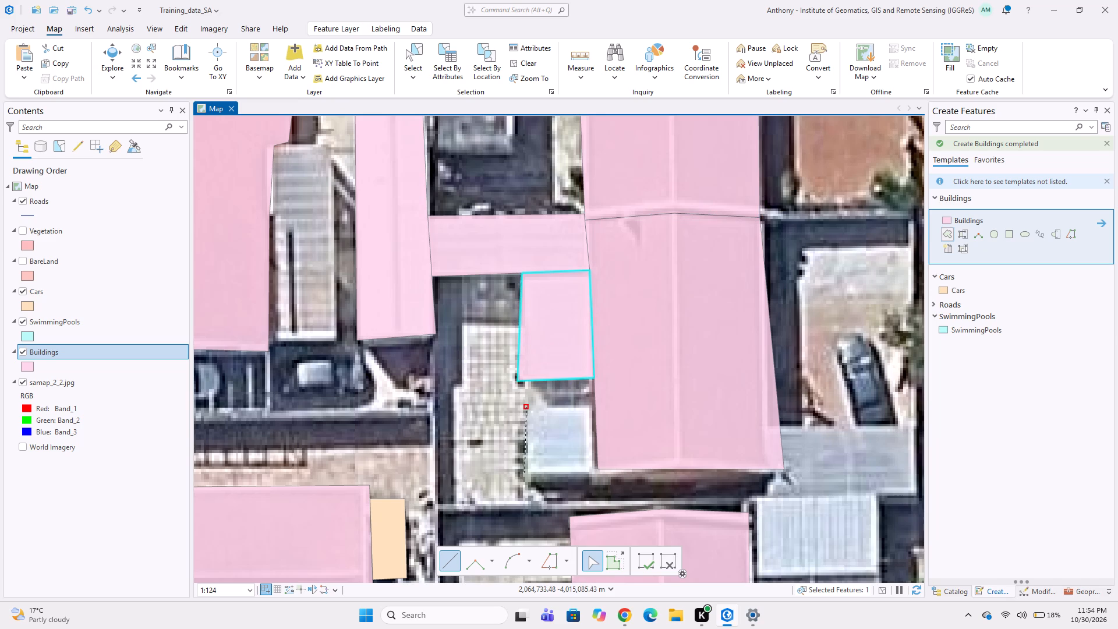
{"action": "left_click", "coordinate": [524, 483]}
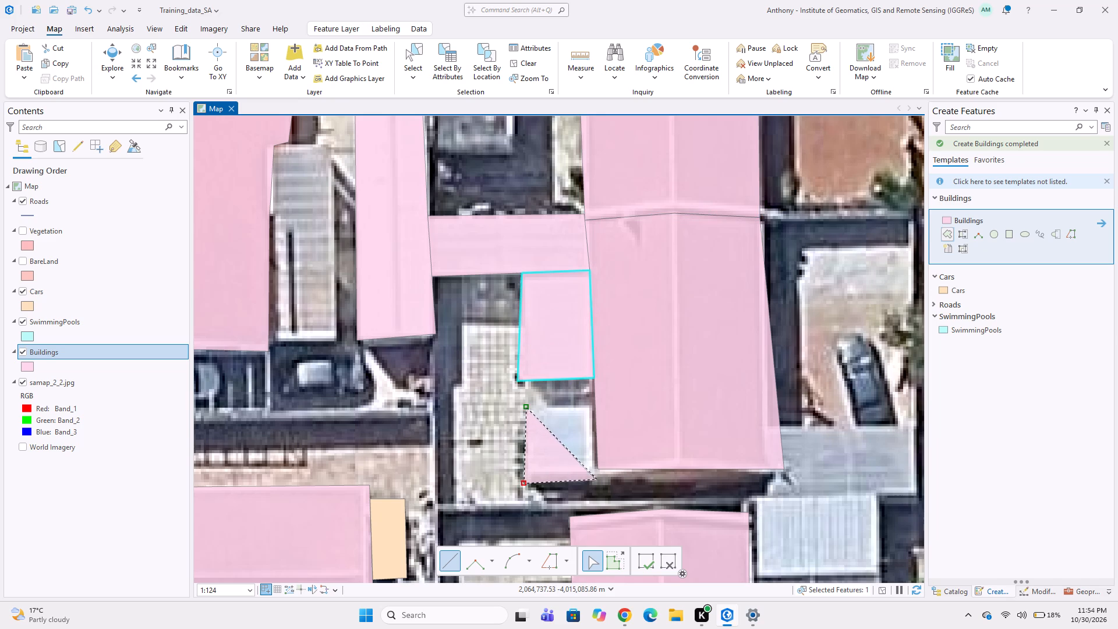
{"action": "scroll", "coordinate": [590, 483], "scroll_direction": "up", "scroll_amount": 1}
{"action": "left_click", "coordinate": [590, 484]}
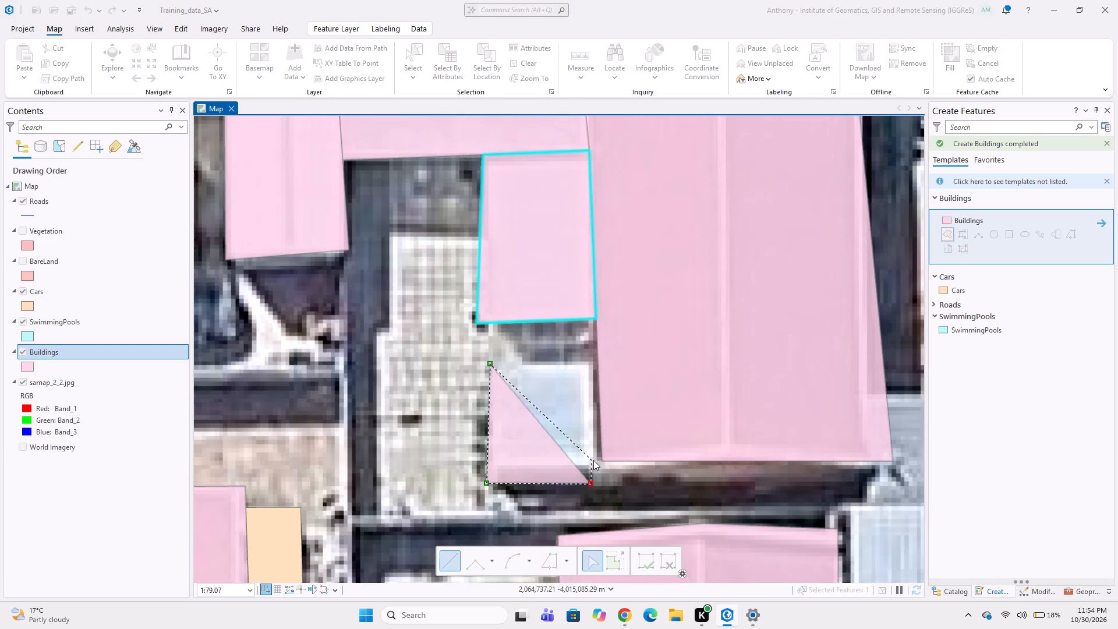
{"action": "left_click", "coordinate": [598, 460]}
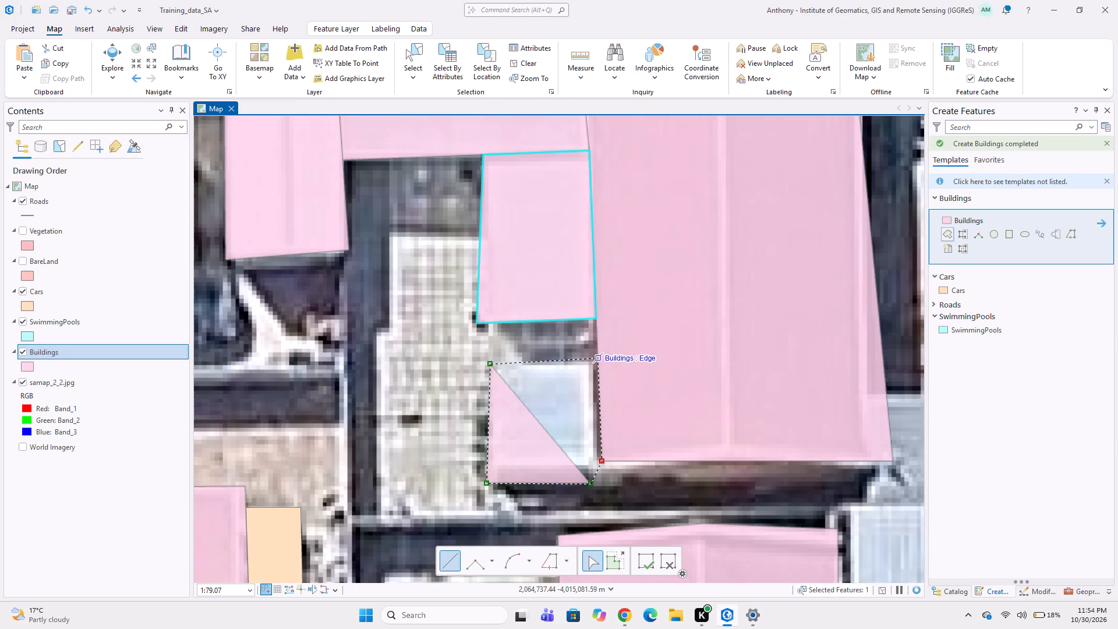
{"action": "double_click", "coordinate": [598, 358]}
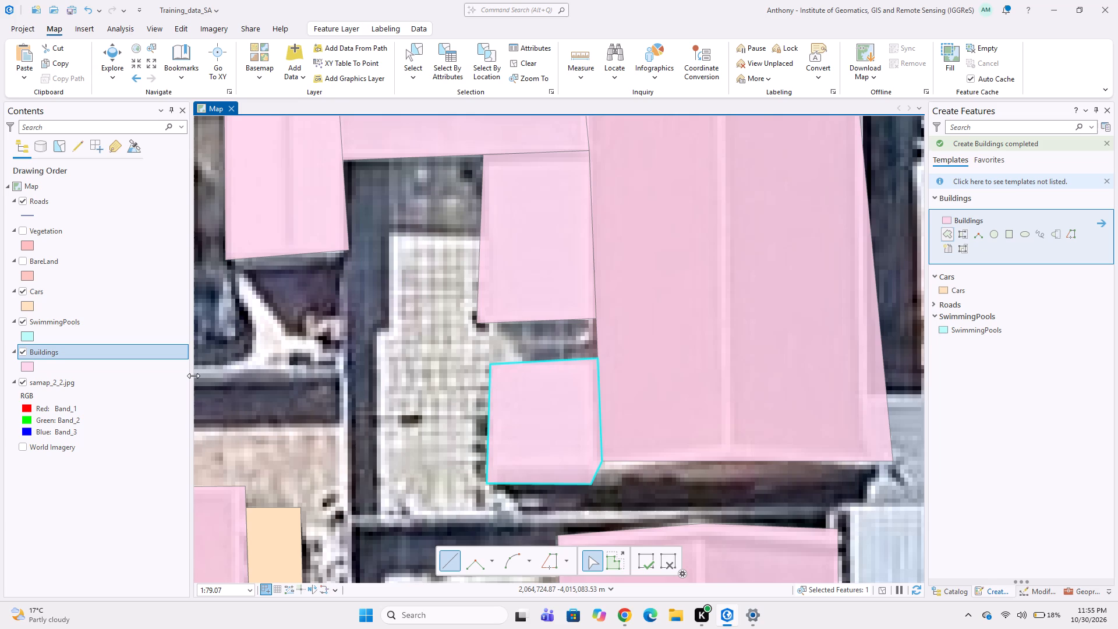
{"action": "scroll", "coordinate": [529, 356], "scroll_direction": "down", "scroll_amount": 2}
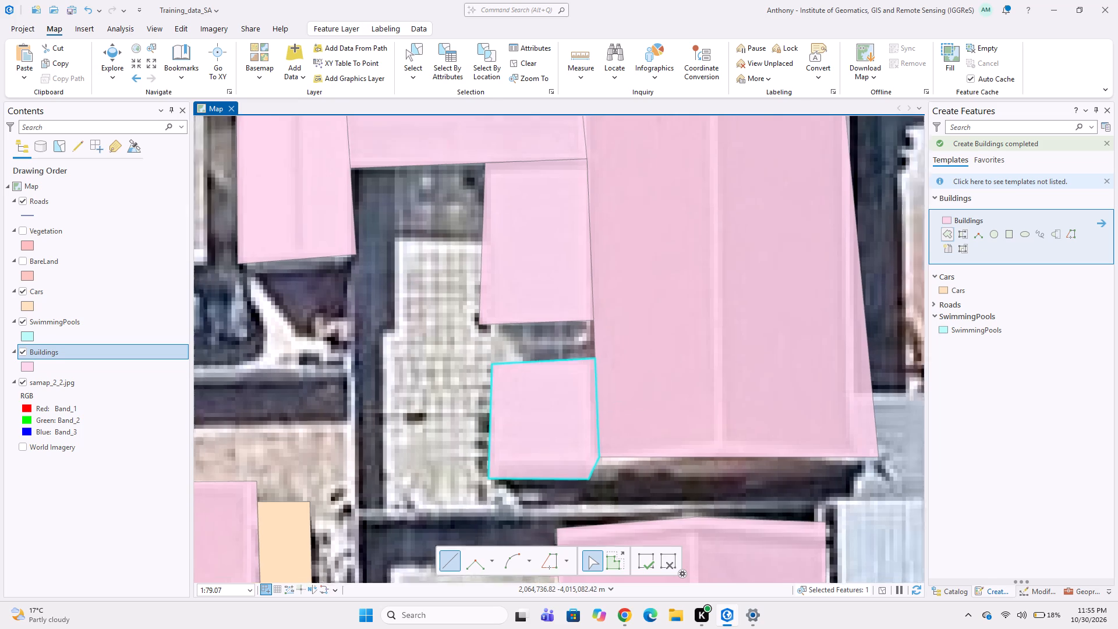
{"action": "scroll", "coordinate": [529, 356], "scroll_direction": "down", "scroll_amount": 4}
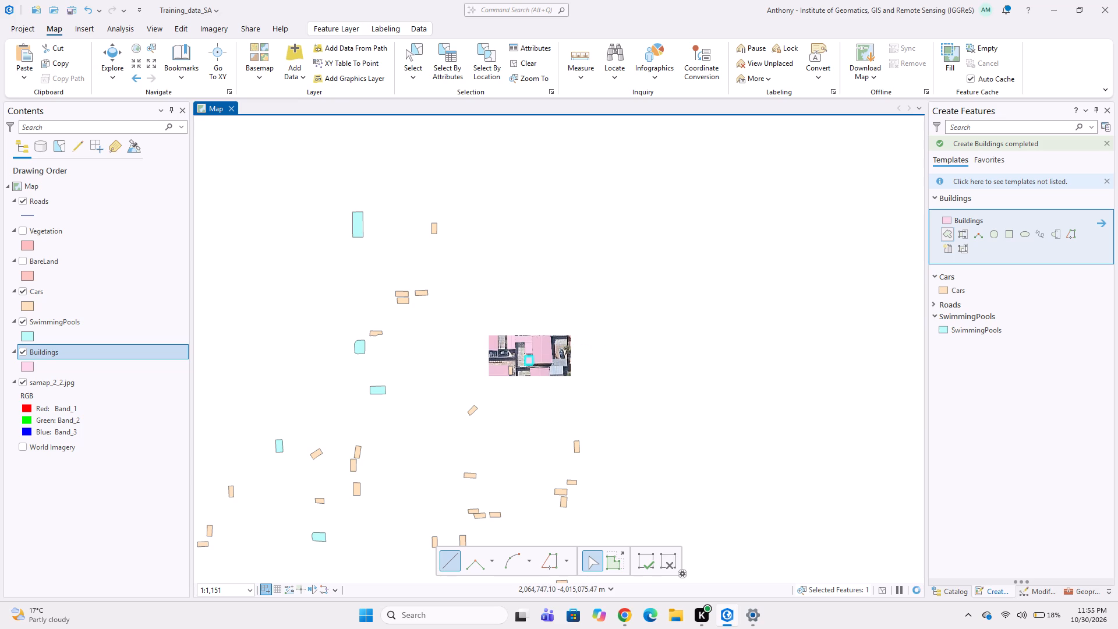